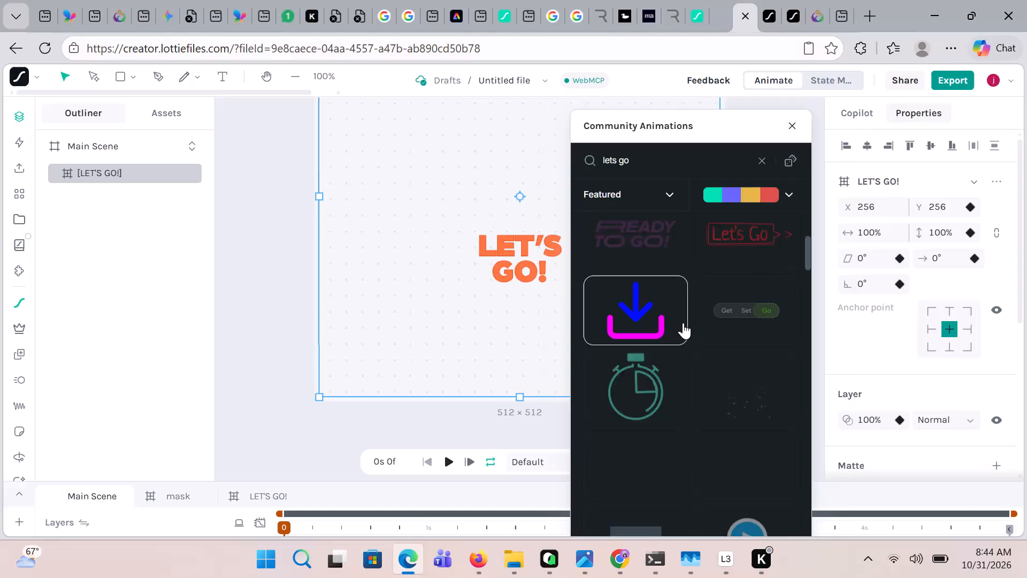
Replace the "lets go" query and search the community animations for "you match".
scroll(683, 323, "up", 4)
left_click(645, 155)
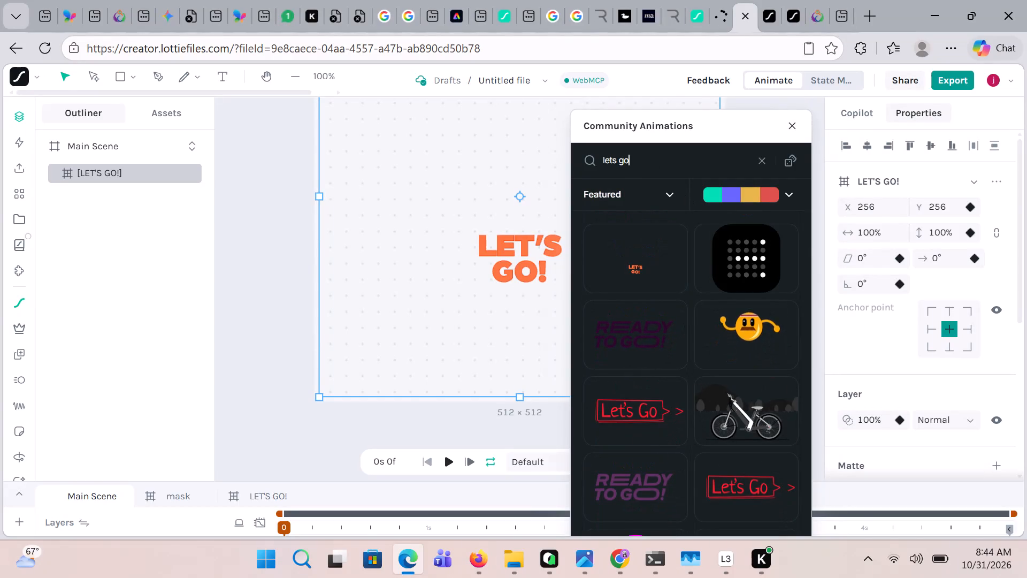
key("BackSpace")
key("BackSpace")
key("BackSpace")
key("BackSpace")
key("BackSpace")
key("BackSpace")
key("BackSpace")
key("BackSpace")
key("BackSpace")
key("BackSpace")
key("BackSpace")
key("BackSpace")
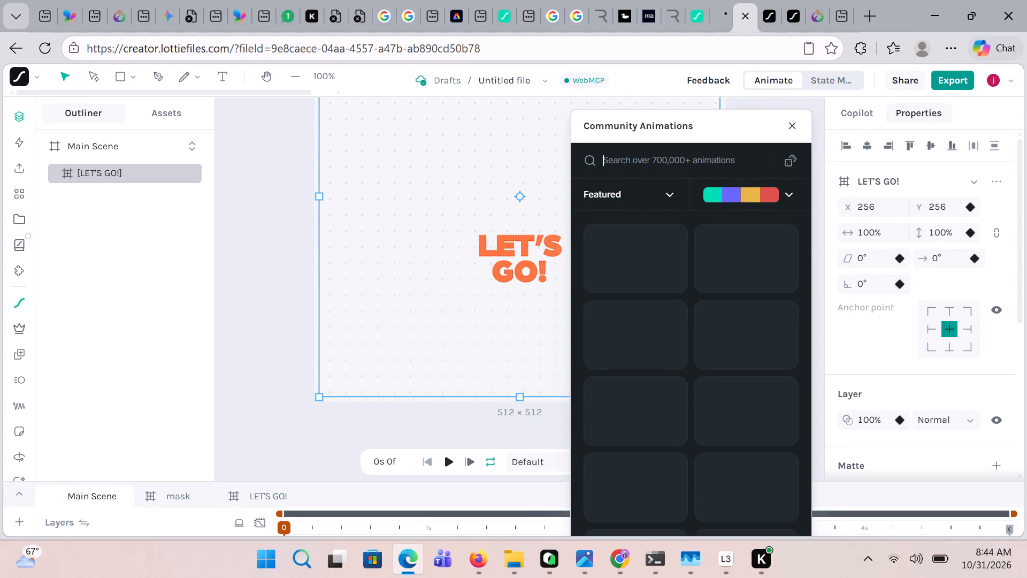
type("you mat")
type("ch")
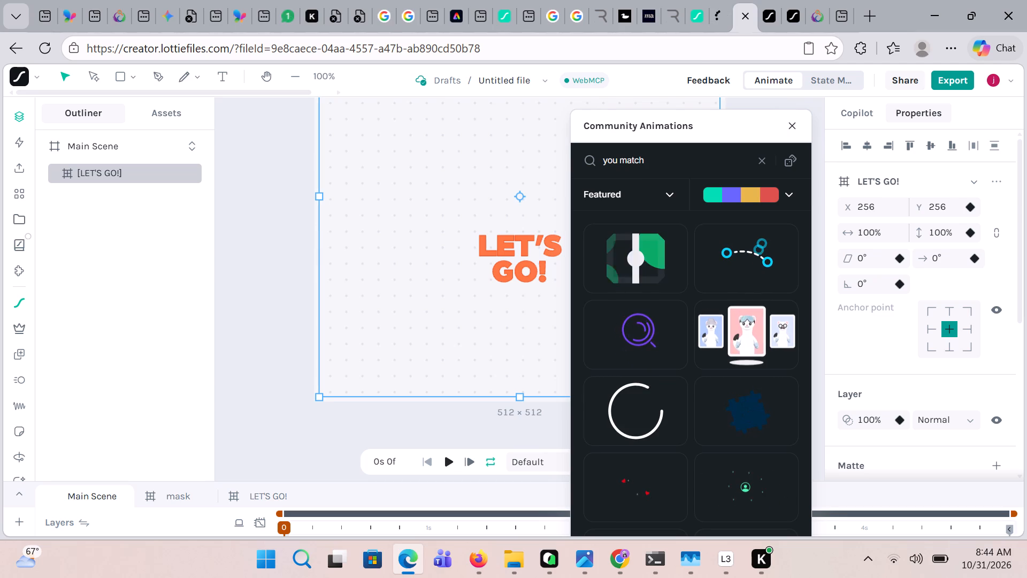
Browse the "you match" animation results for one that suits the scene.
scroll(747, 463, "down", 2)
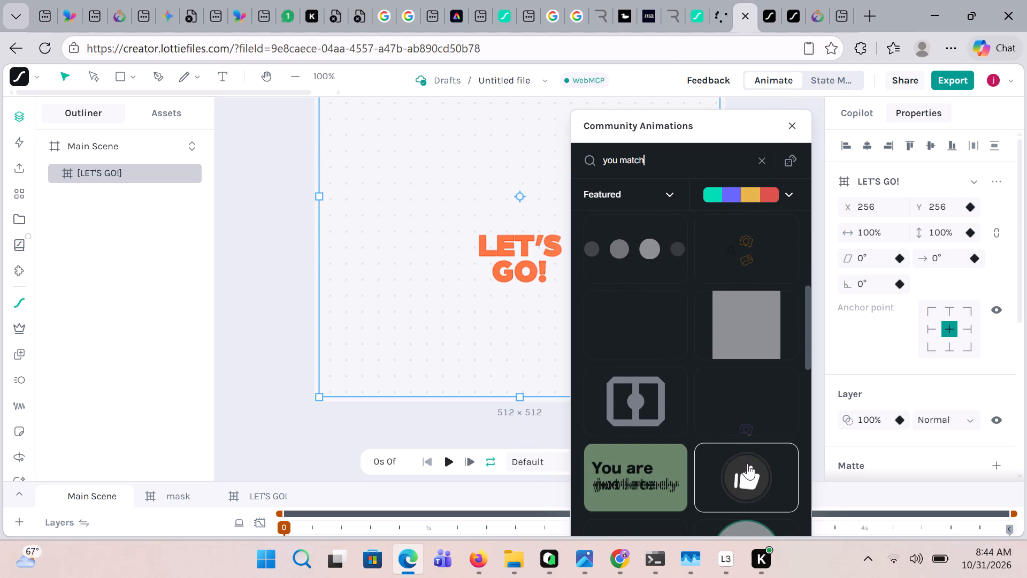
scroll(747, 463, "down", 2)
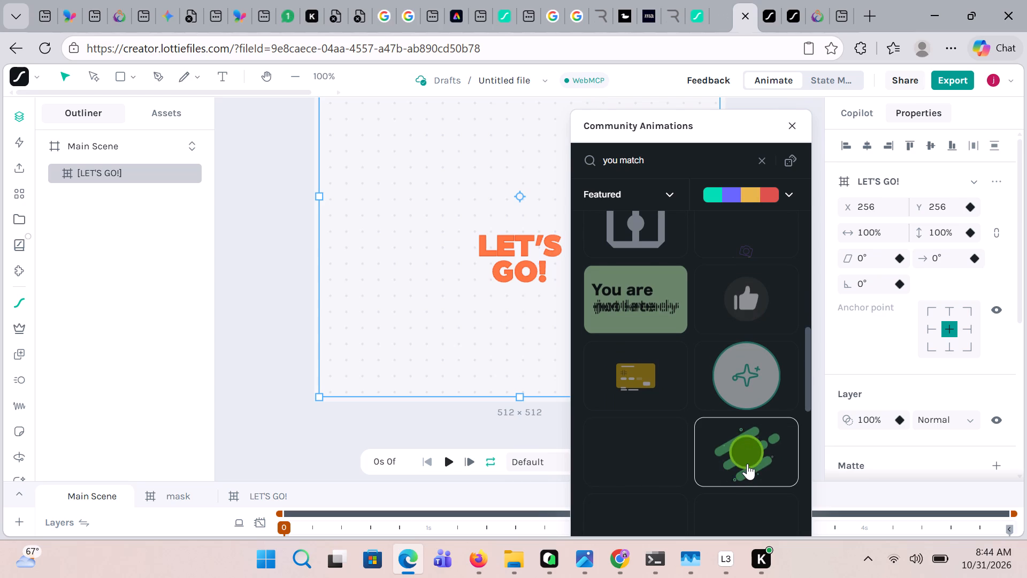
scroll(747, 463, "down", 1)
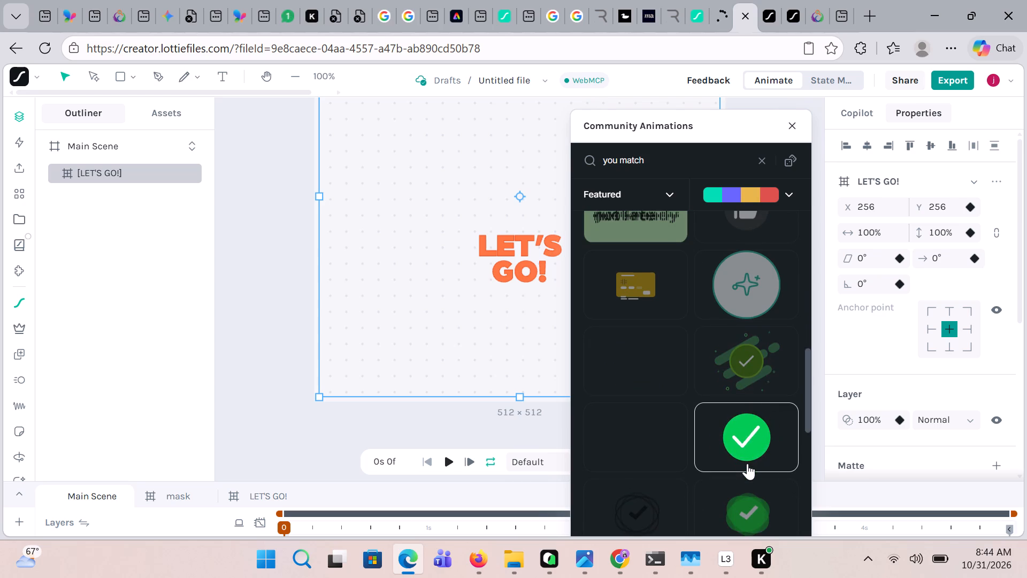
scroll(747, 463, "down", 3)
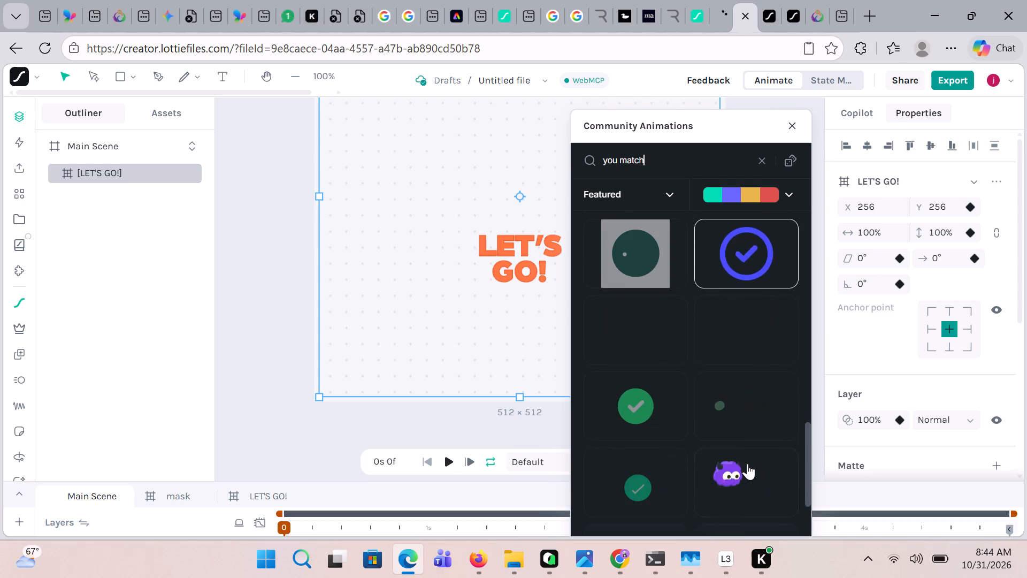
scroll(747, 463, "down", 1)
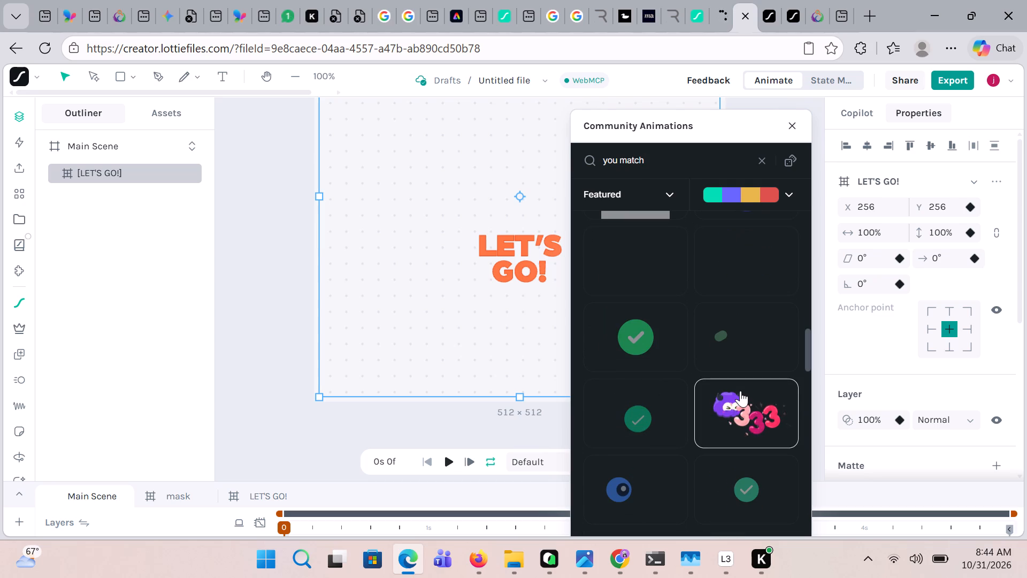
scroll(740, 391, "down", 4)
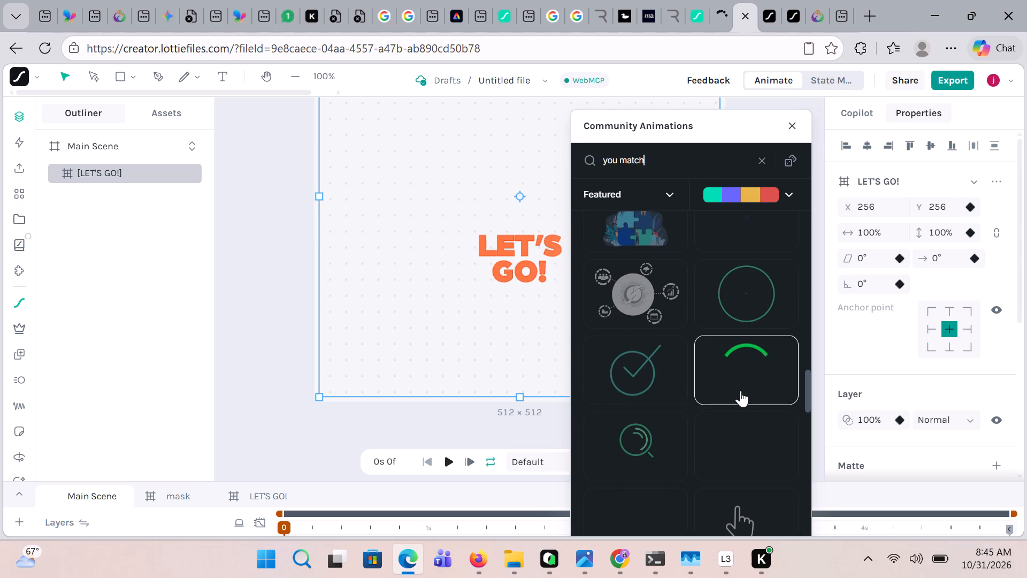
scroll(740, 391, "down", 2)
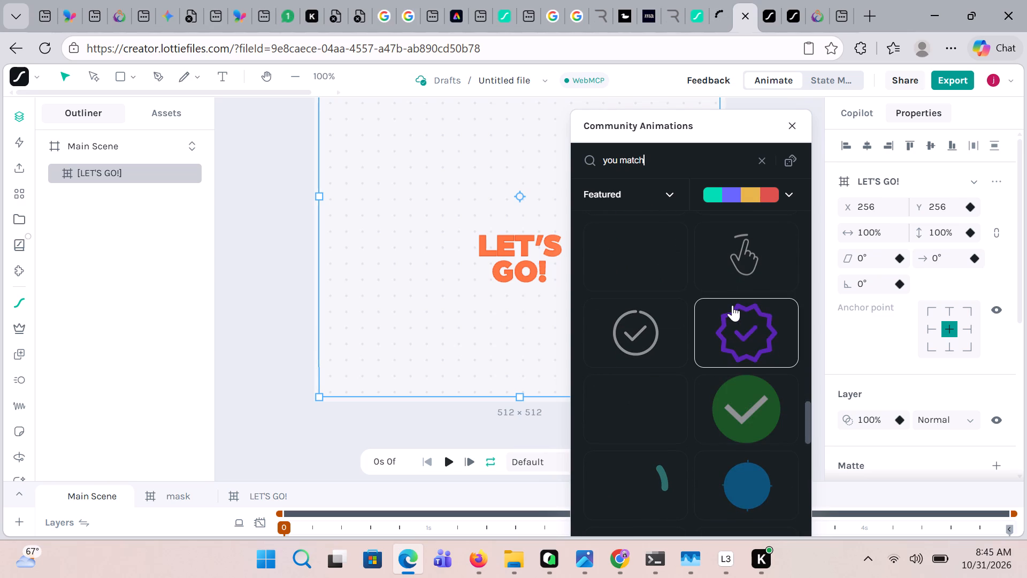
scroll(732, 305, "down", 3)
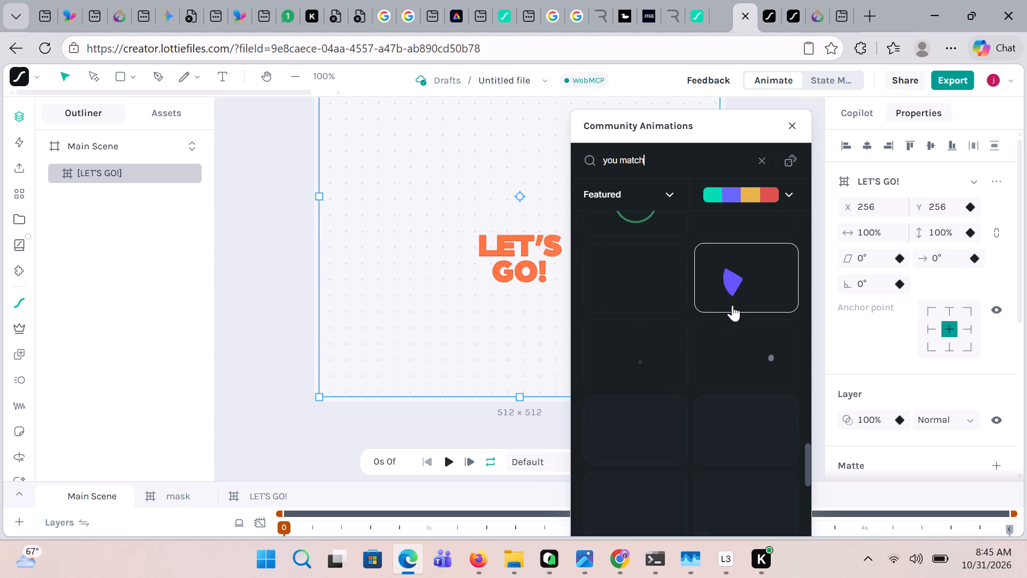
Refine the community animation search to "your match" and look through the results from the start of the list.
left_click(612, 163)
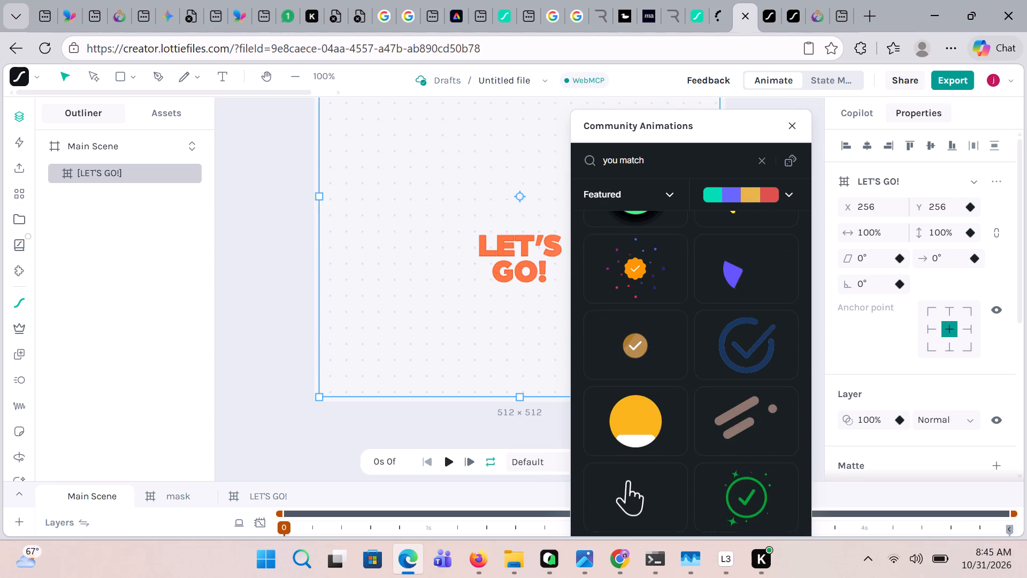
left_click(618, 161)
key("r")
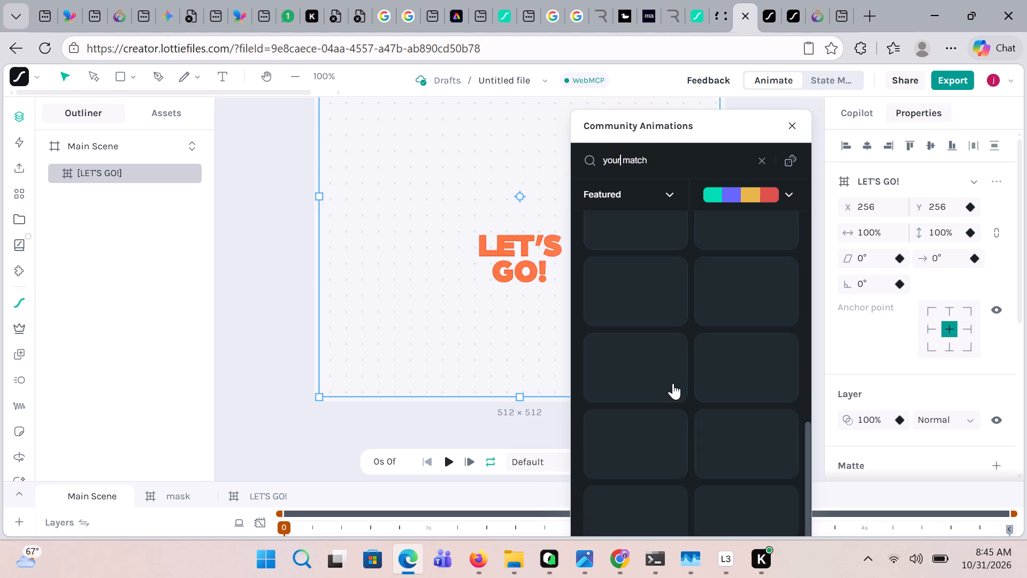
scroll(673, 383, "up", 2)
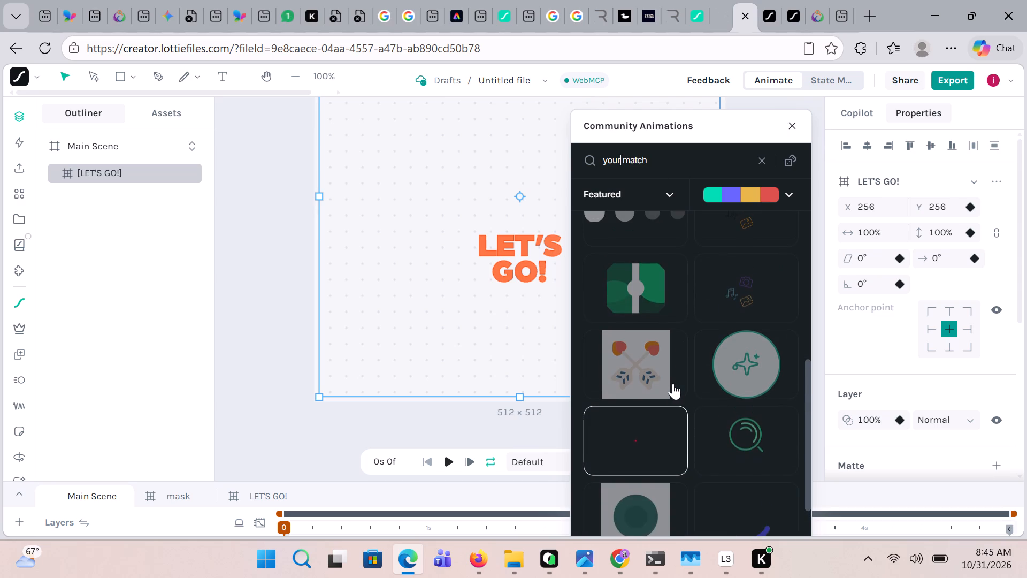
scroll(673, 383, "up", 2)
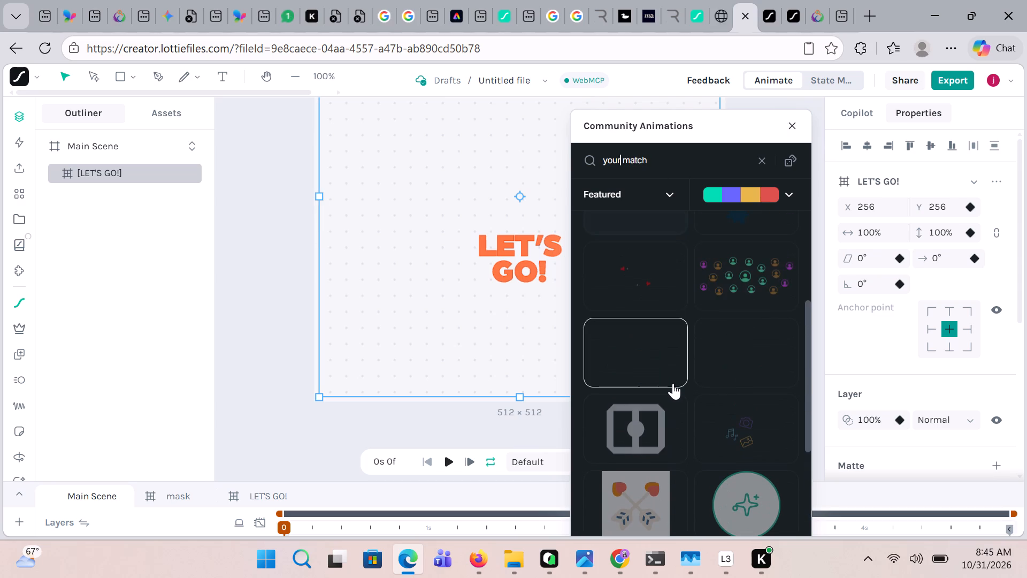
scroll(673, 383, "up", 2)
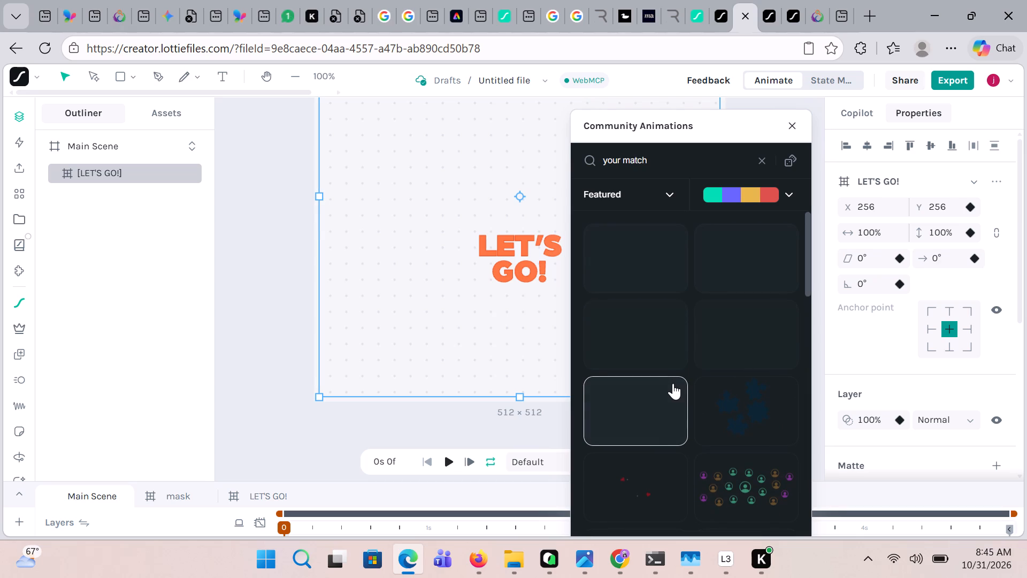
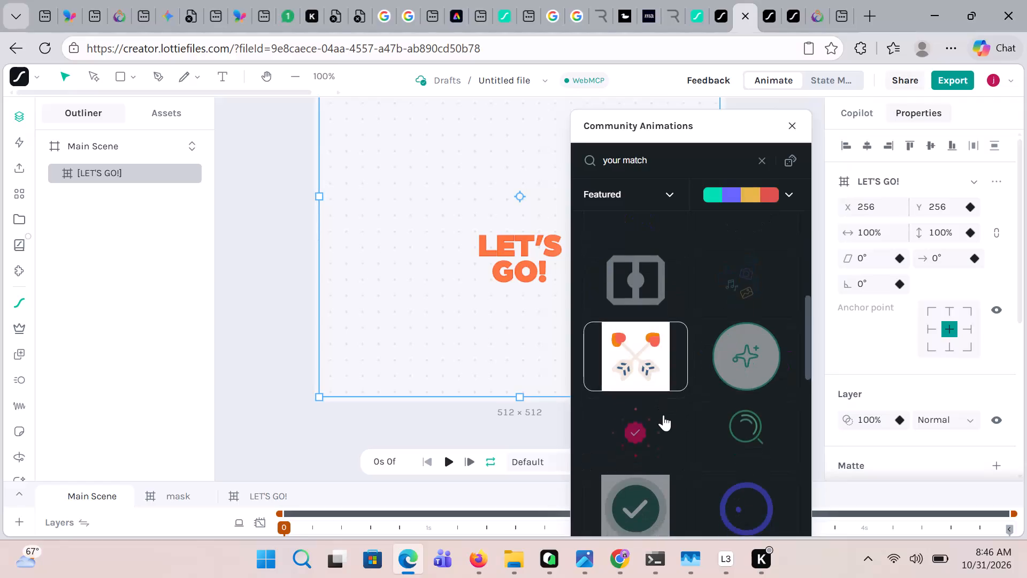
Look over the first rows of "your match" animation results again for one that suits the scene.
scroll(663, 415, "down", 3)
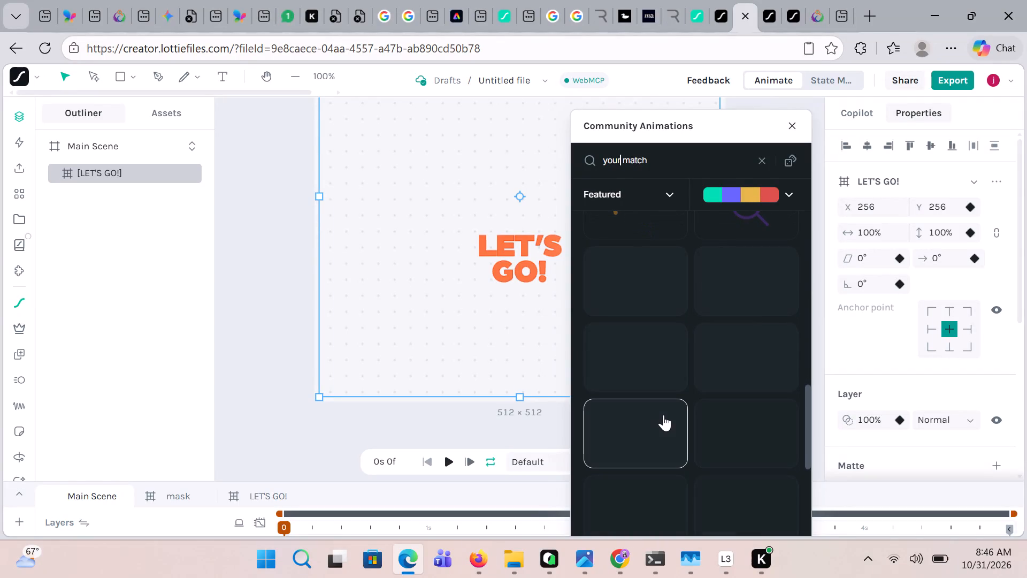
scroll(663, 415, "up", 3)
scroll(663, 415, "down", 2)
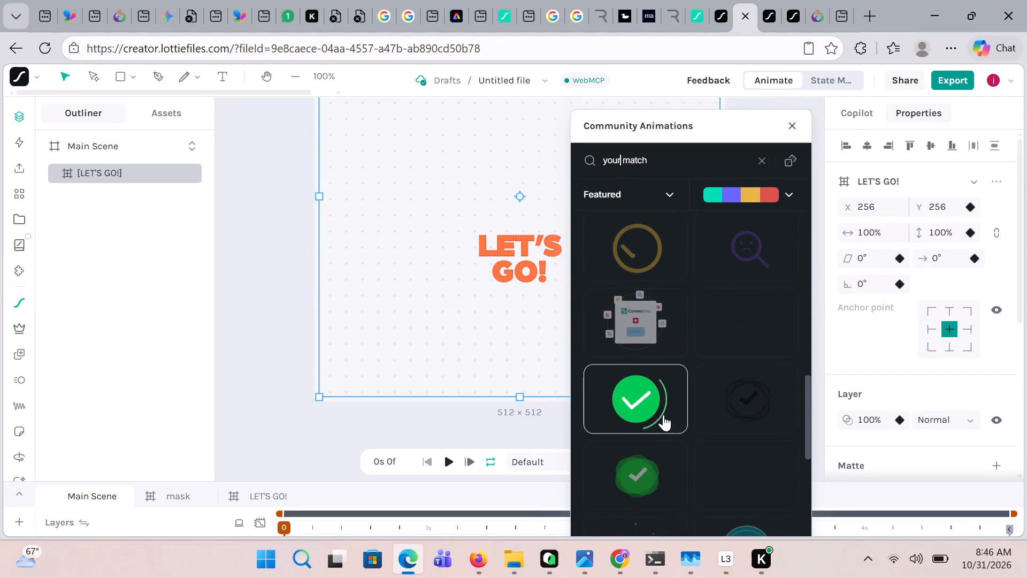
scroll(663, 415, "up", 5)
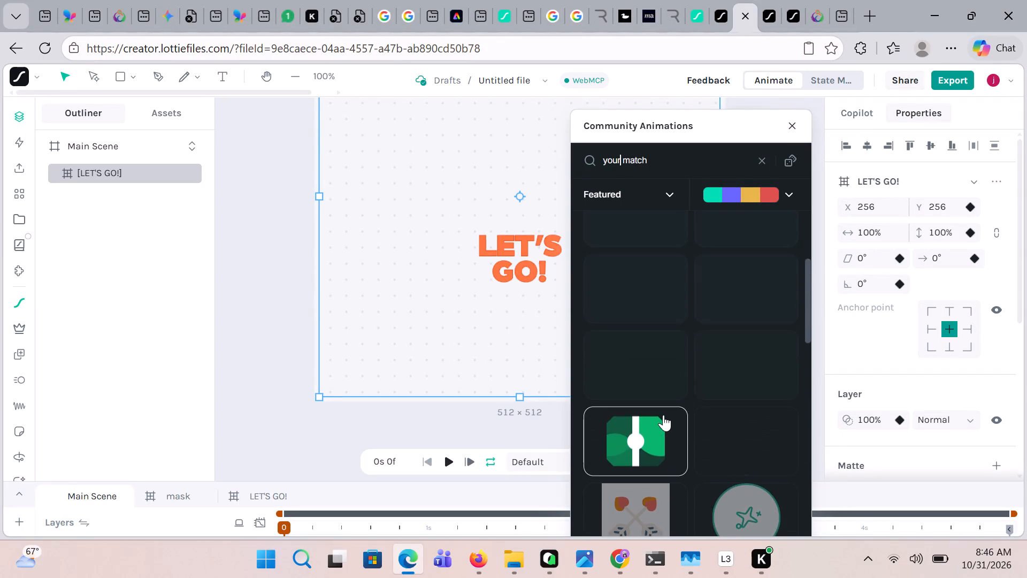
scroll(663, 415, "up", 1)
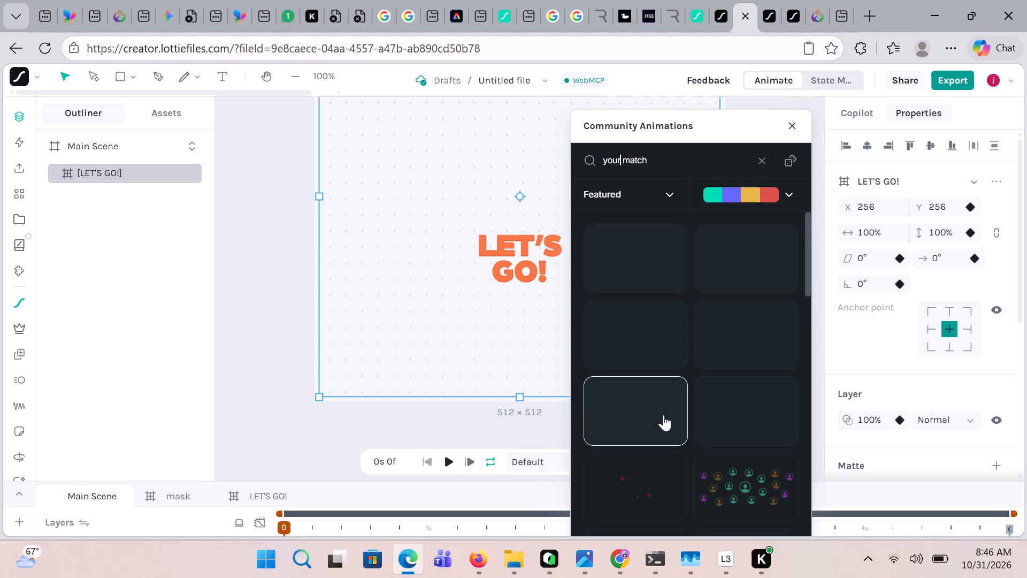
scroll(663, 415, "up", 2)
scroll(663, 415, "down", 2)
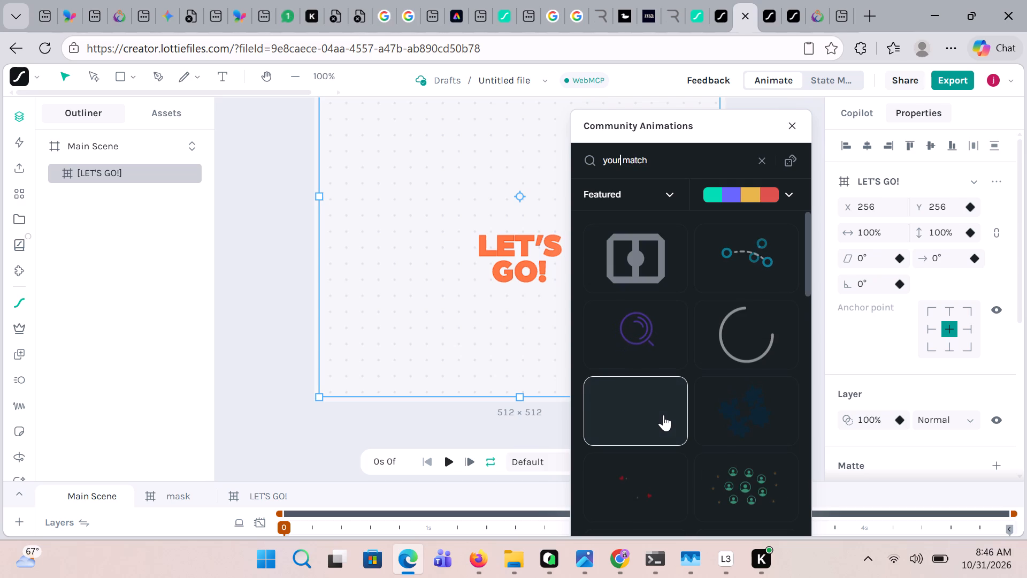
scroll(684, 423, "down", 3)
scroll(684, 423, "up", 2)
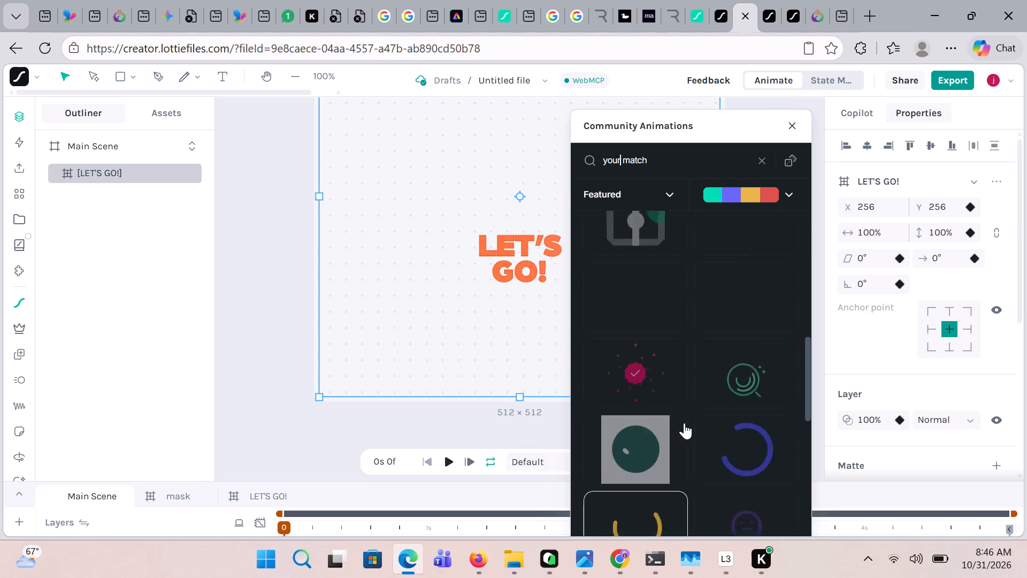
scroll(684, 423, "up", 1)
scroll(684, 423, "down", 2)
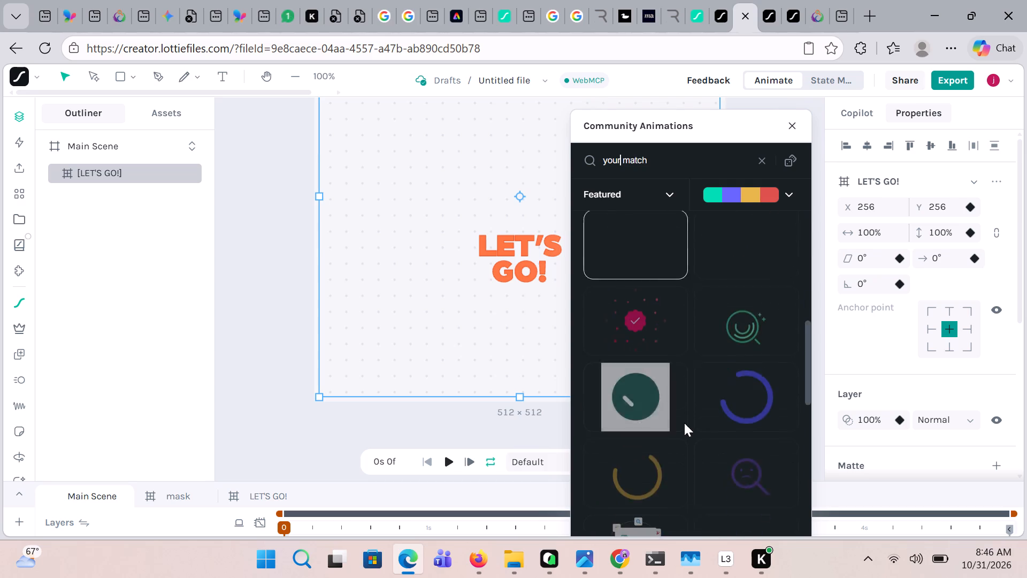
scroll(684, 423, "down", 2)
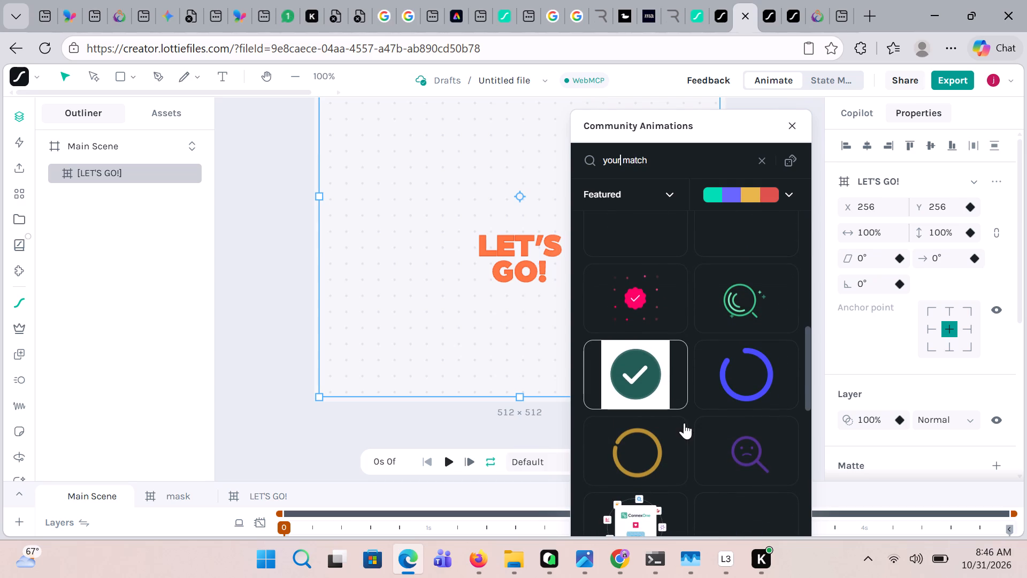
Browse further down the "your match" animation results for a matching-themed illustration to pair with "LET'S GO!".
scroll(684, 423, "down", 2)
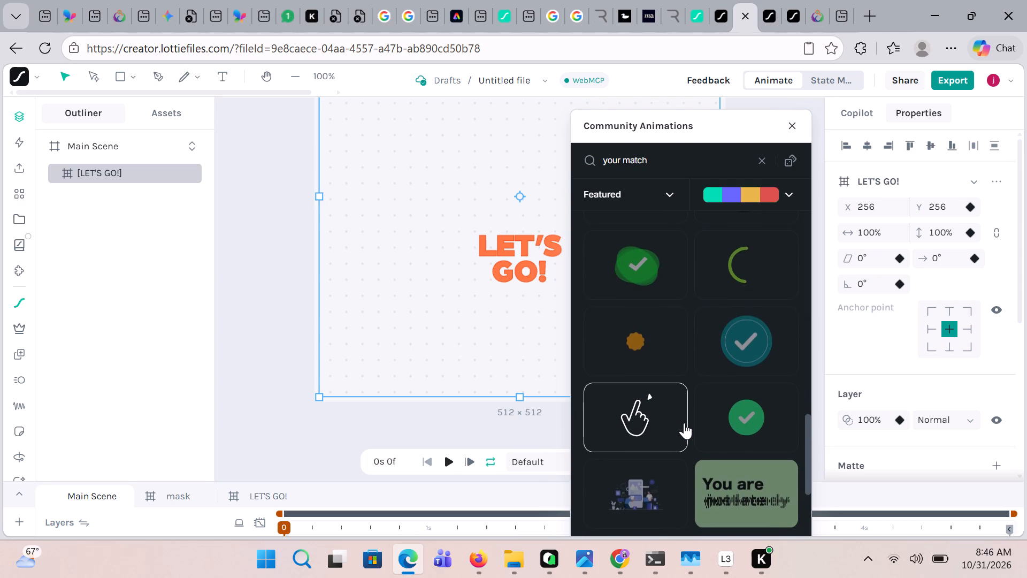
scroll(684, 423, "down", 1)
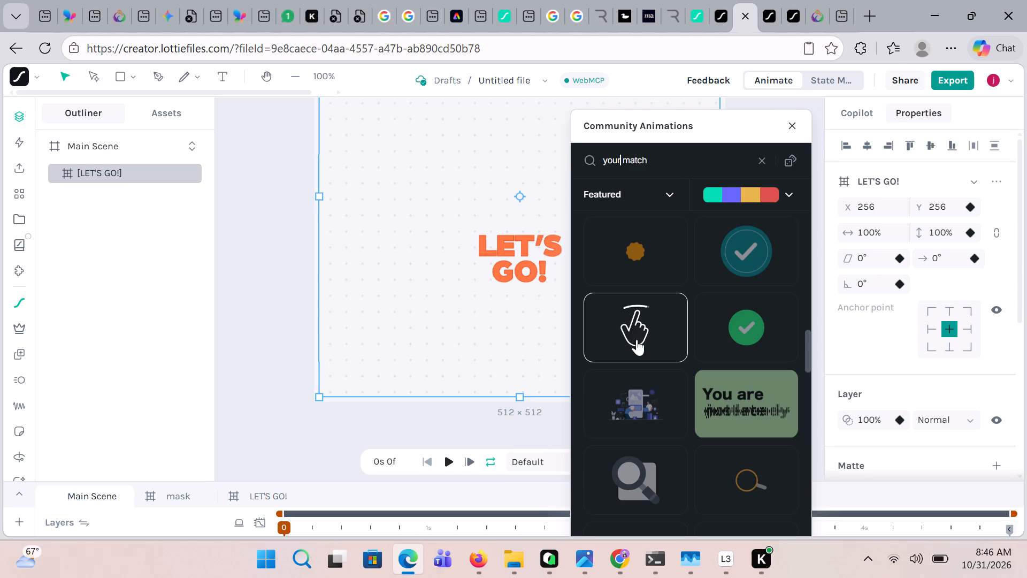
scroll(637, 339, "down", 2)
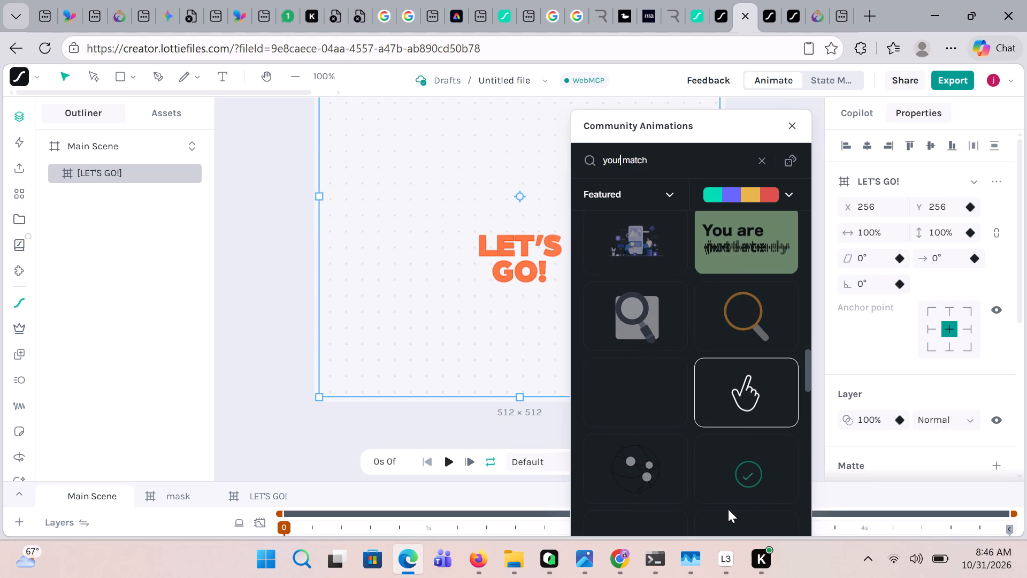
scroll(633, 478, "down", 3)
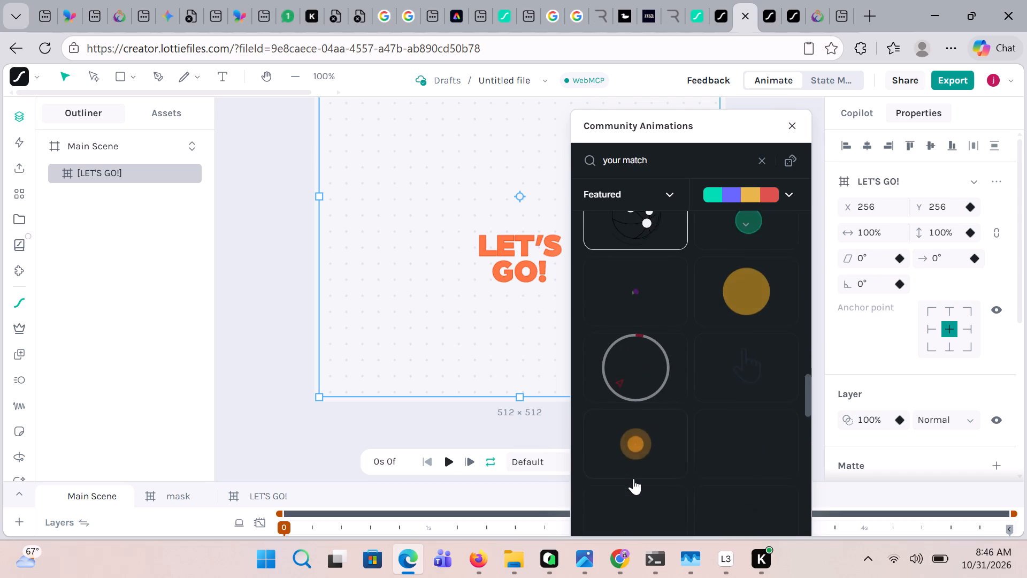
scroll(633, 478, "down", 2)
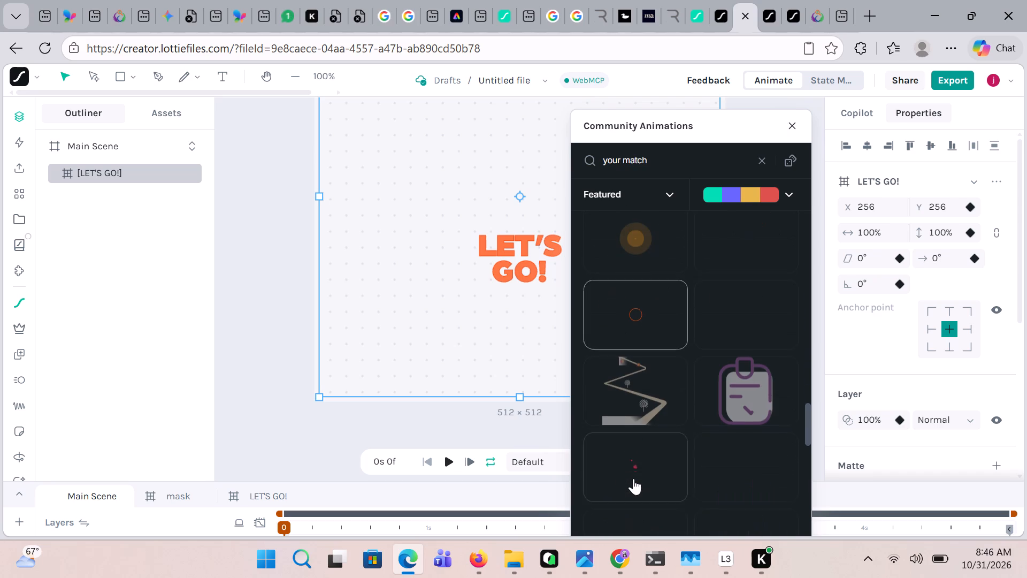
scroll(633, 478, "down", 2)
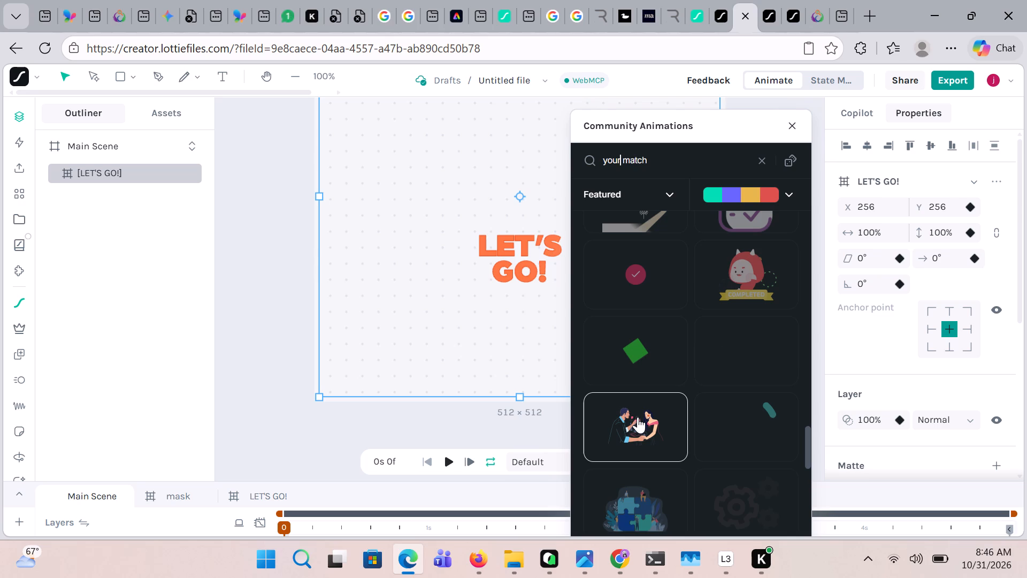
scroll(654, 432, "down", 1)
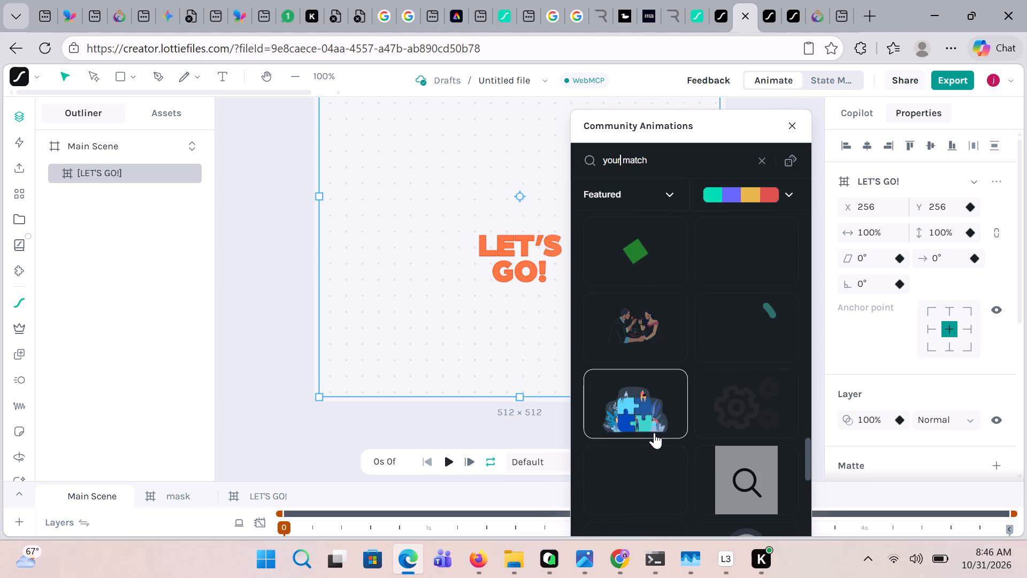
scroll(654, 432, "down", 5)
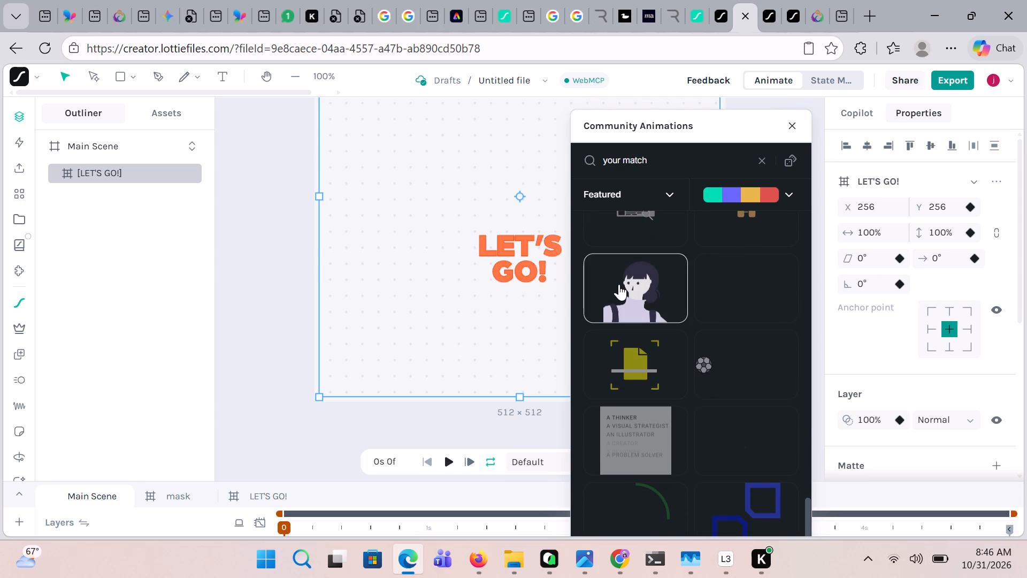
scroll(619, 284, "down", 2)
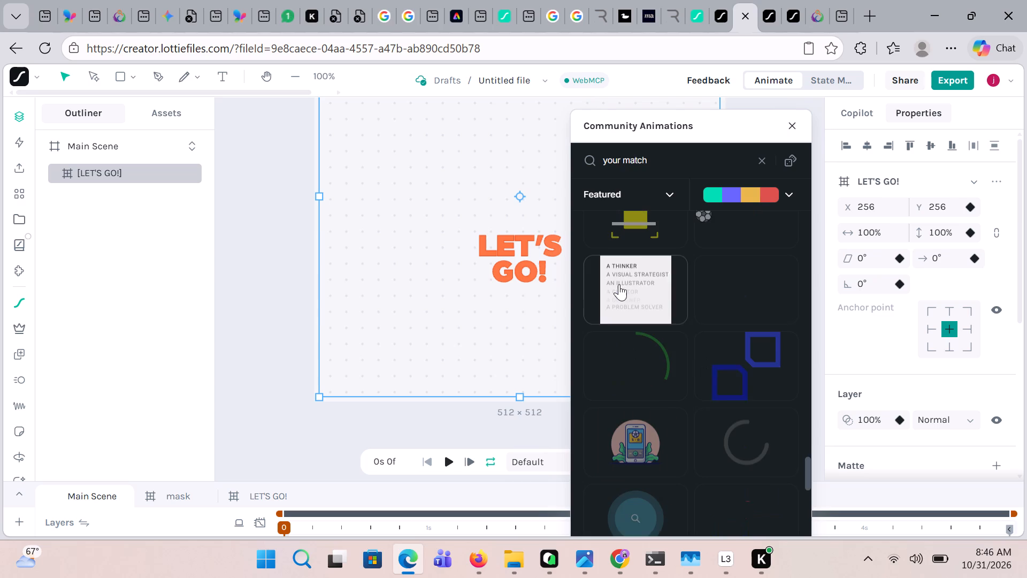
scroll(619, 284, "up", 3)
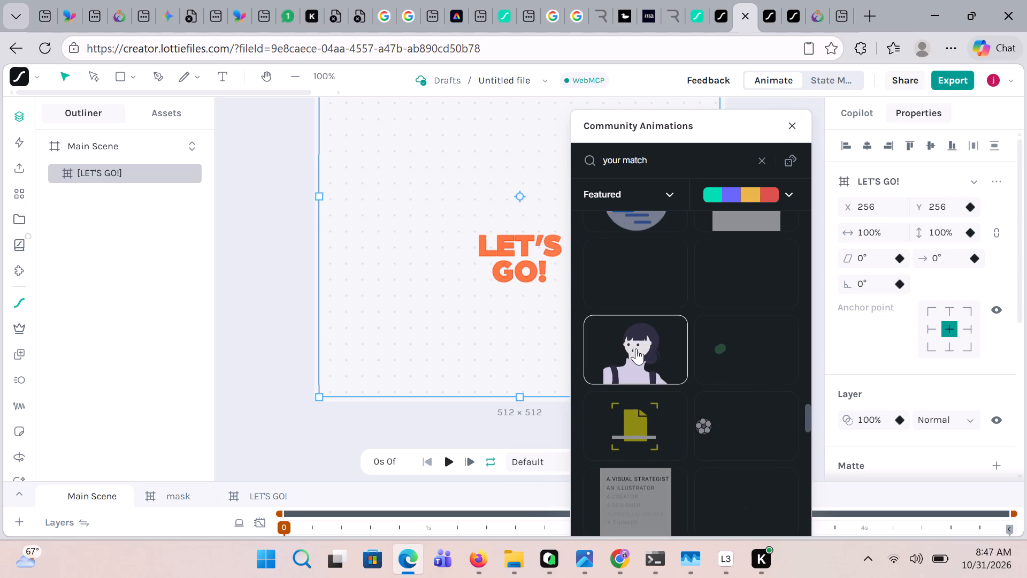
scroll(636, 348, "down", 5)
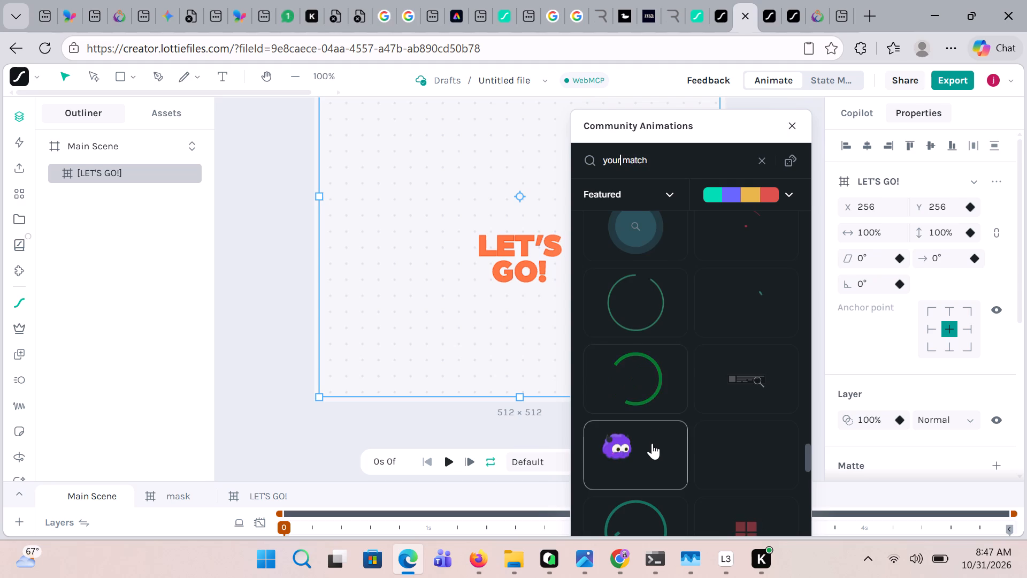
scroll(652, 443, "down", 2)
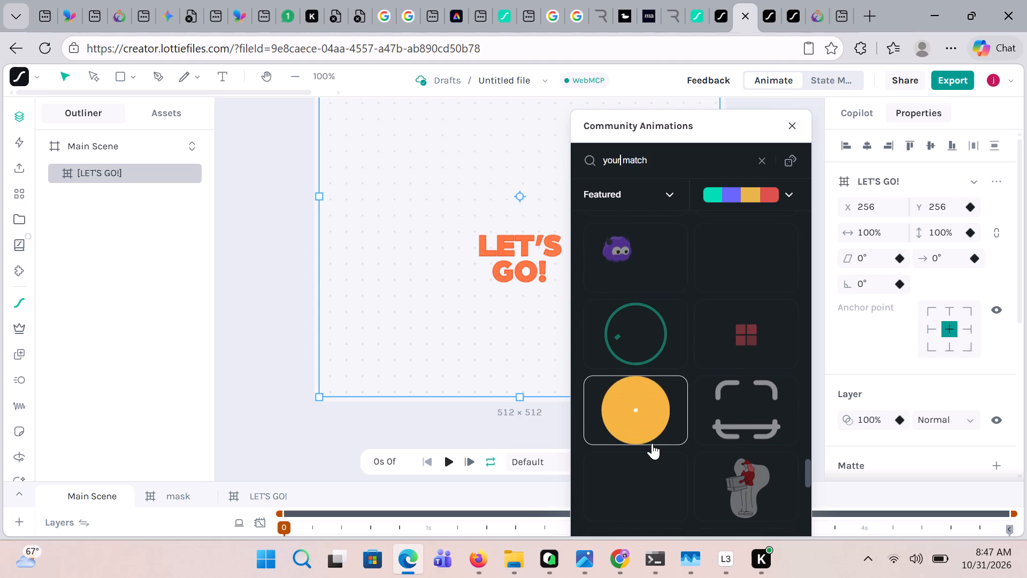
Add the animal profile-card carousel animation from the first "your match" results to the Main Scene.
scroll(652, 443, "up", 10)
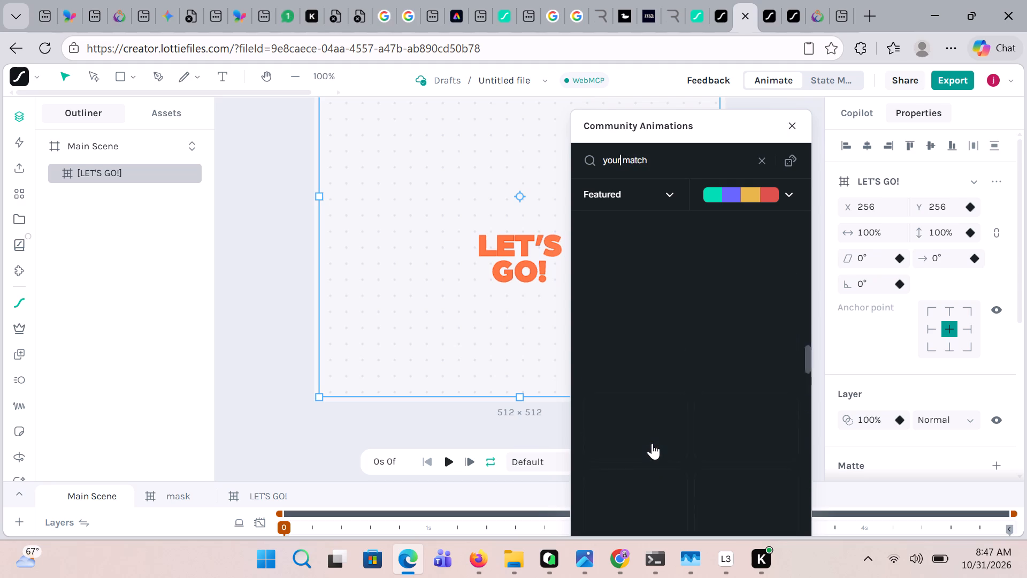
scroll(652, 443, "up", 6)
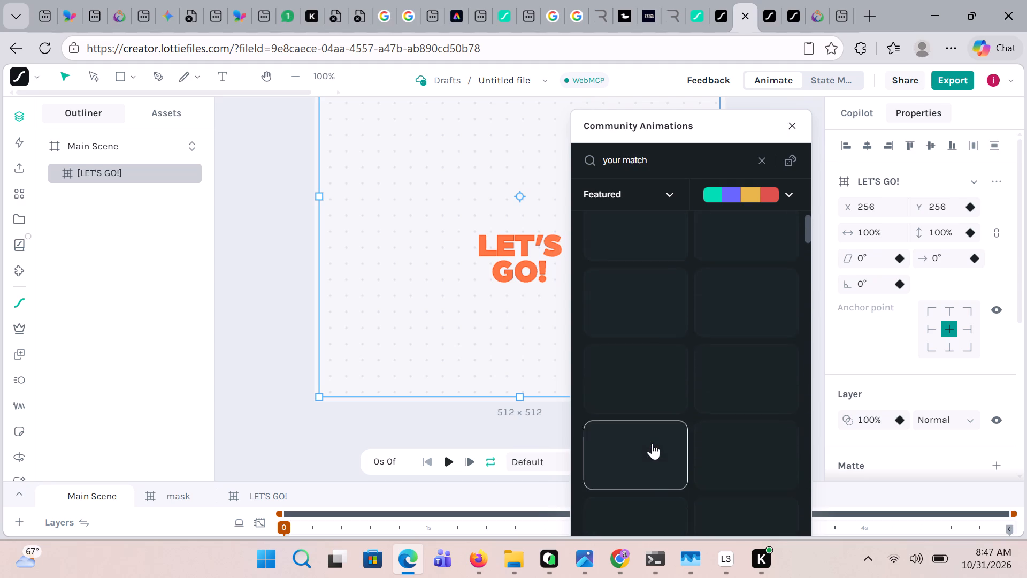
scroll(652, 443, "up", 7)
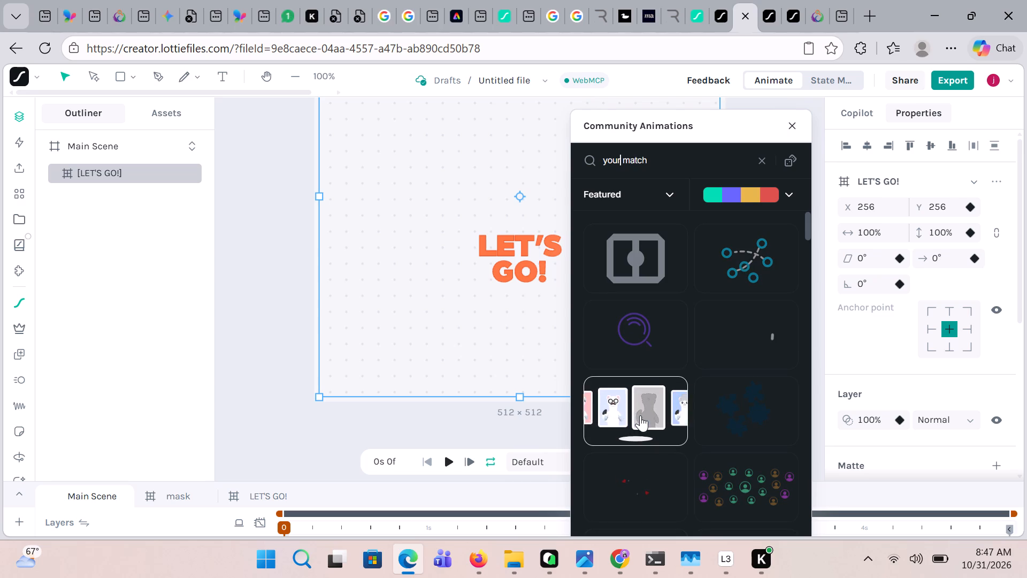
left_click_drag(640, 415, 456, 315)
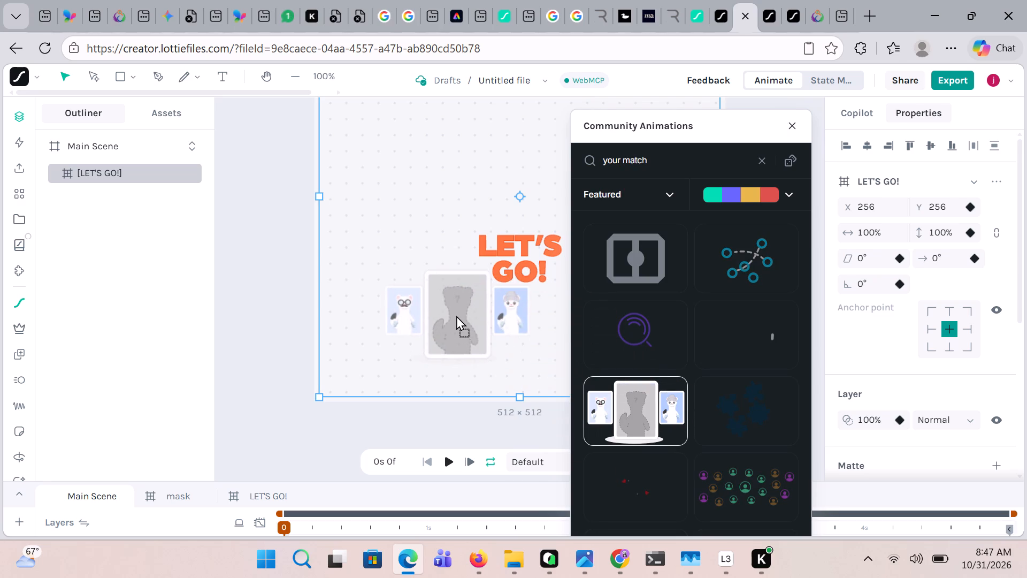
left_click_drag(456, 315, 454, 315)
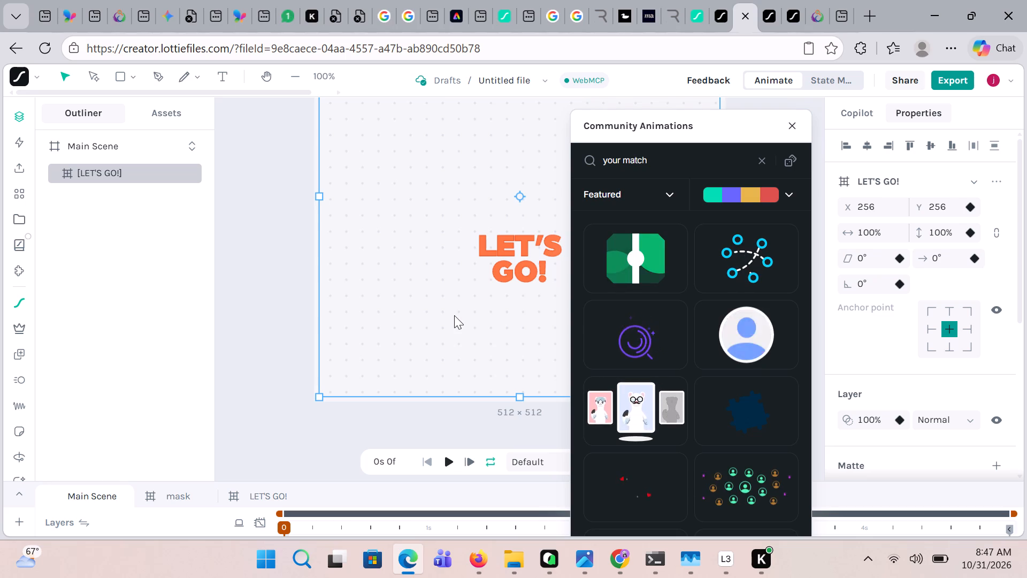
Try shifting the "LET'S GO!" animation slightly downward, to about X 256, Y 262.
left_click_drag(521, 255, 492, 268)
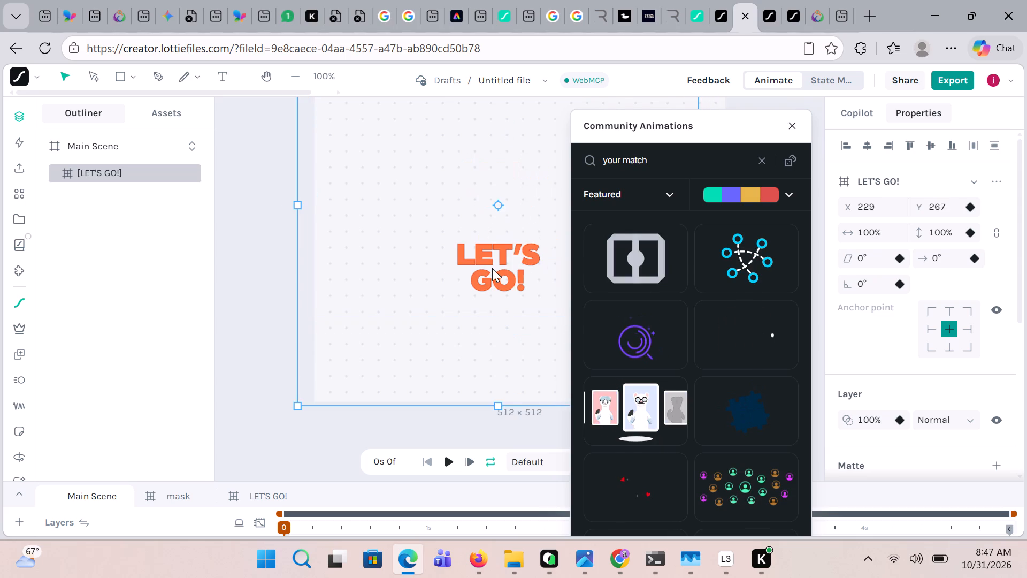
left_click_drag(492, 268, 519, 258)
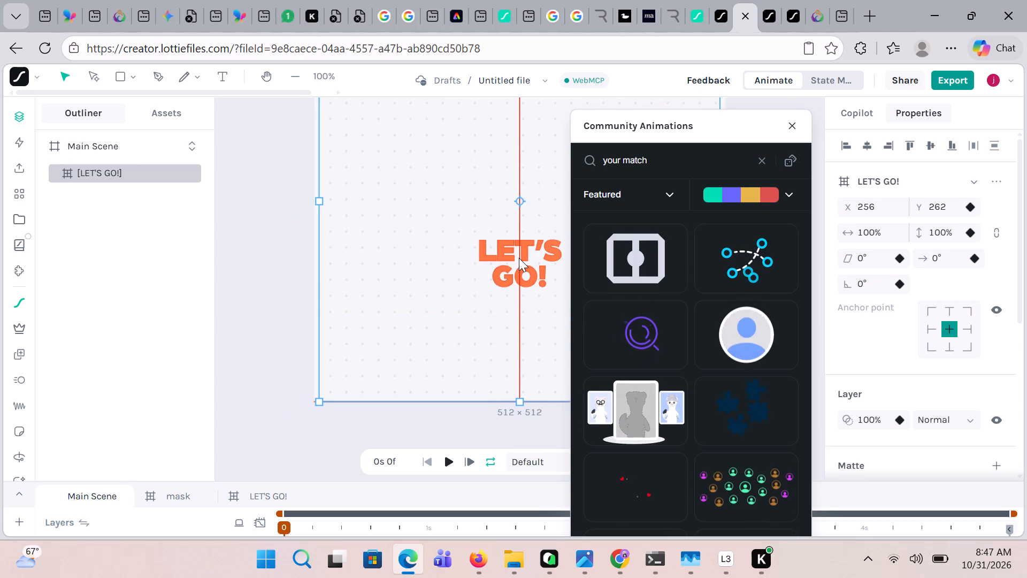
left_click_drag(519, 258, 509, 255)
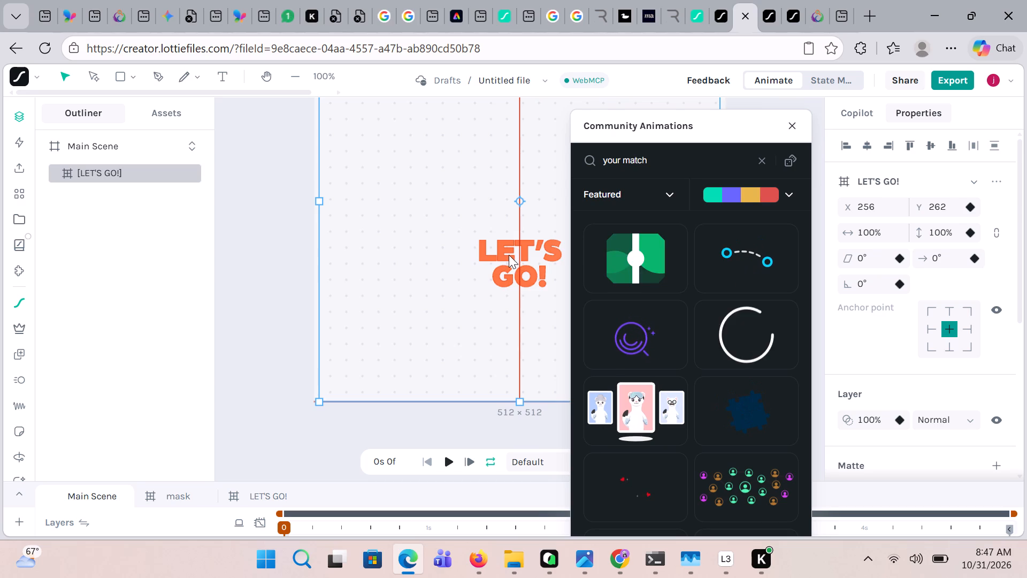
Reposition the matching profile animation so it sits centred above the "LET'S GO!" text, at about X 256, Y 108.
left_click_drag(509, 255, 524, 265)
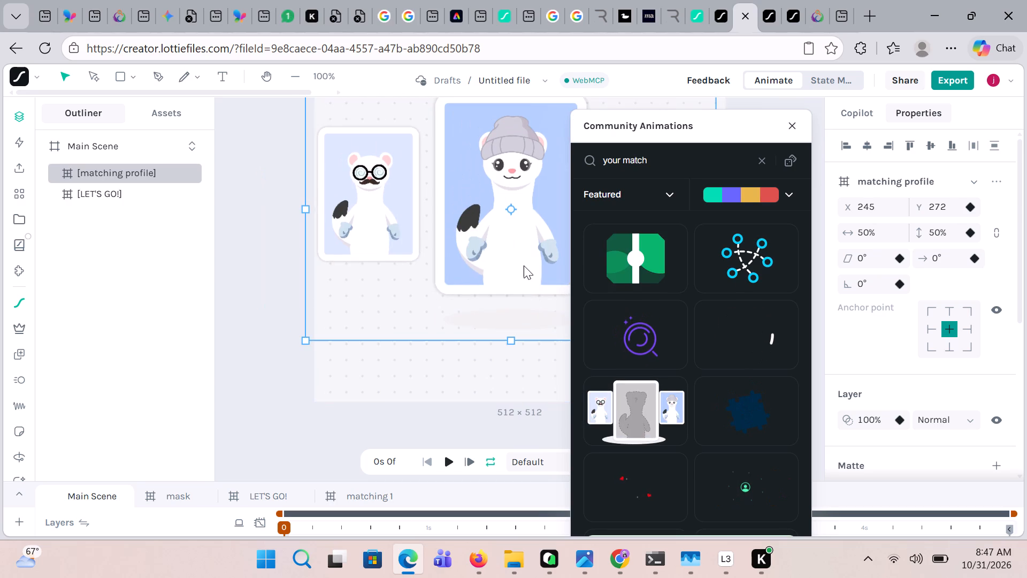
left_click_drag(524, 265, 532, 185)
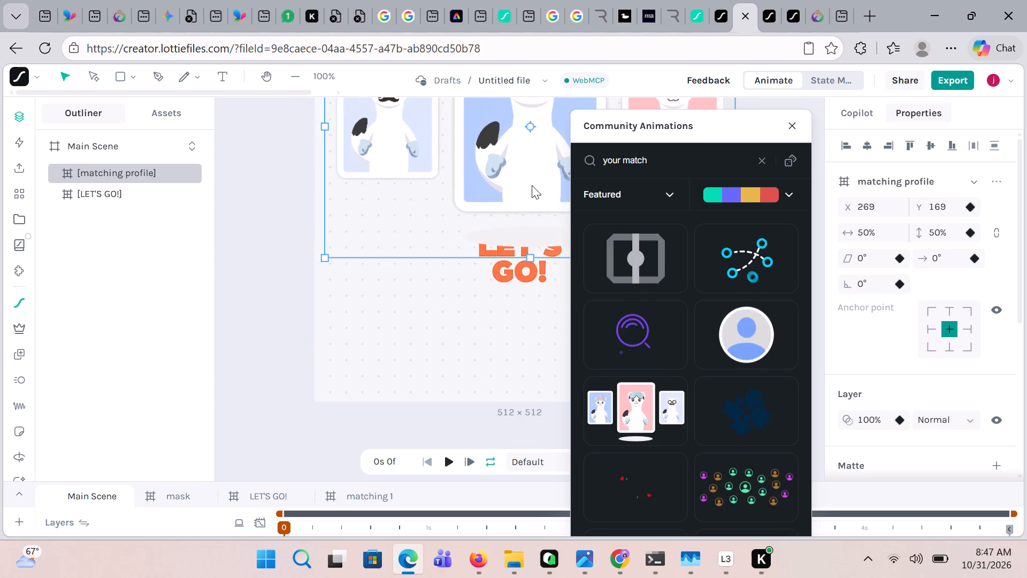
left_click_drag(532, 185, 524, 311)
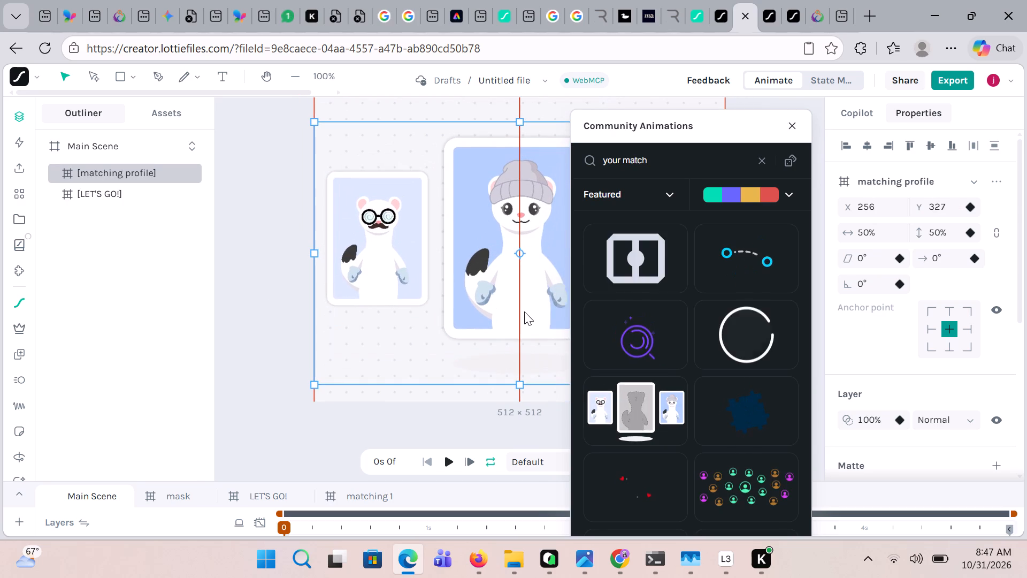
left_click_drag(524, 311, 524, 327)
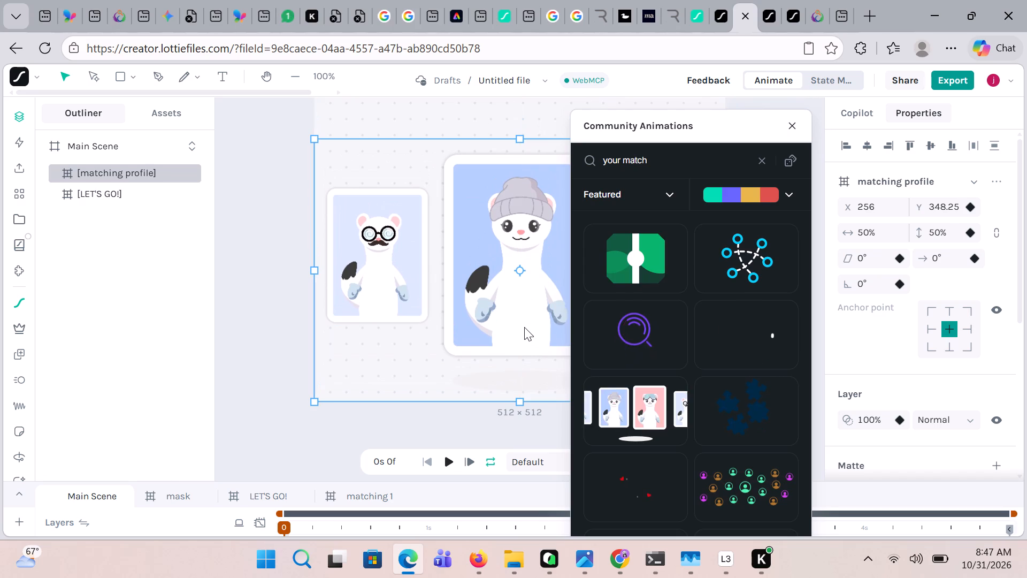
left_click(520, 241)
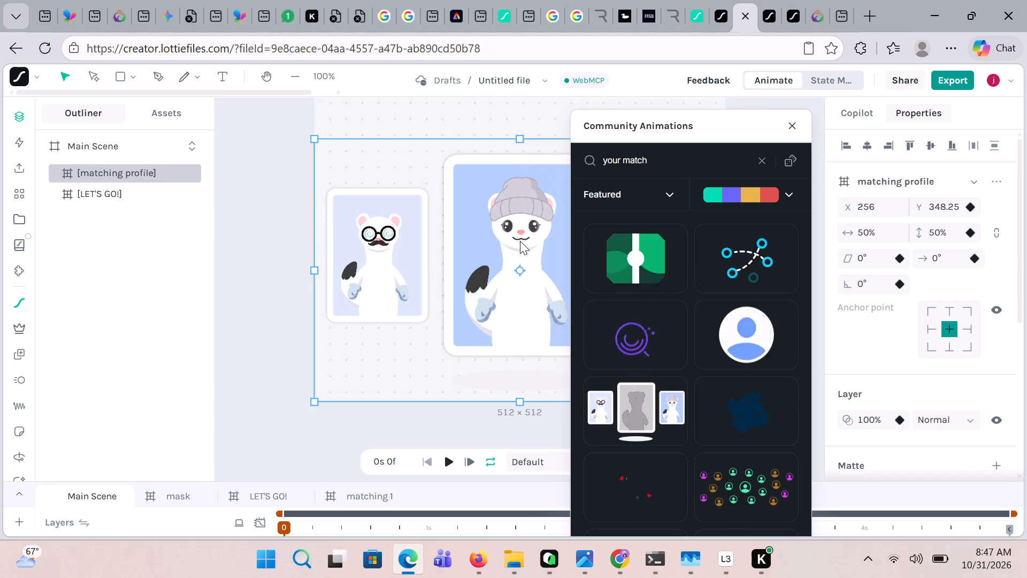
left_click_drag(520, 241, 481, 92)
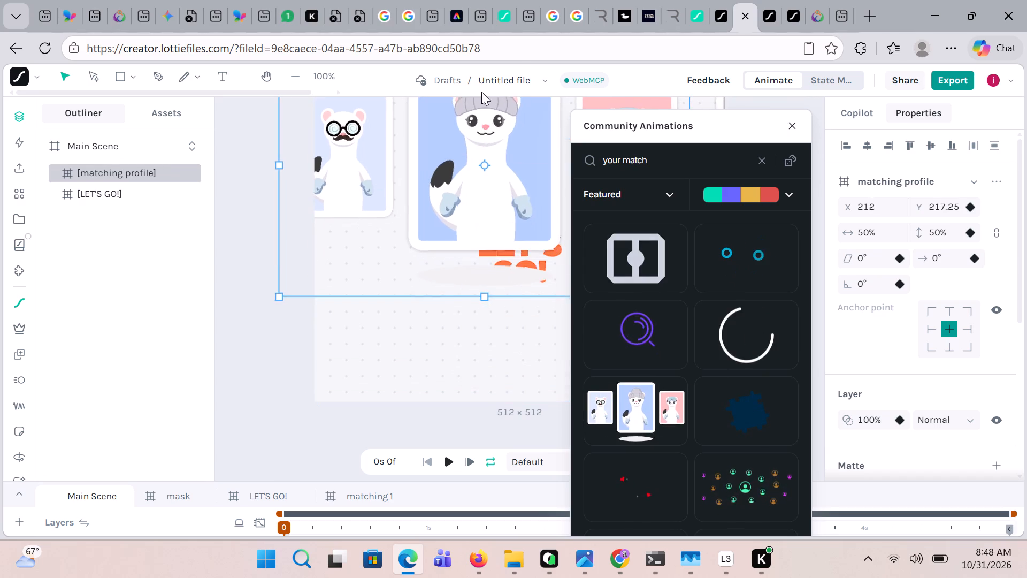
left_click_drag(481, 92, 537, 36)
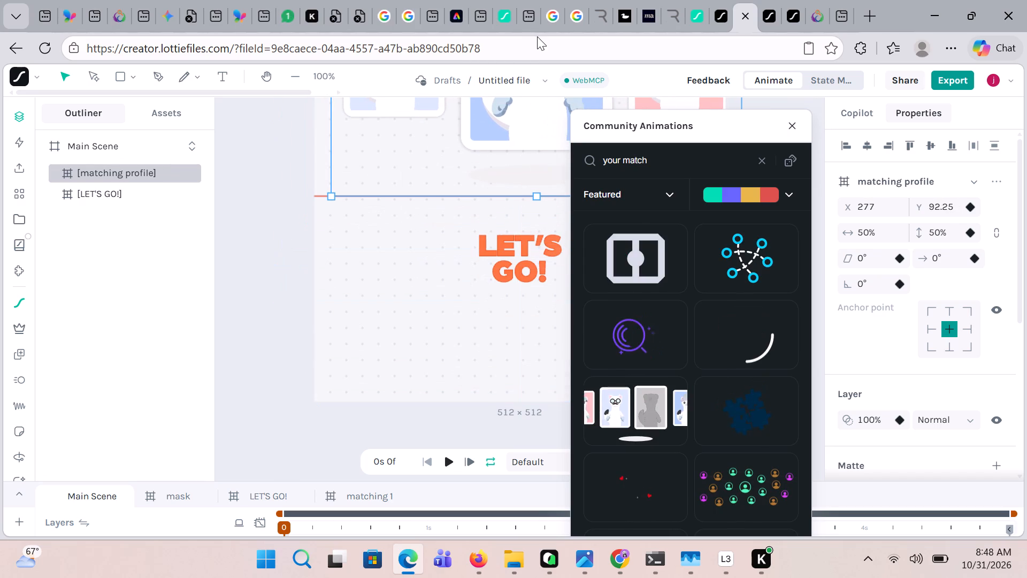
left_click_drag(537, 36, 518, 49)
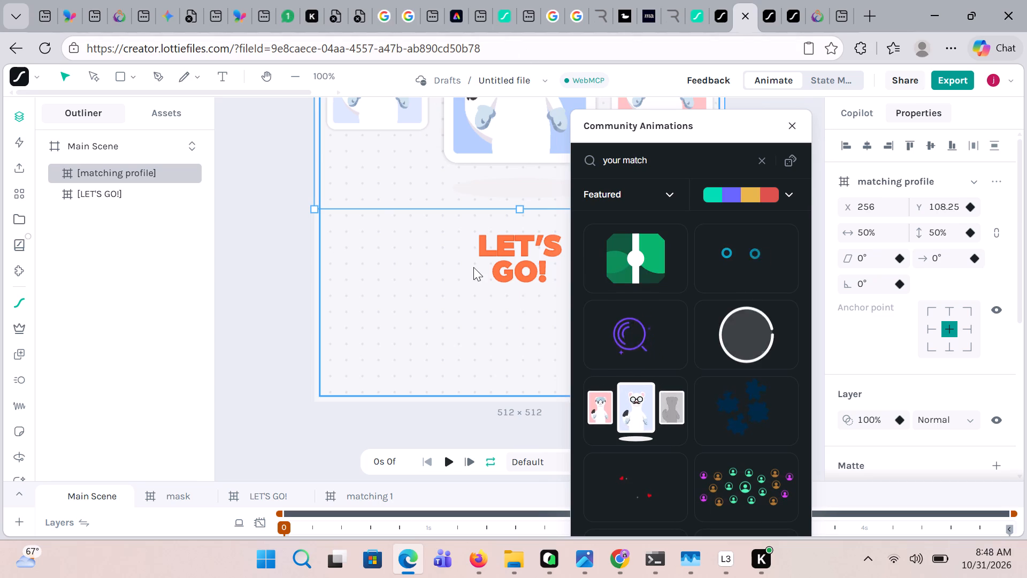
Look further through the "your match" animation results for another one that suits the scene.
scroll(655, 438, "down", 3)
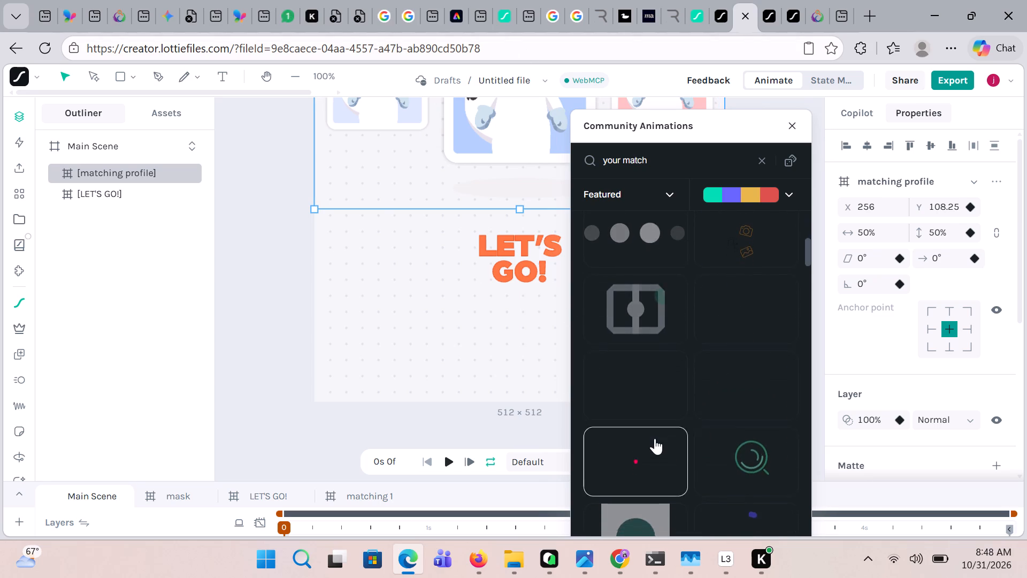
scroll(655, 438, "down", 4)
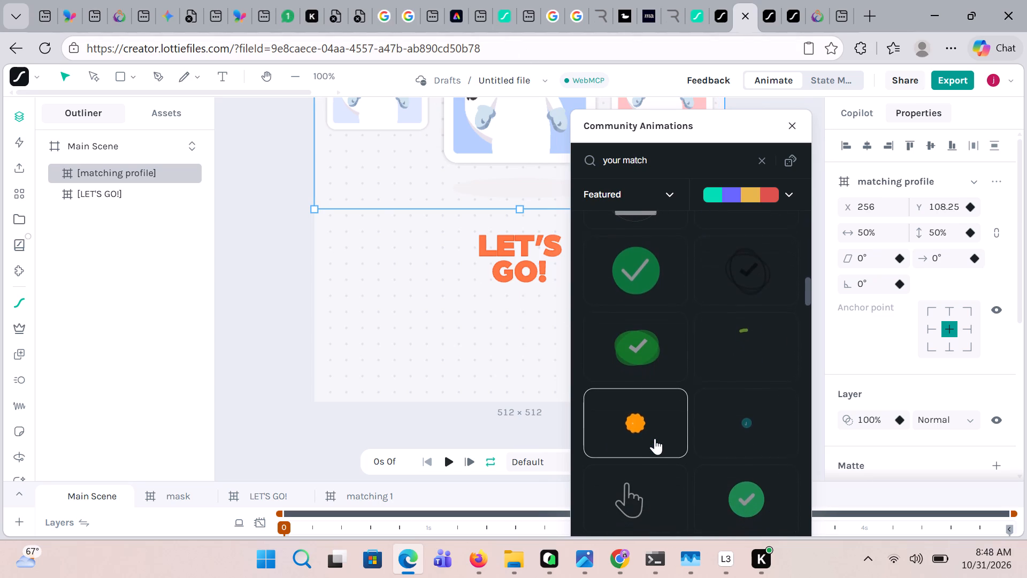
scroll(655, 438, "up", 5)
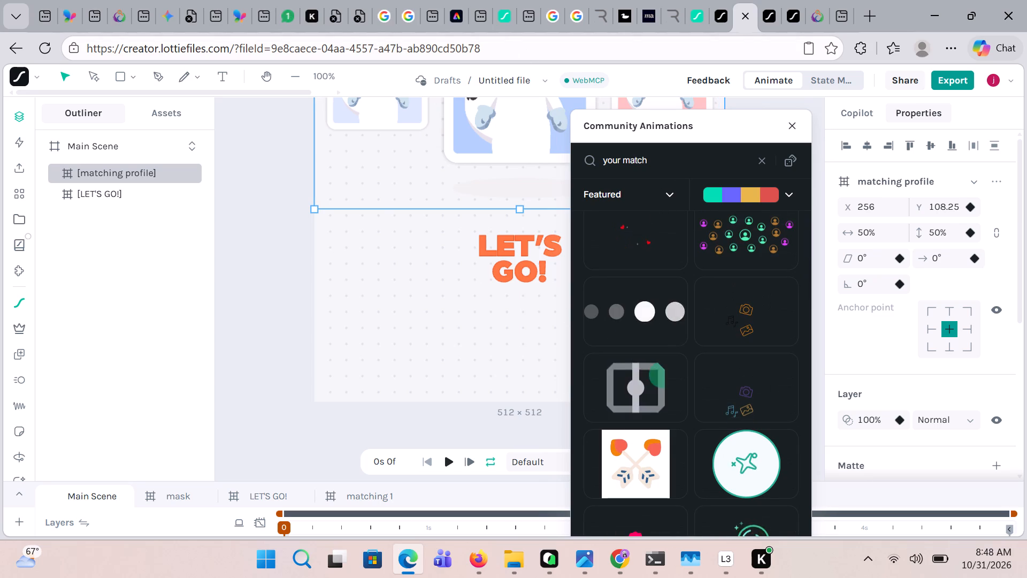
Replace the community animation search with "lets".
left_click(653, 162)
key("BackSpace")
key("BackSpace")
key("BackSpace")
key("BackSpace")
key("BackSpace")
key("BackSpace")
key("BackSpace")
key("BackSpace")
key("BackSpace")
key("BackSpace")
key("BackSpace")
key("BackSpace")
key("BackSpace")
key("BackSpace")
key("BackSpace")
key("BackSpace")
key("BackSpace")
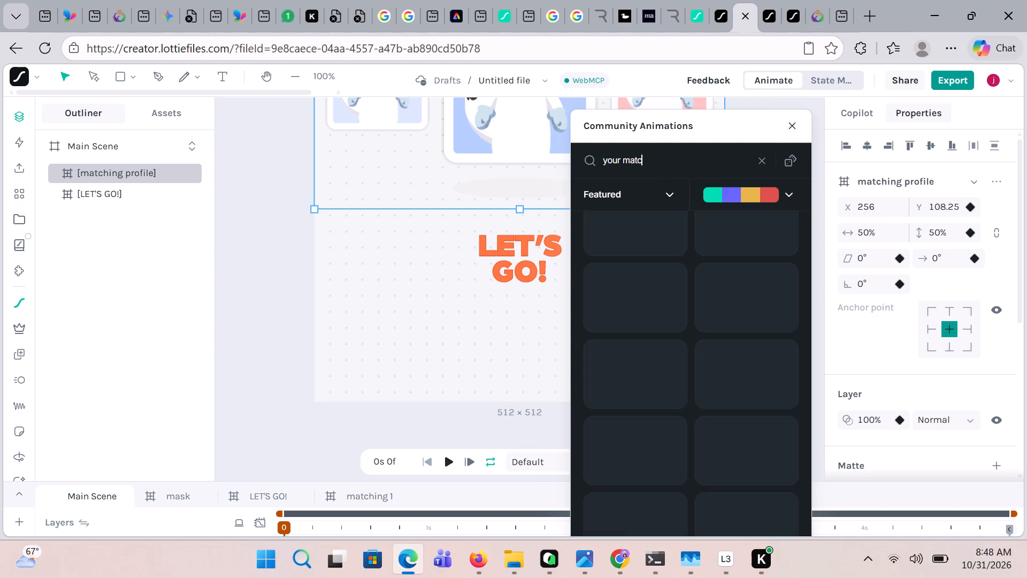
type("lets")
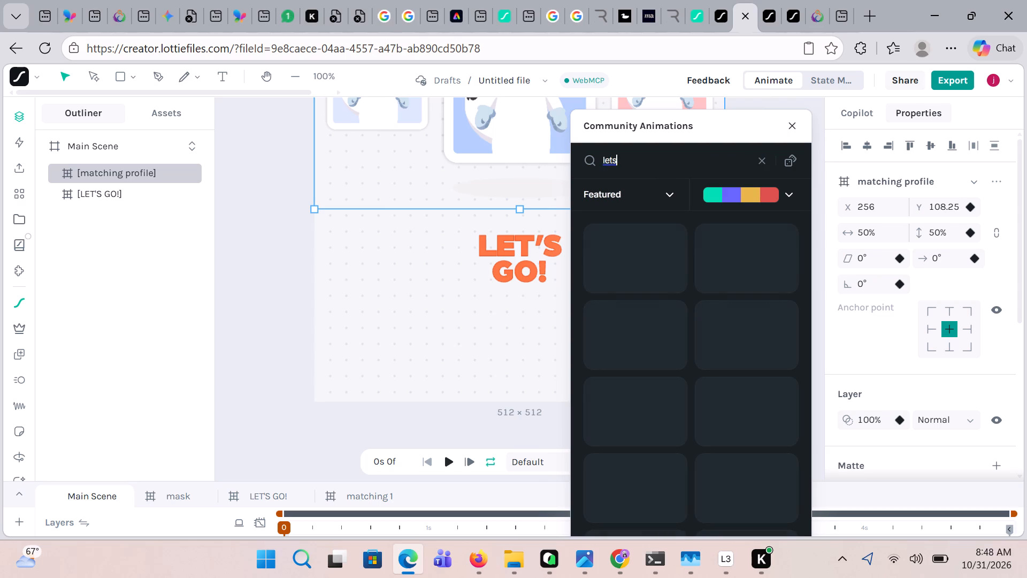
Search the community animations for "match" instead.
key("BackSpace")
key("BackSpace")
key("BackSpace")
key("BackSpace")
key("BackSpace")
key("BackSpace")
key("BackSpace")
key("BackSpace")
key("BackSpace")
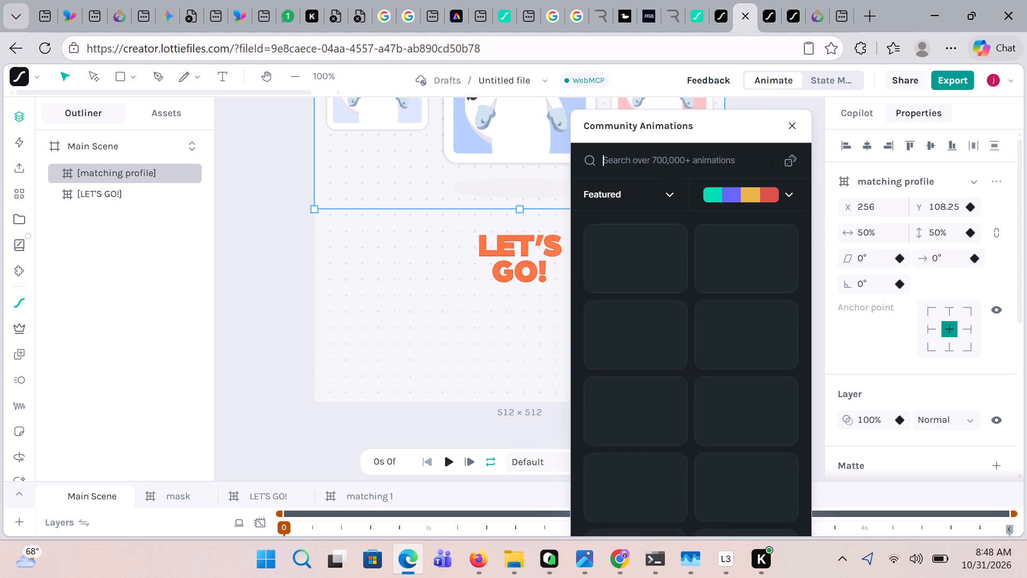
type("match")
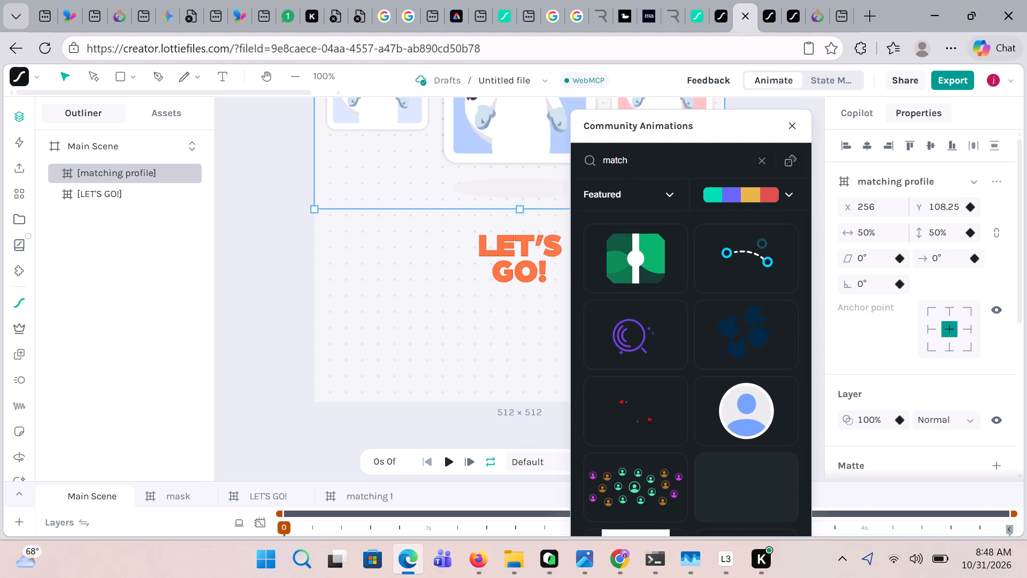
Browse the "match" animation results for another matching-themed animation to use with the profile cards and "LET'S GO!" text.
scroll(613, 413, "down", 2)
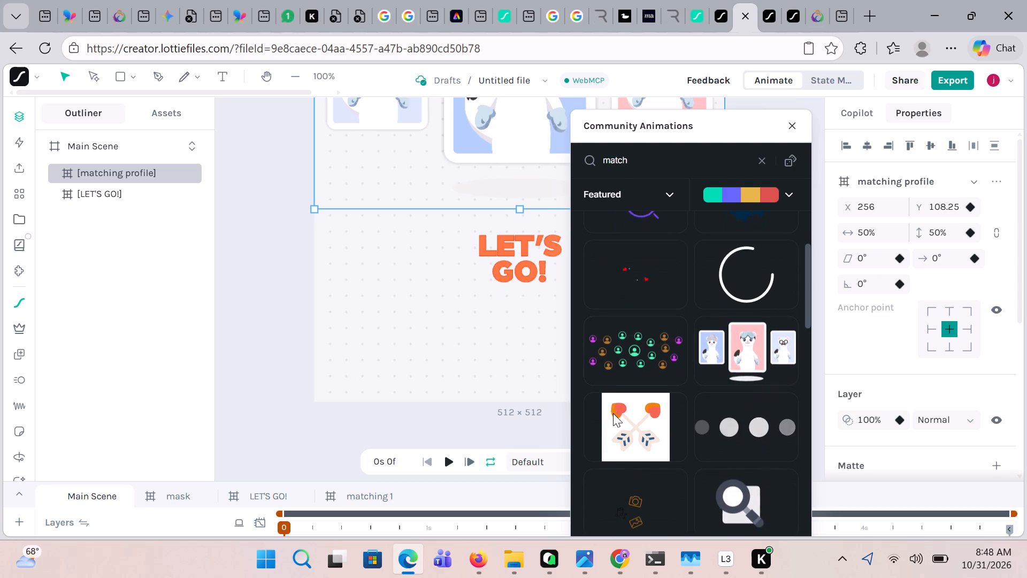
scroll(613, 413, "down", 1)
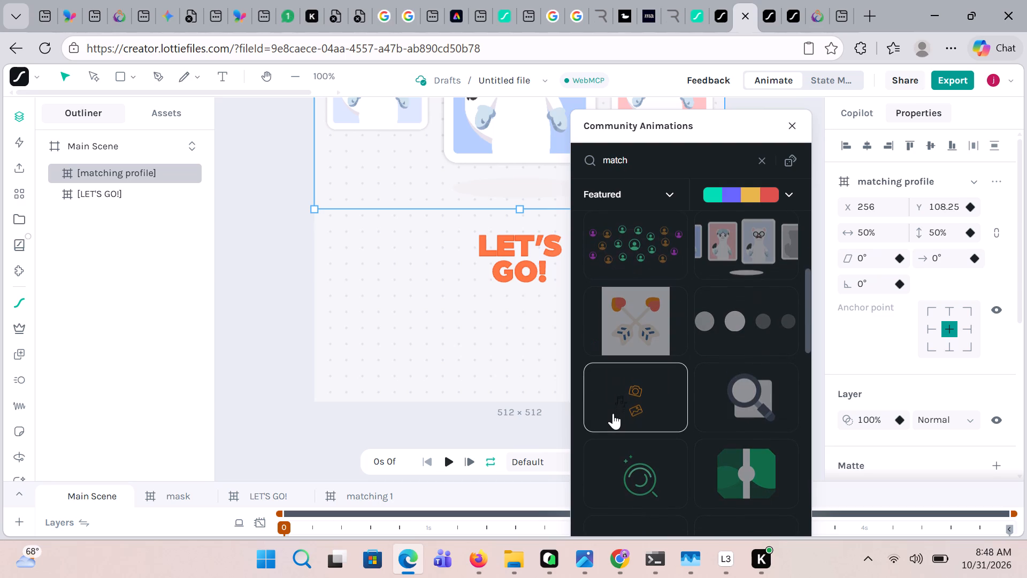
scroll(706, 407, "down", 2)
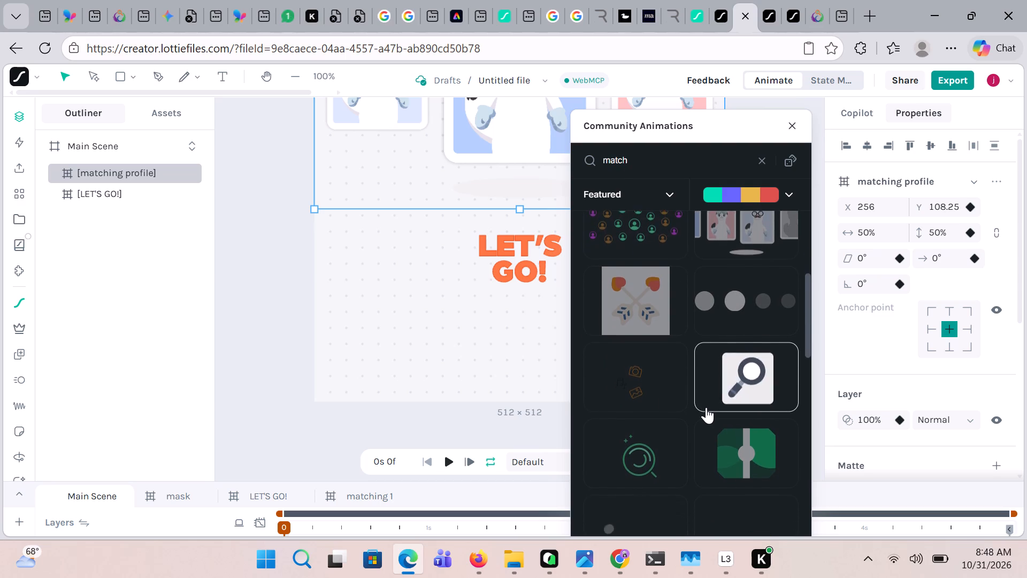
scroll(706, 407, "down", 3)
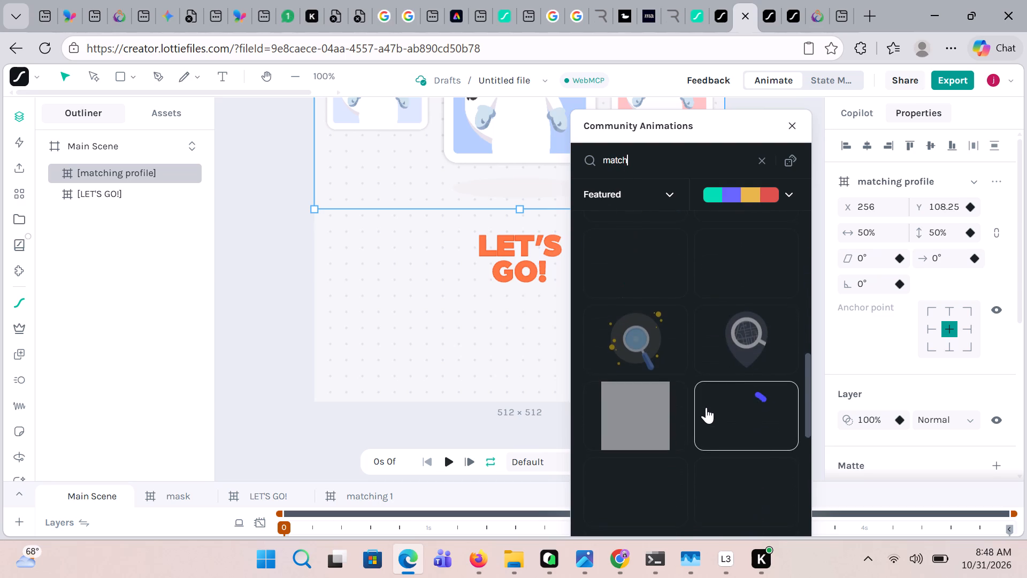
scroll(706, 407, "down", 4)
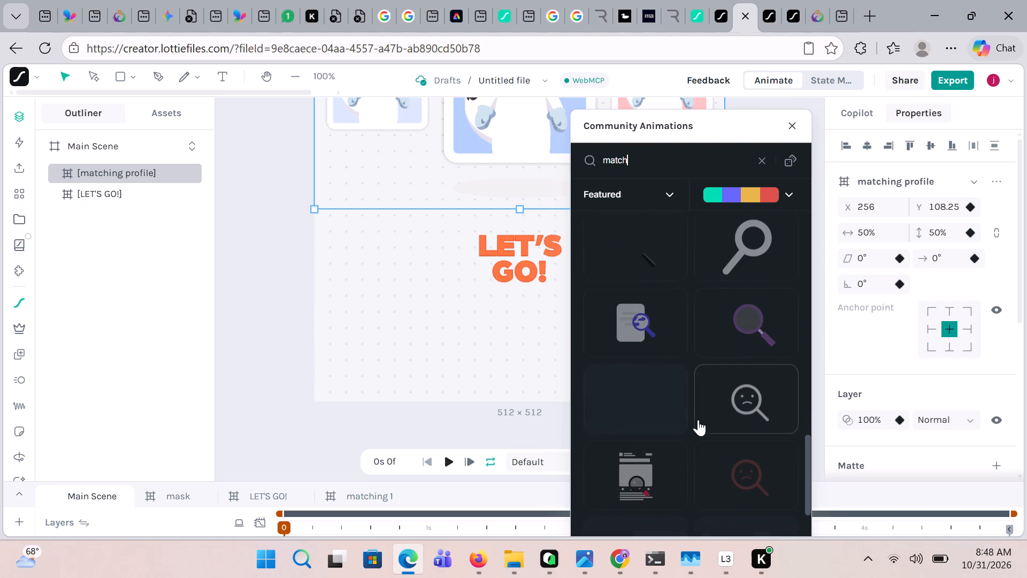
scroll(698, 420, "down", 2)
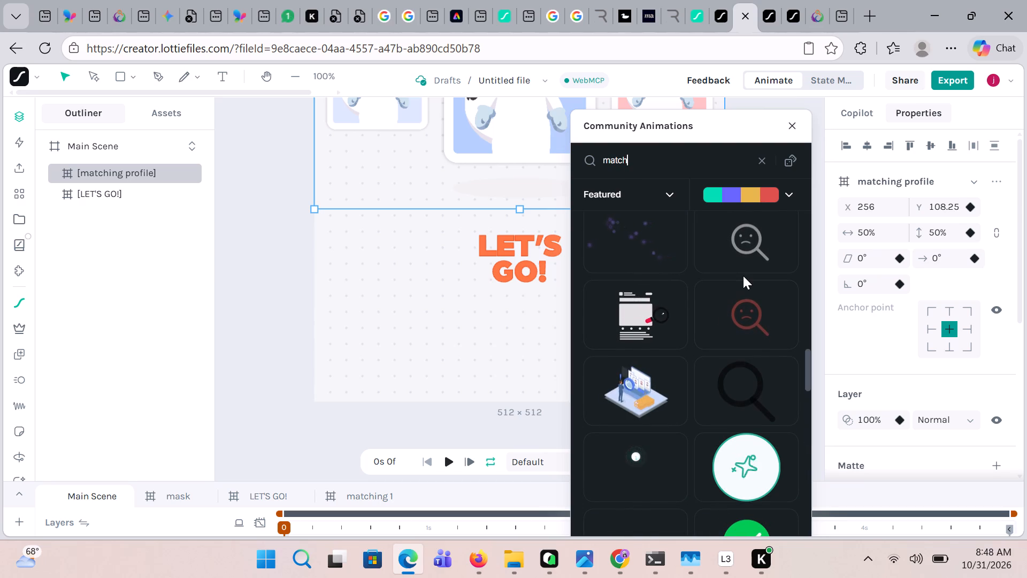
scroll(743, 276, "down", 4)
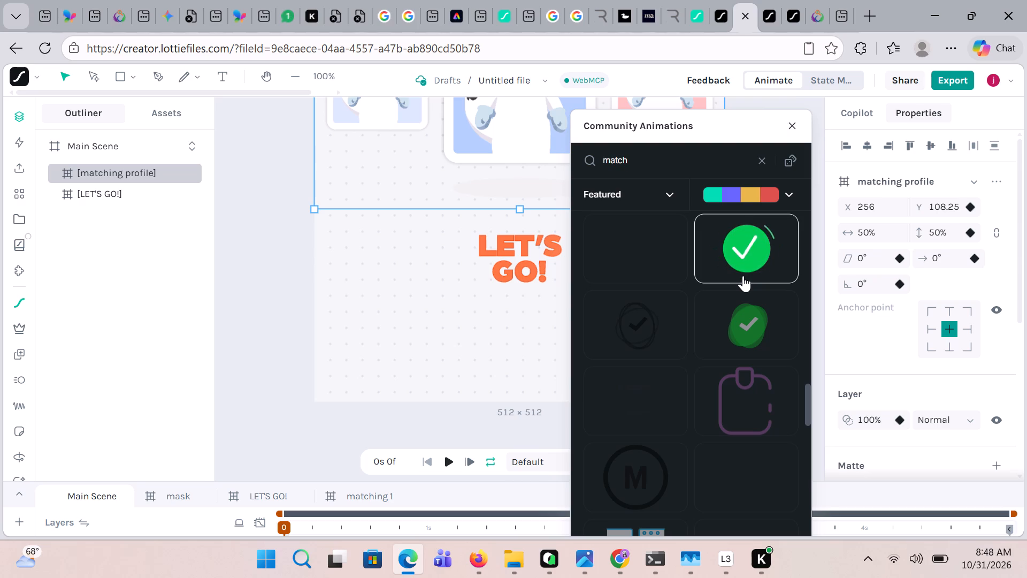
scroll(743, 276, "down", 1)
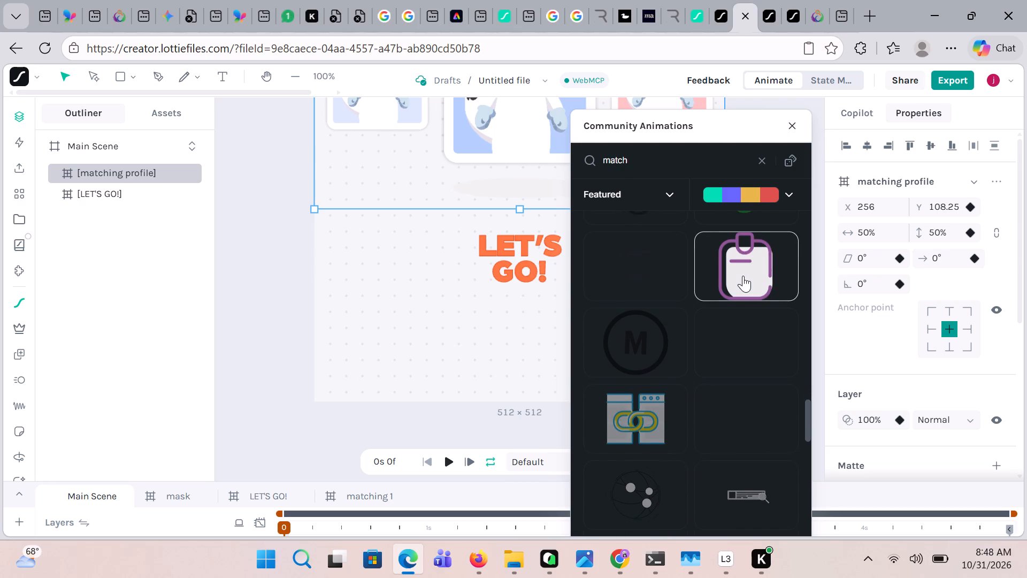
scroll(743, 276, "down", 1)
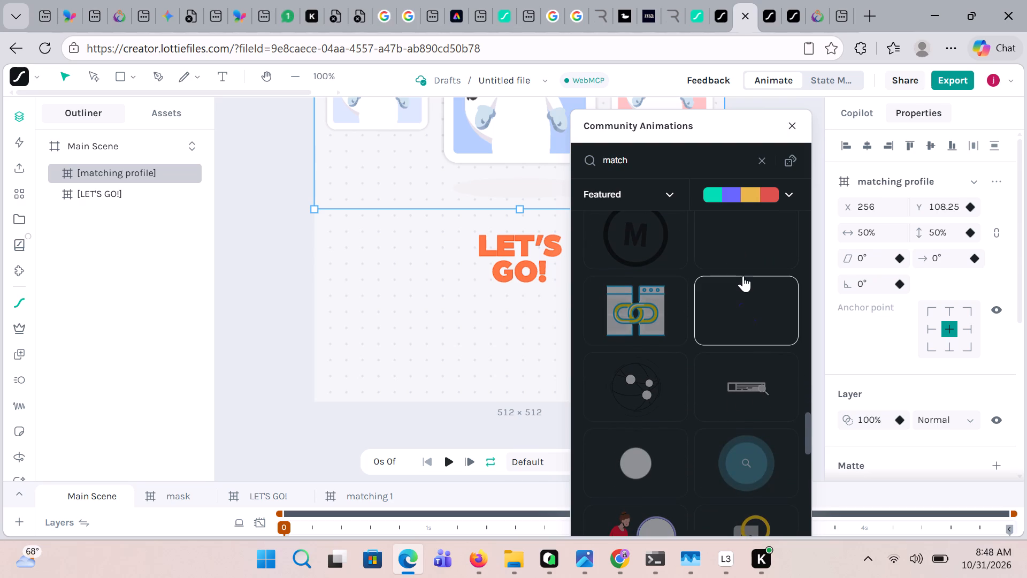
scroll(743, 276, "down", 1)
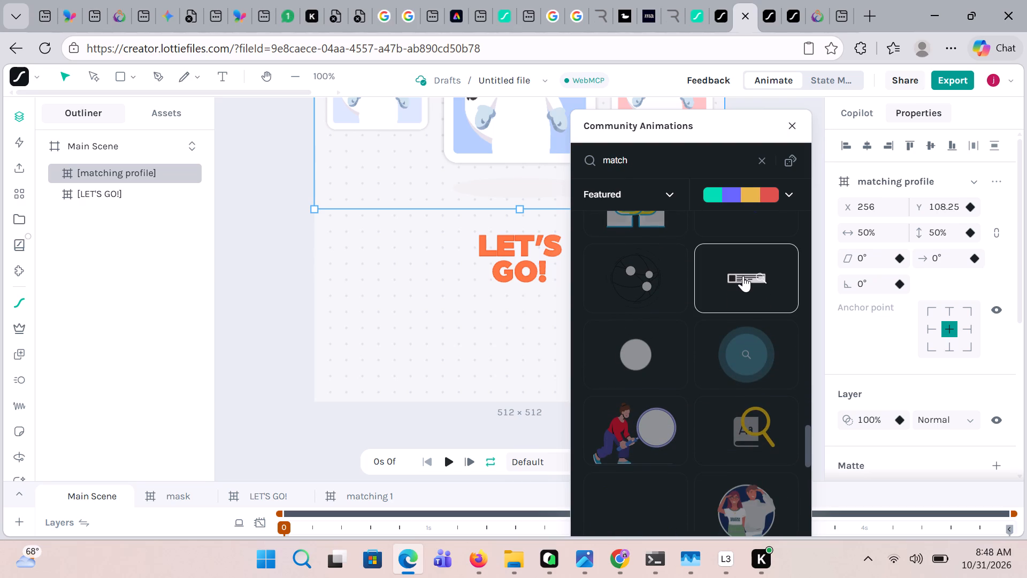
scroll(743, 276, "down", 2)
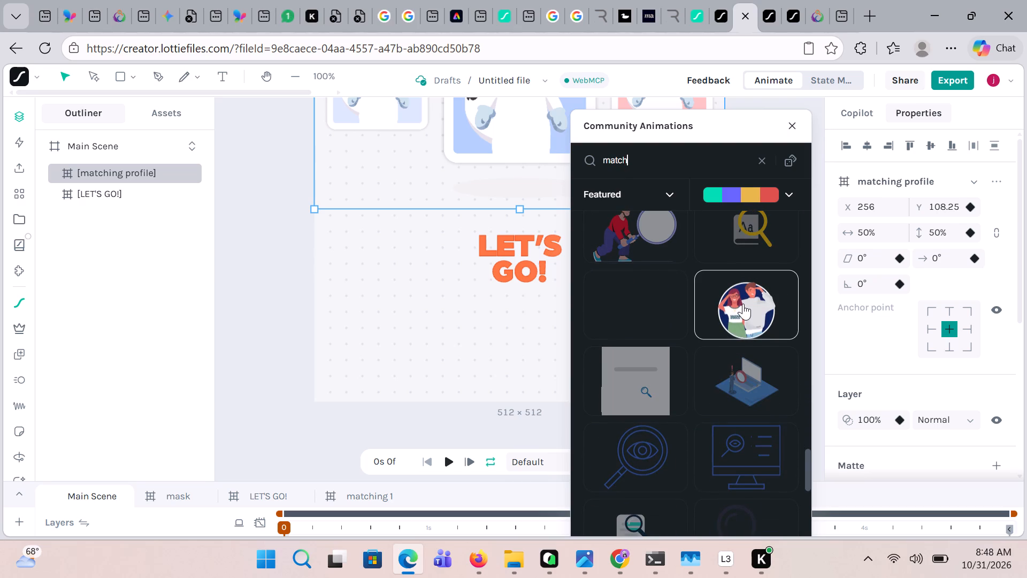
scroll(740, 332, "down", 3)
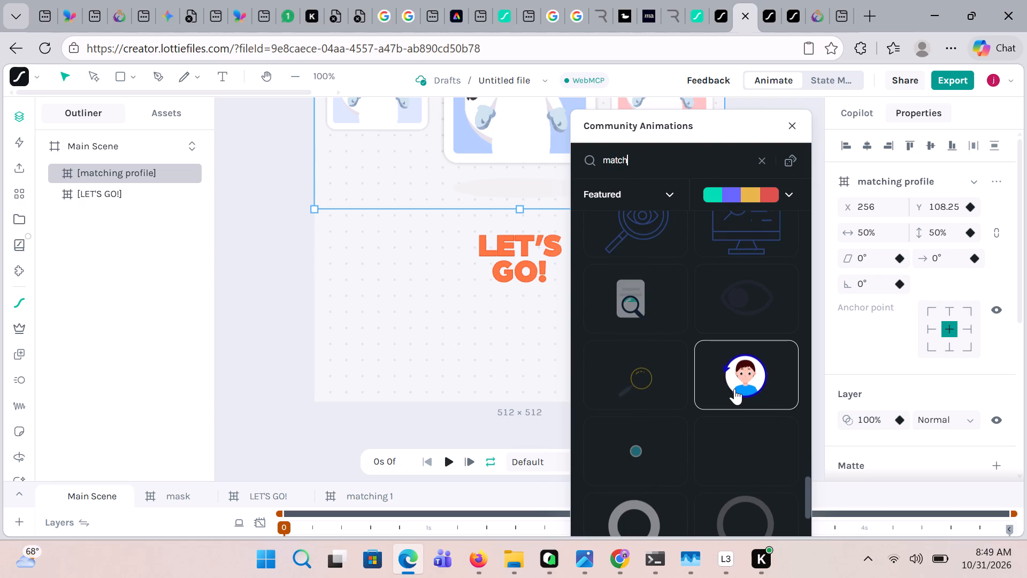
scroll(734, 389, "down", 2)
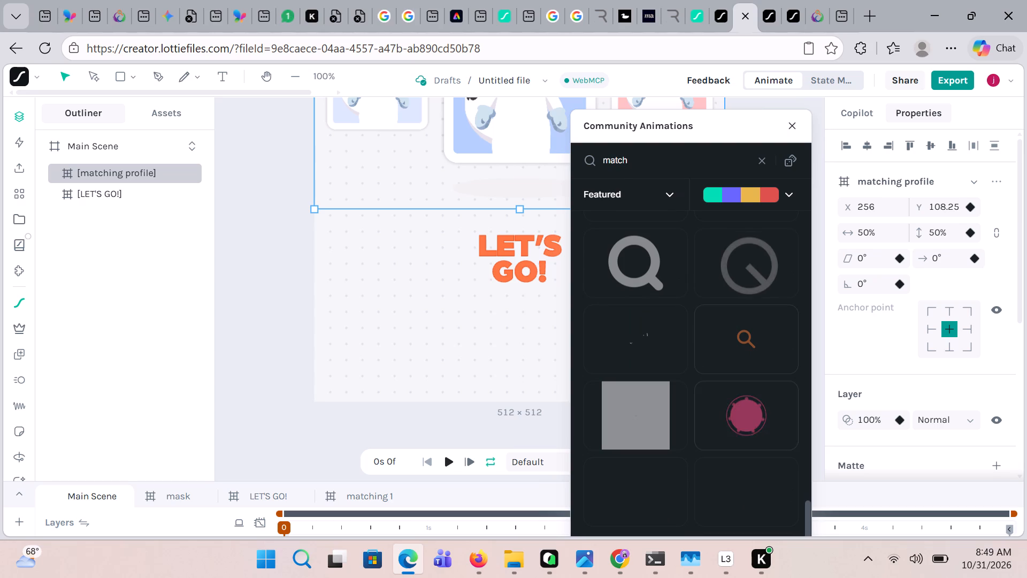
Change the community animation search to "lets go".
key("BackSpace")
key("BackSpace")
key("BackSpace")
key("BackSpace")
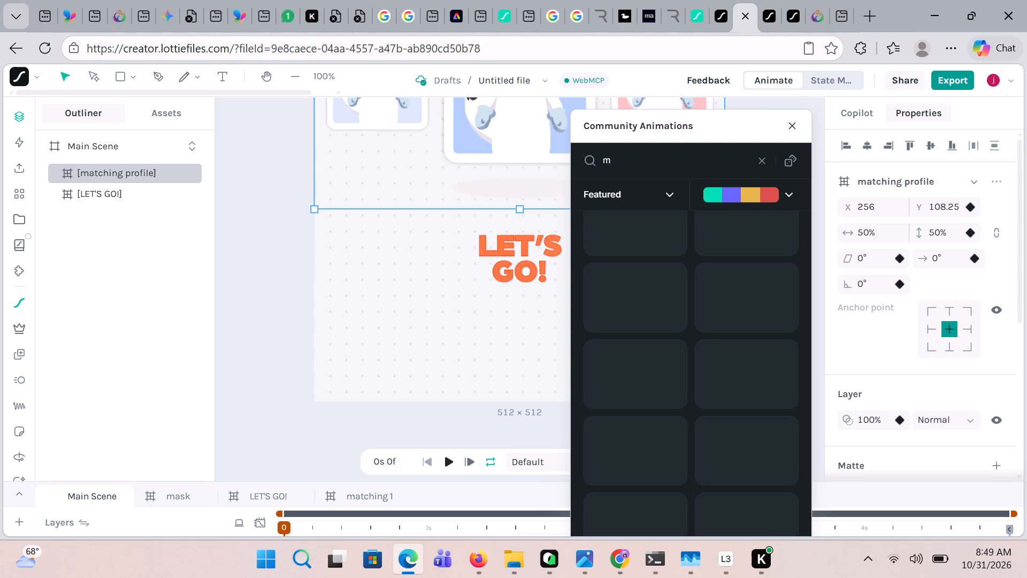
key("BackSpace")
type("le")
type("ts")
key("space")
key("g")
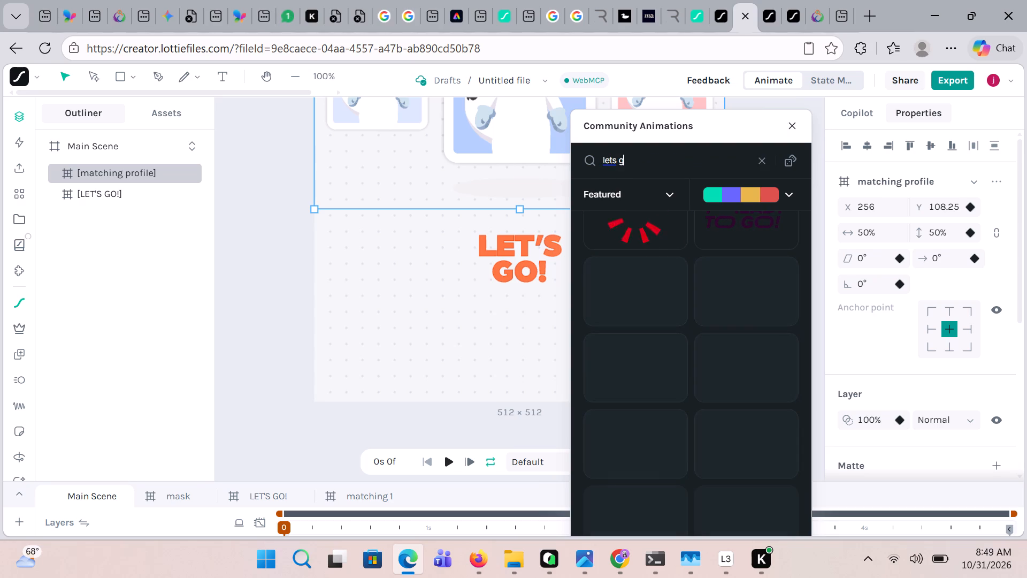
key("o")
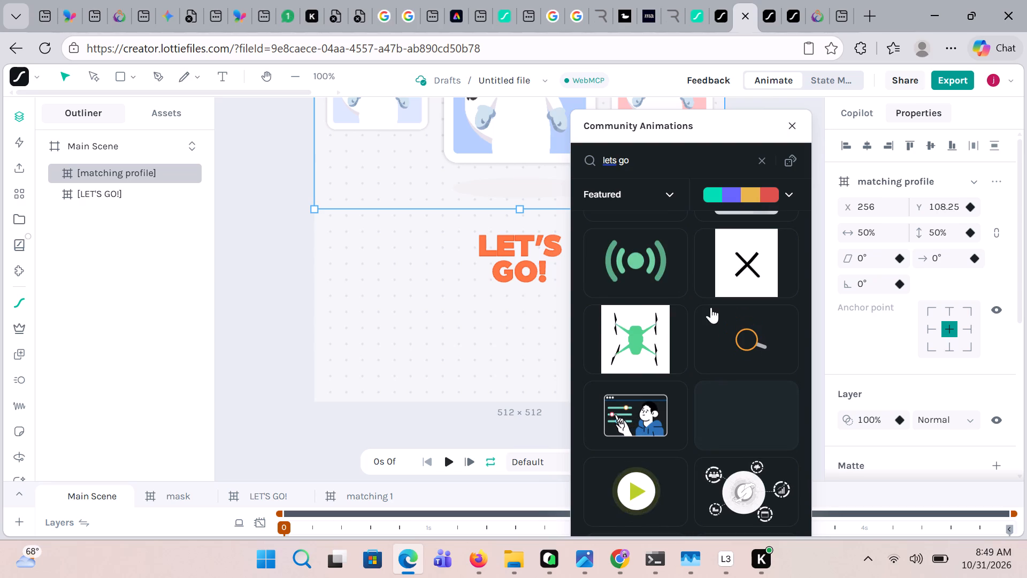
Re-examine the earlier "lets go" community animation results, back to the first ones, for a fit with the profile cards and text.
scroll(683, 429, "up", 7)
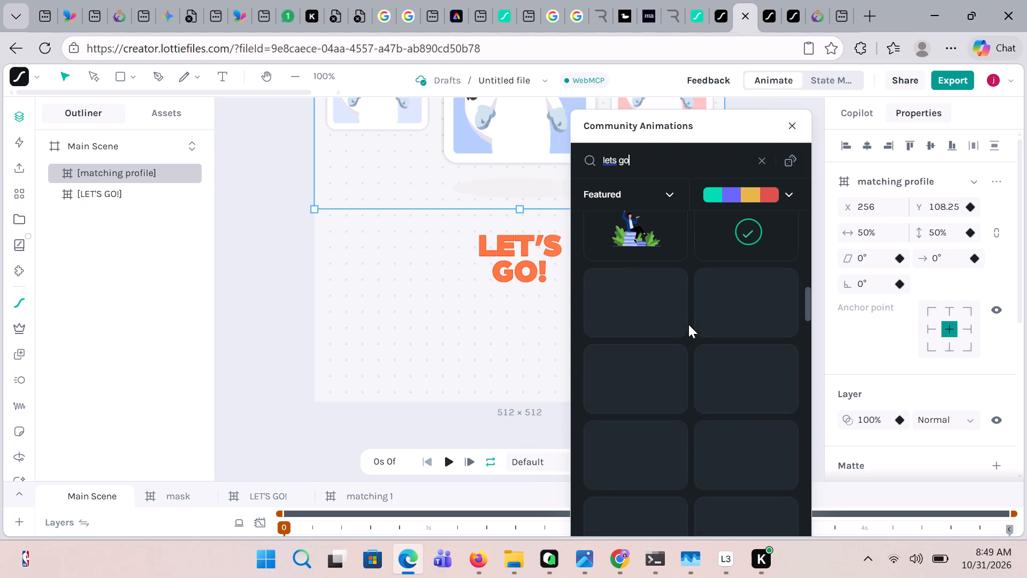
scroll(688, 324, "up", 3)
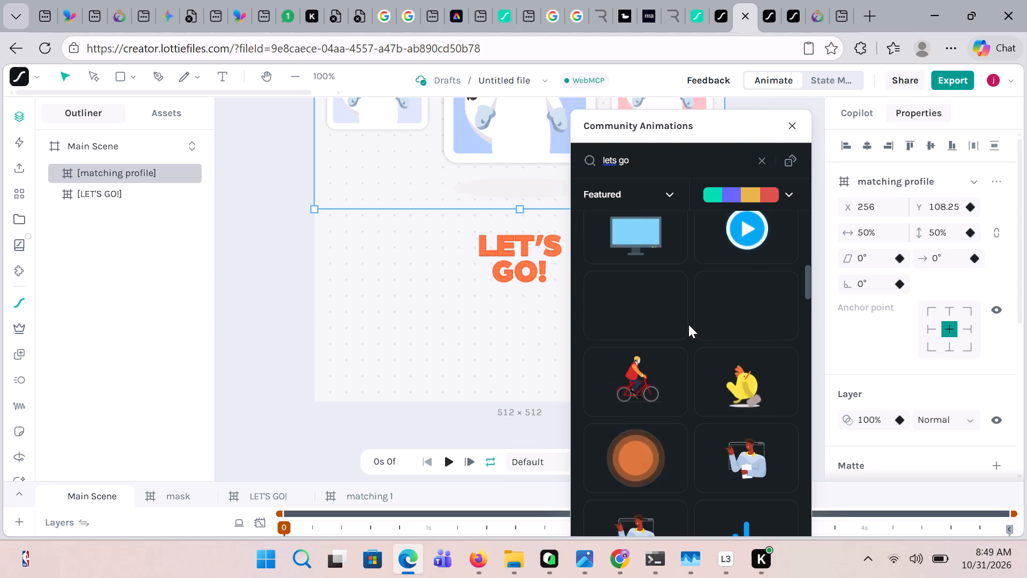
scroll(688, 324, "up", 3)
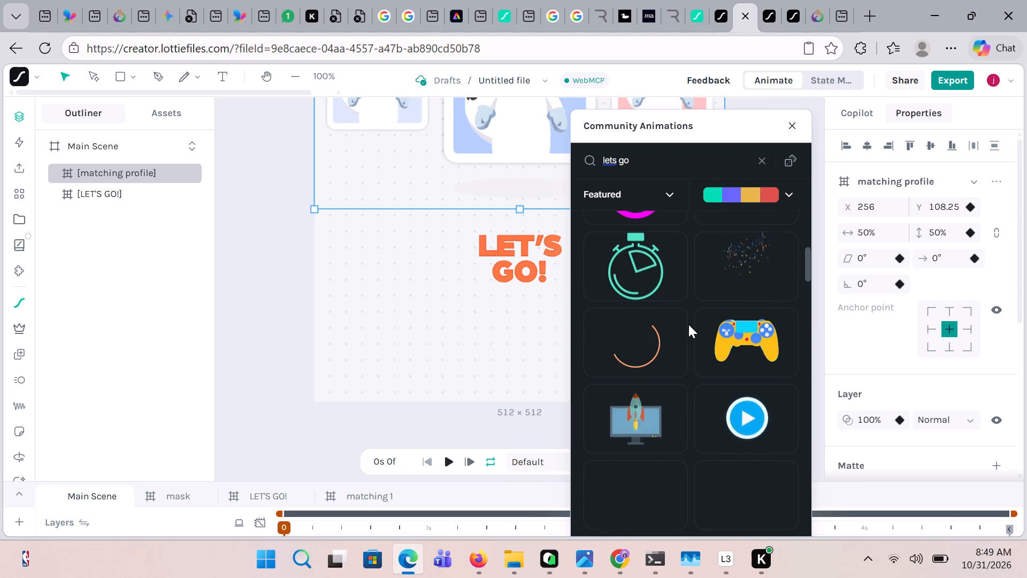
scroll(688, 324, "up", 1)
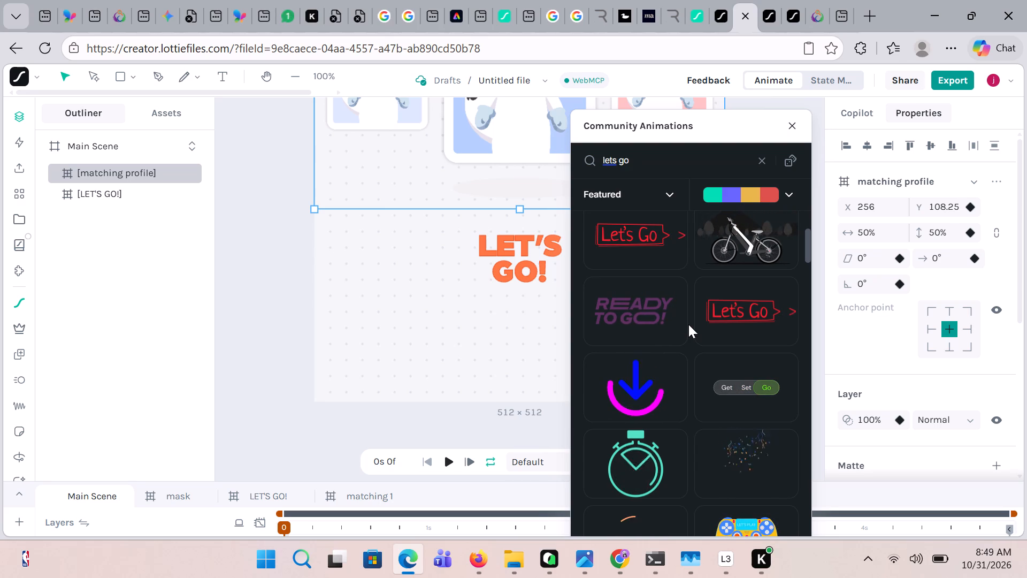
scroll(688, 324, "up", 1)
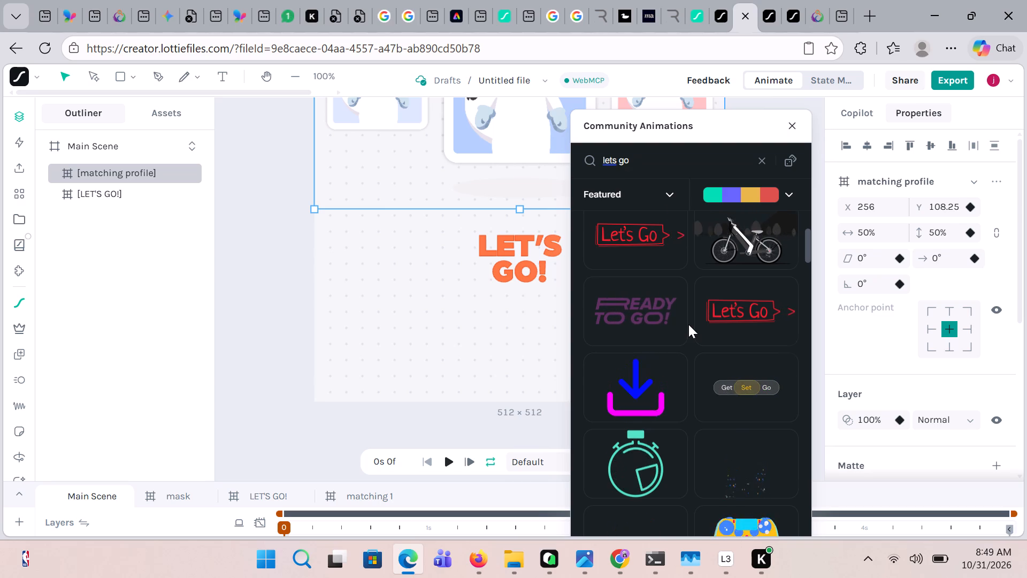
scroll(688, 324, "up", 1)
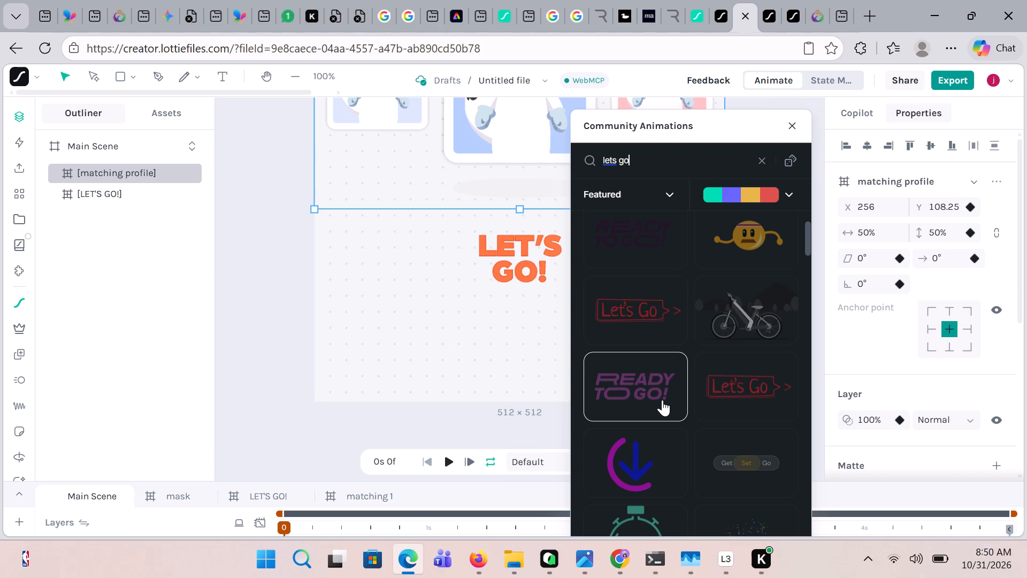
scroll(662, 400, "up", 1)
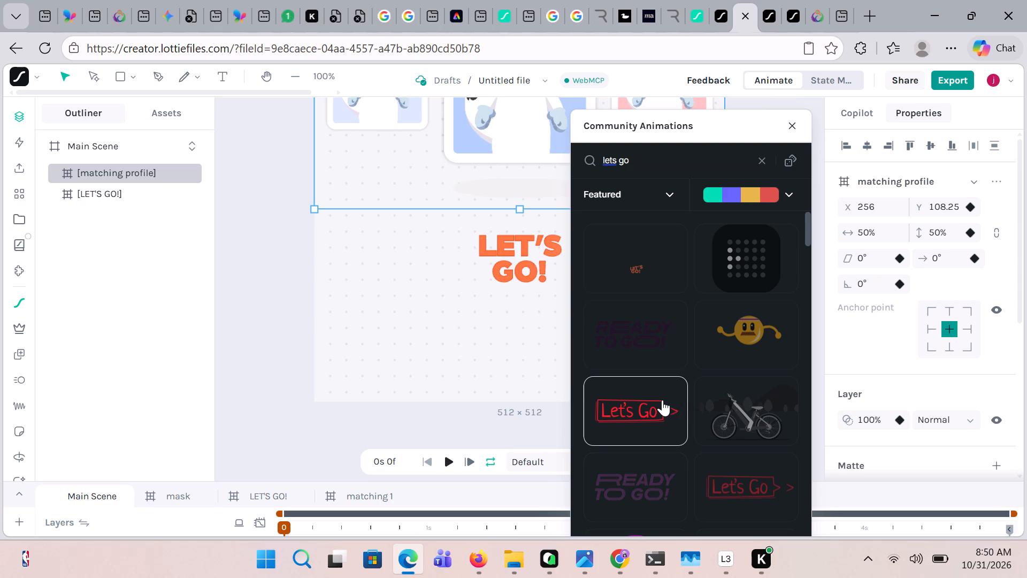
scroll(662, 400, "up", 2)
scroll(662, 400, "down", 1)
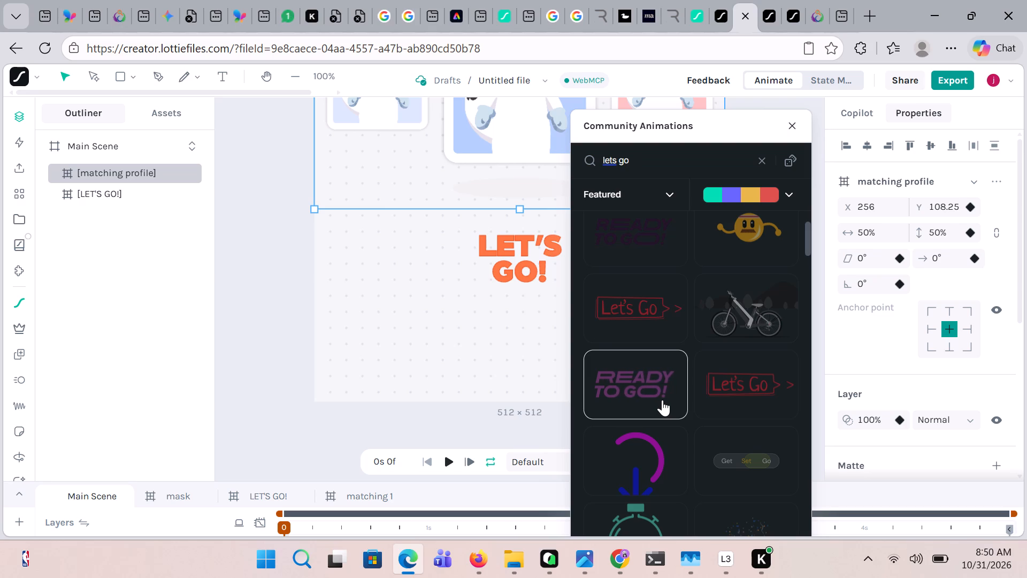
scroll(662, 400, "up", 4)
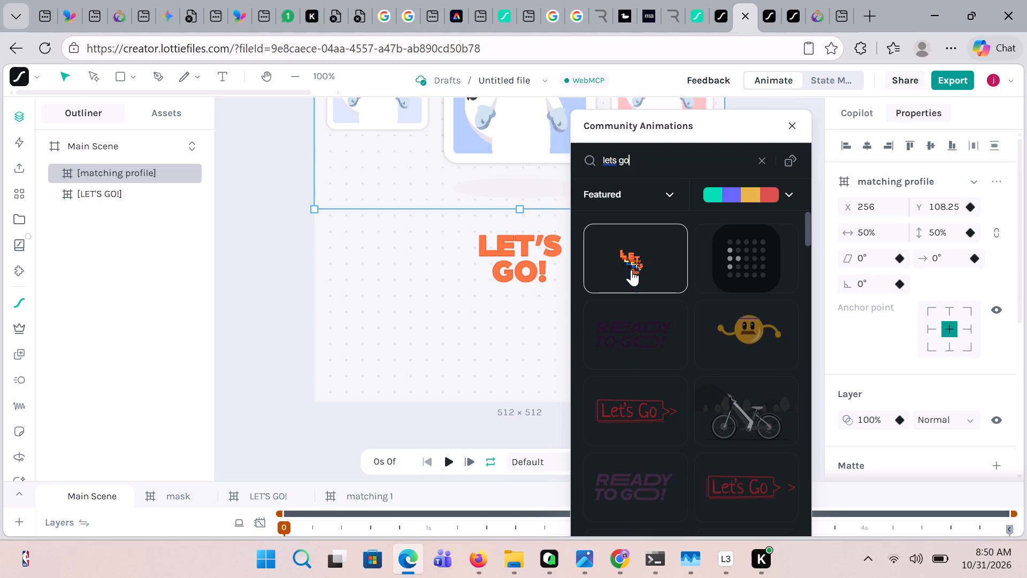
Browse further through the "lets go" community animation results for another animation that suits the profile cards and "LET'S GO!" text.
scroll(631, 270, "down", 2)
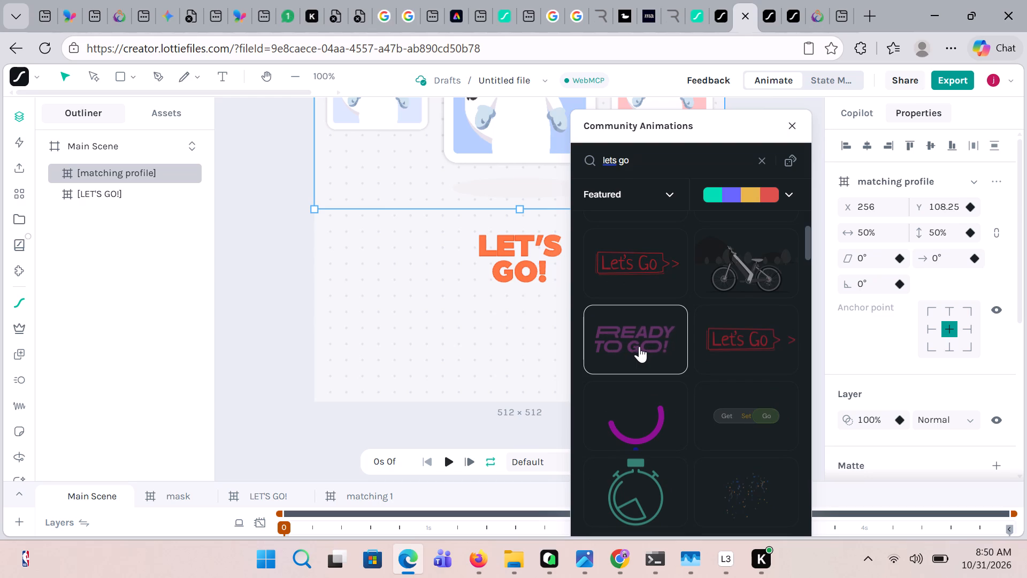
scroll(639, 346, "down", 2)
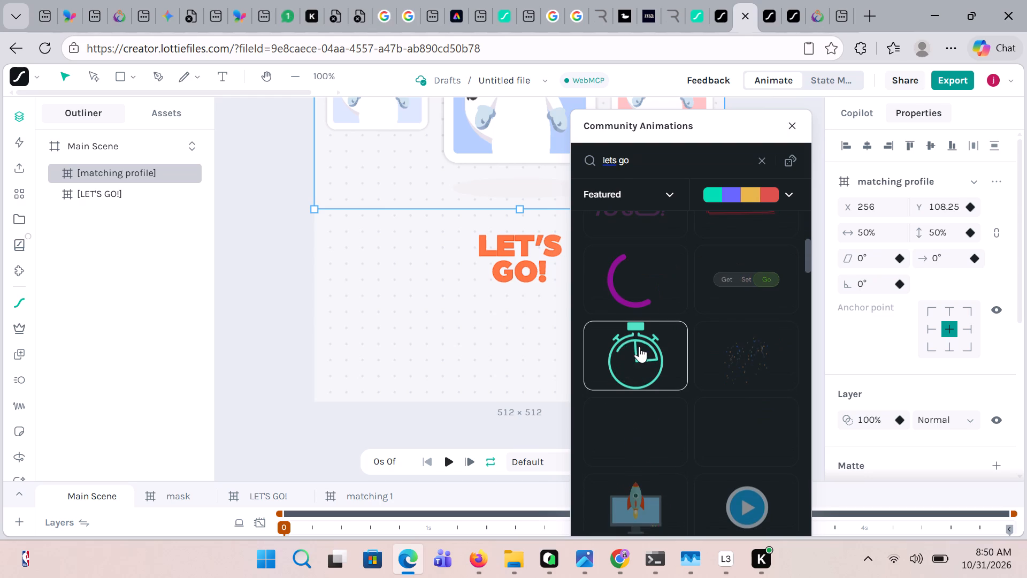
scroll(681, 431, "down", 5)
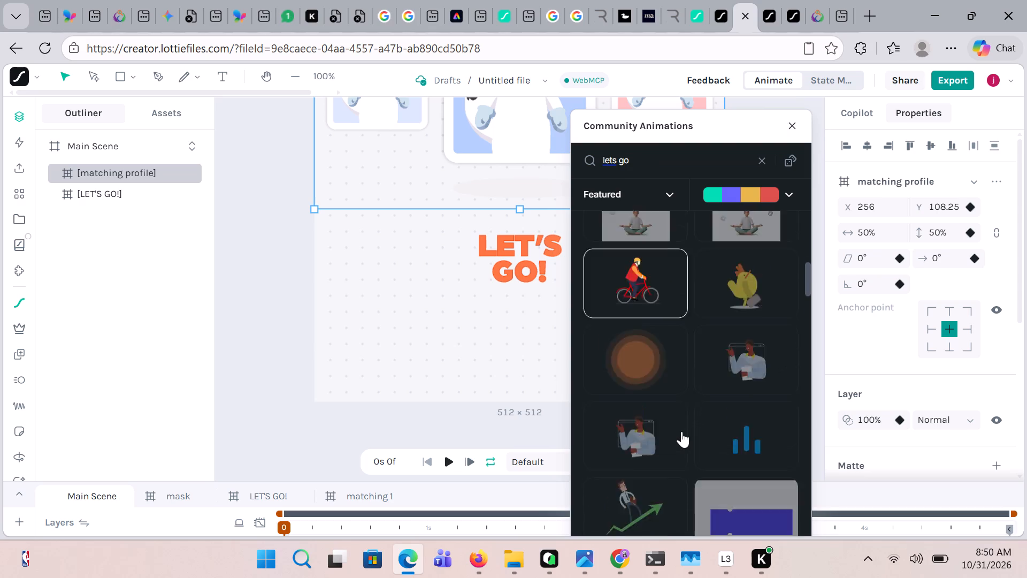
scroll(681, 431, "down", 2)
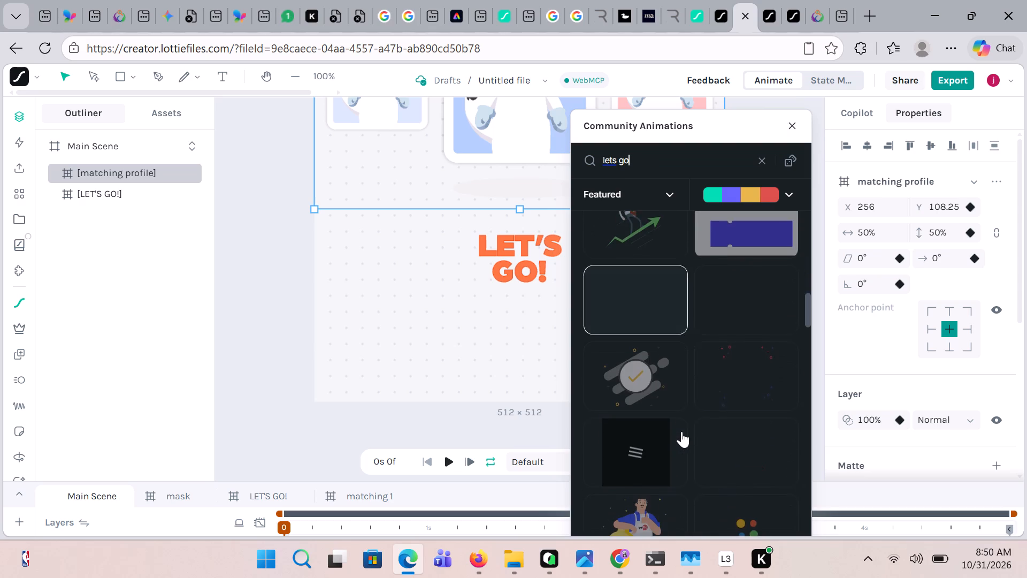
scroll(681, 431, "down", 1)
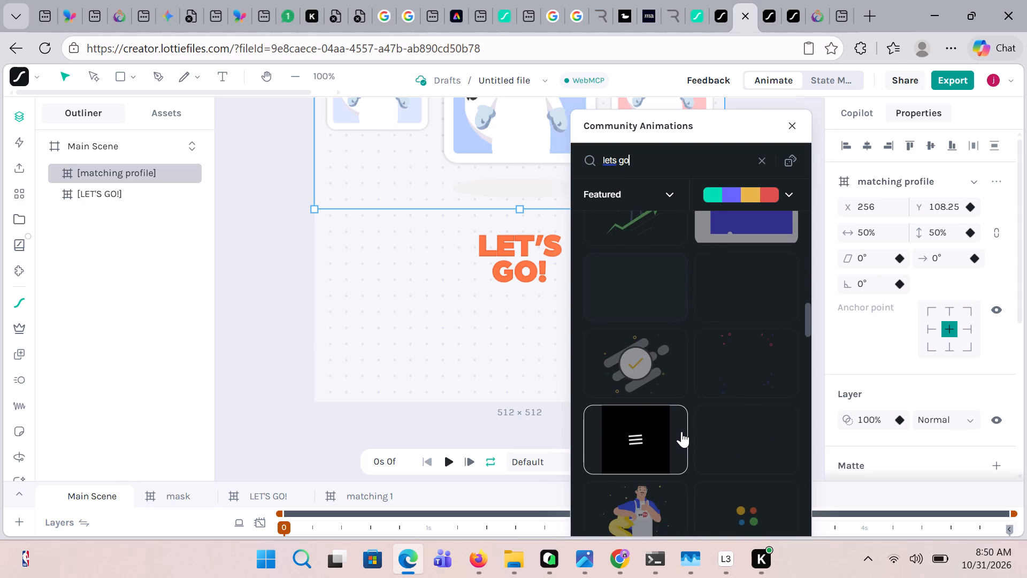
scroll(726, 334, "up", 2)
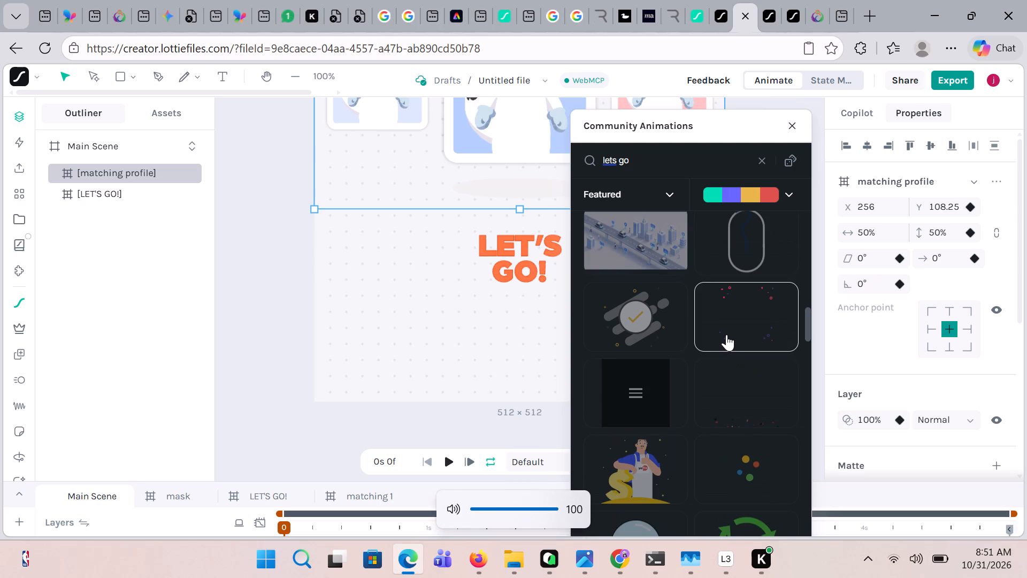
scroll(726, 334, "down", 2)
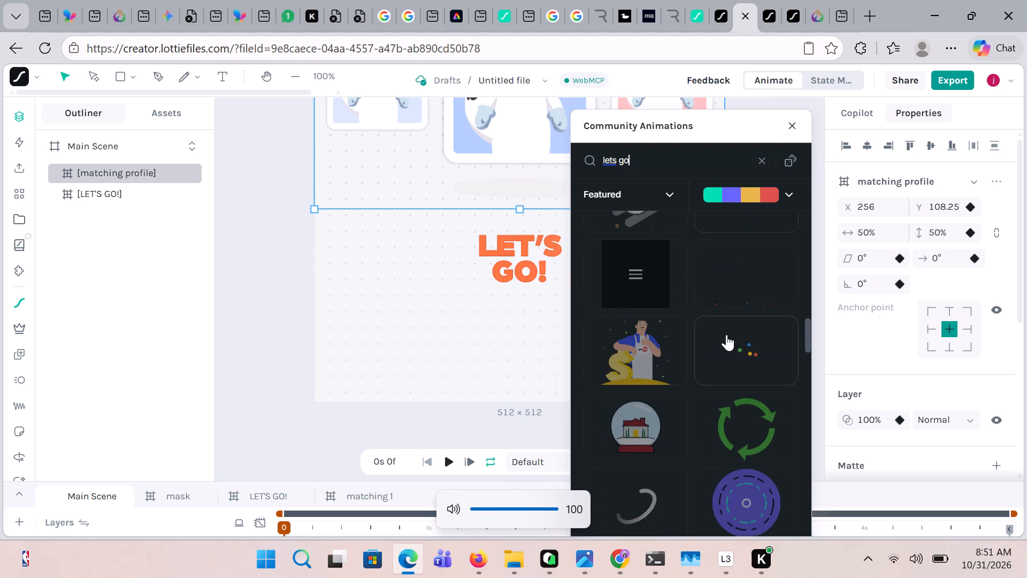
scroll(726, 334, "down", 2)
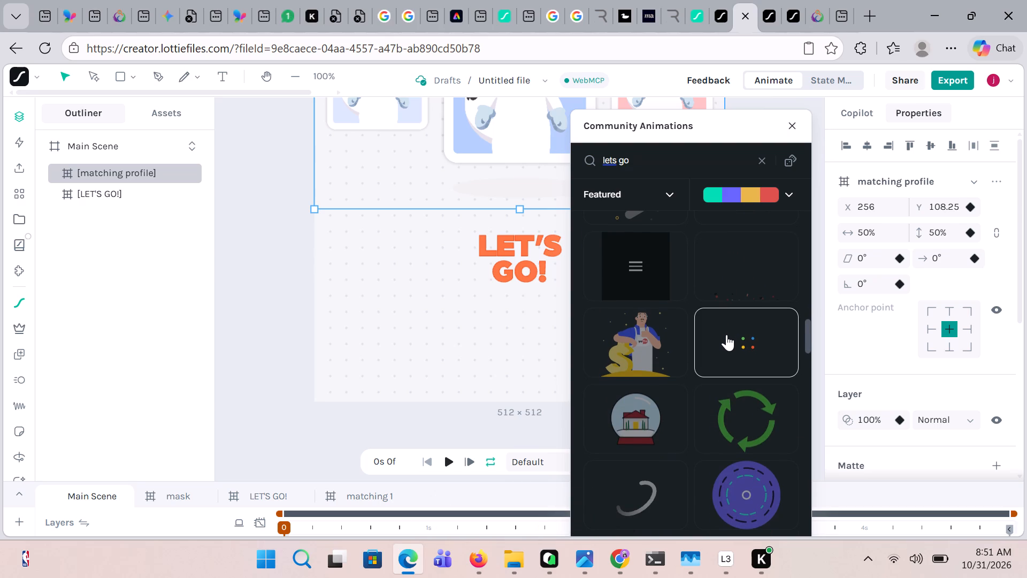
scroll(726, 334, "down", 2)
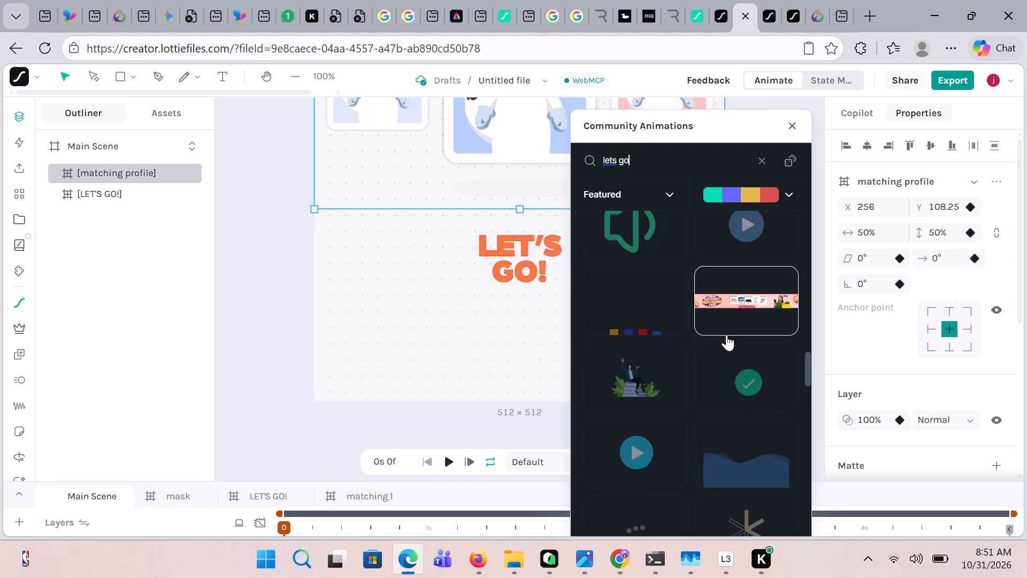
scroll(726, 334, "down", 2)
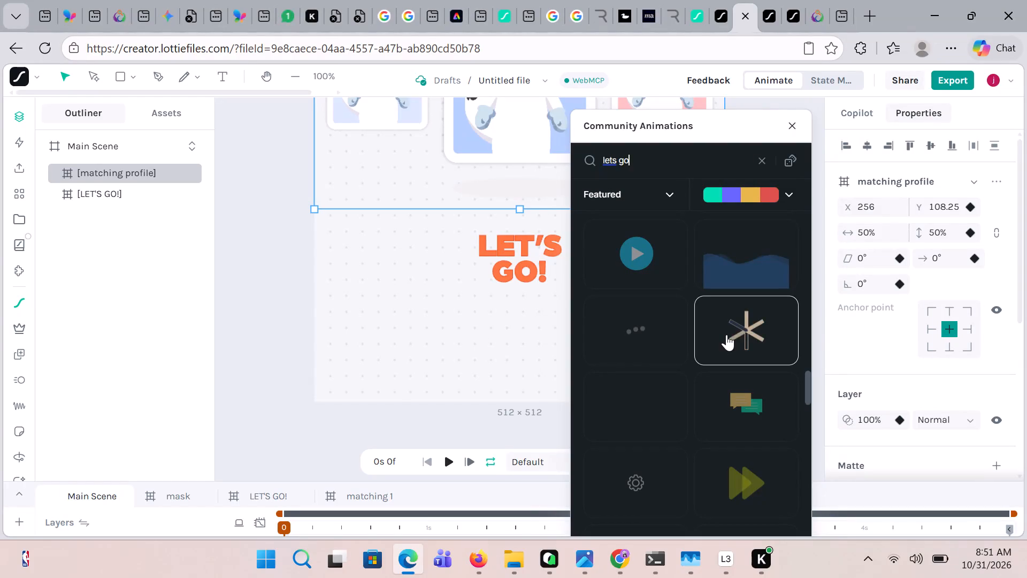
scroll(726, 334, "down", 2)
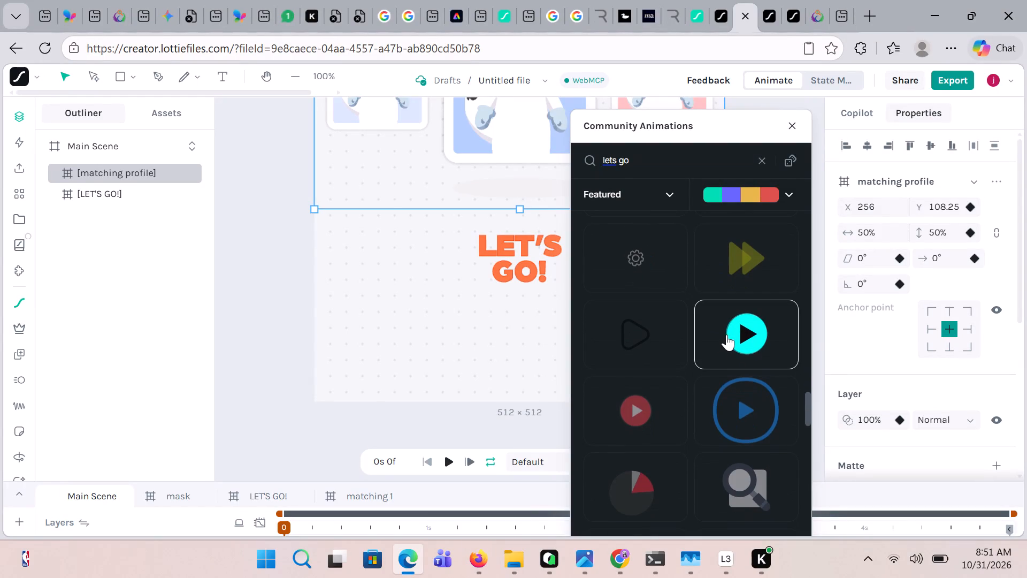
scroll(726, 334, "down", 2)
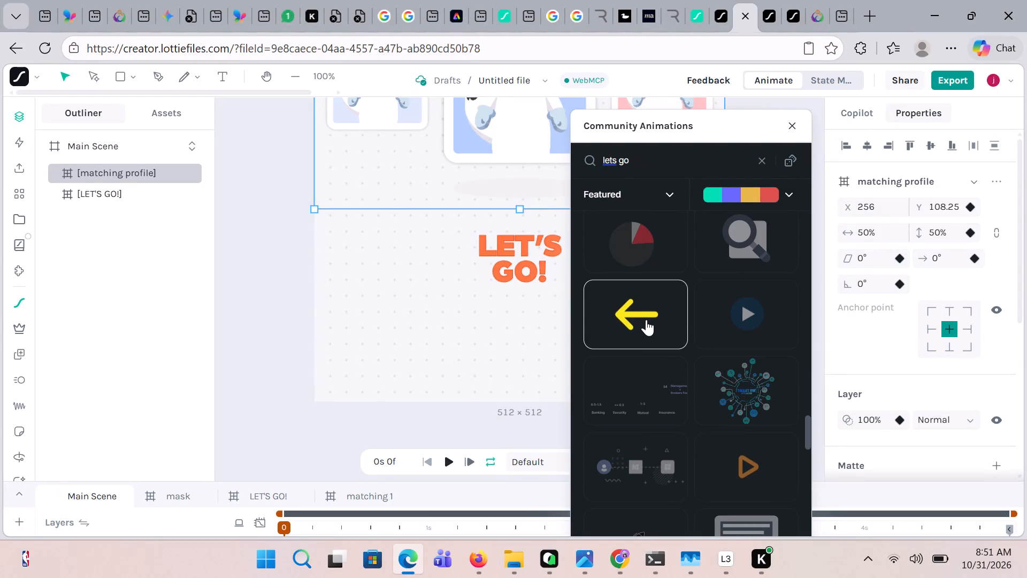
scroll(646, 320, "down", 1)
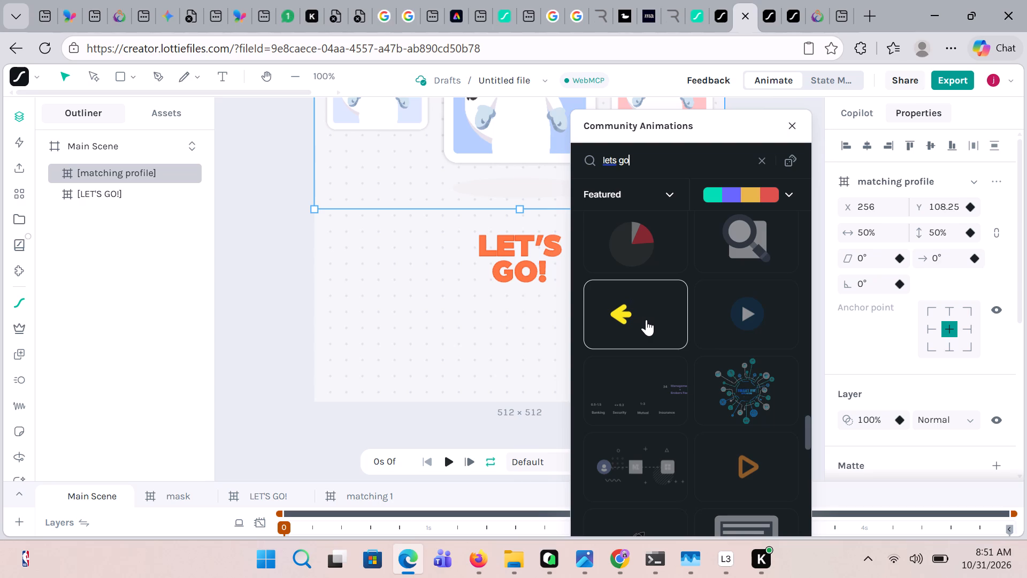
scroll(646, 320, "down", 1)
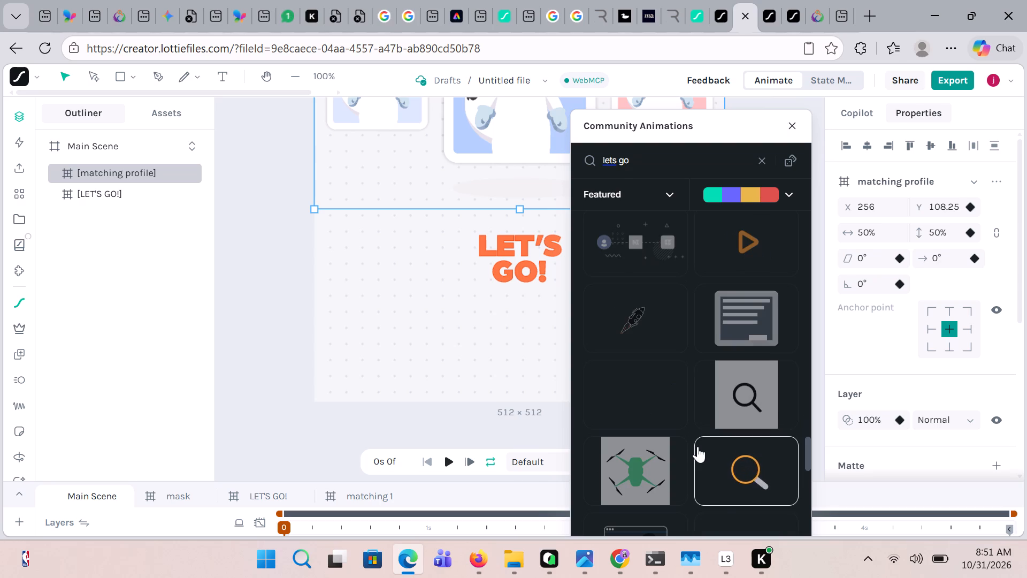
scroll(698, 446, "down", 3)
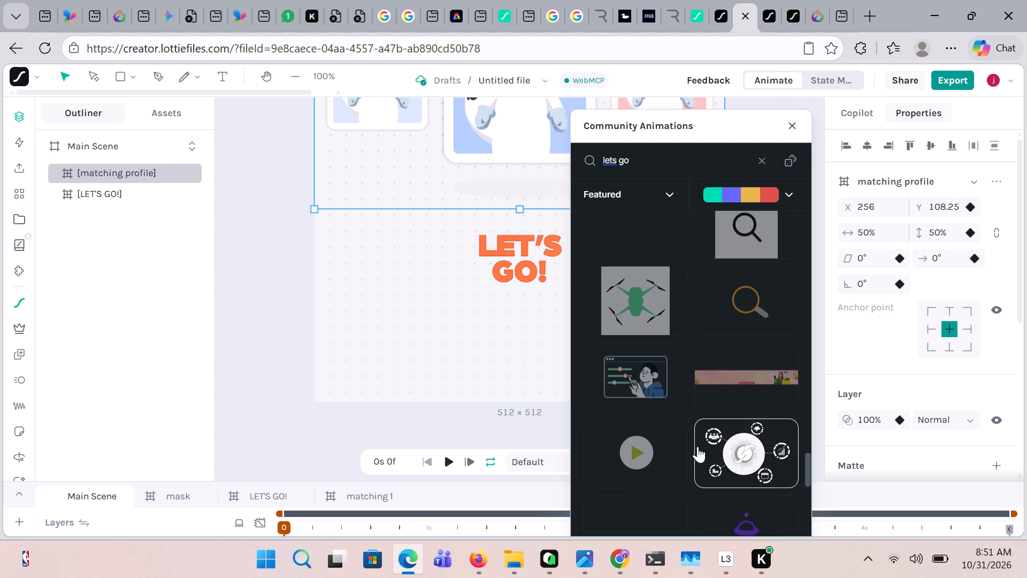
scroll(698, 446, "down", 2)
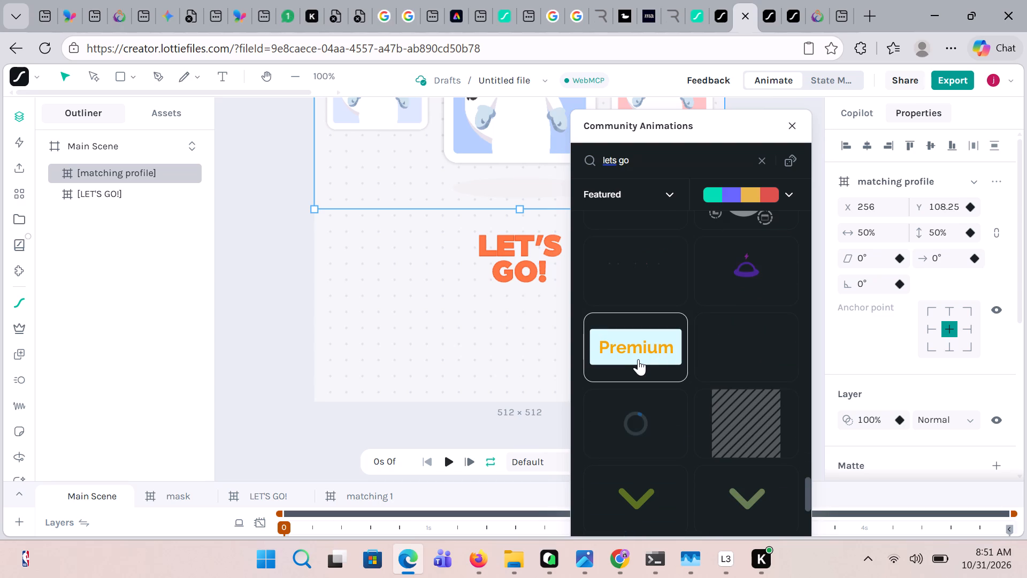
scroll(638, 359, "down", 2)
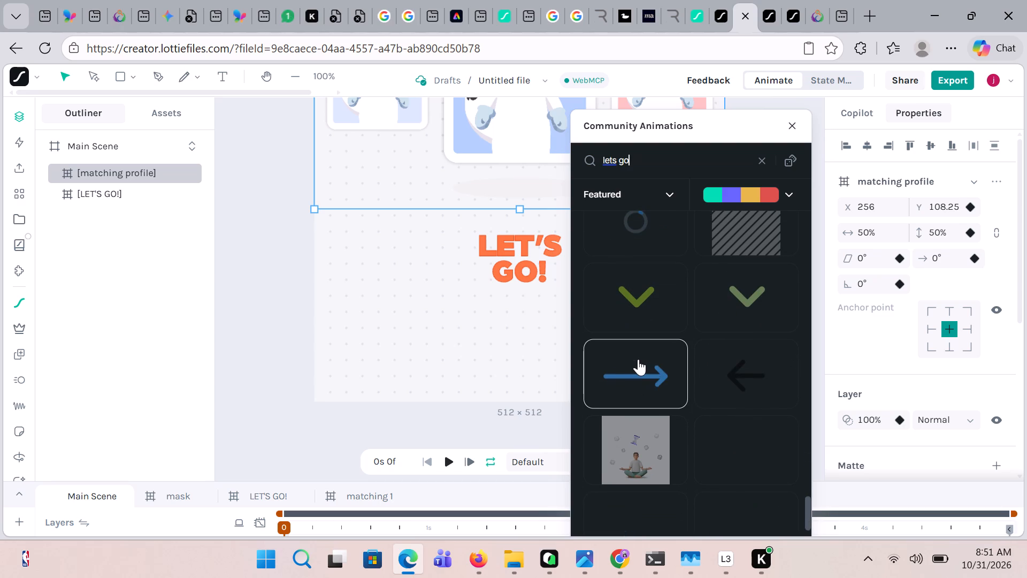
scroll(638, 359, "down", 2)
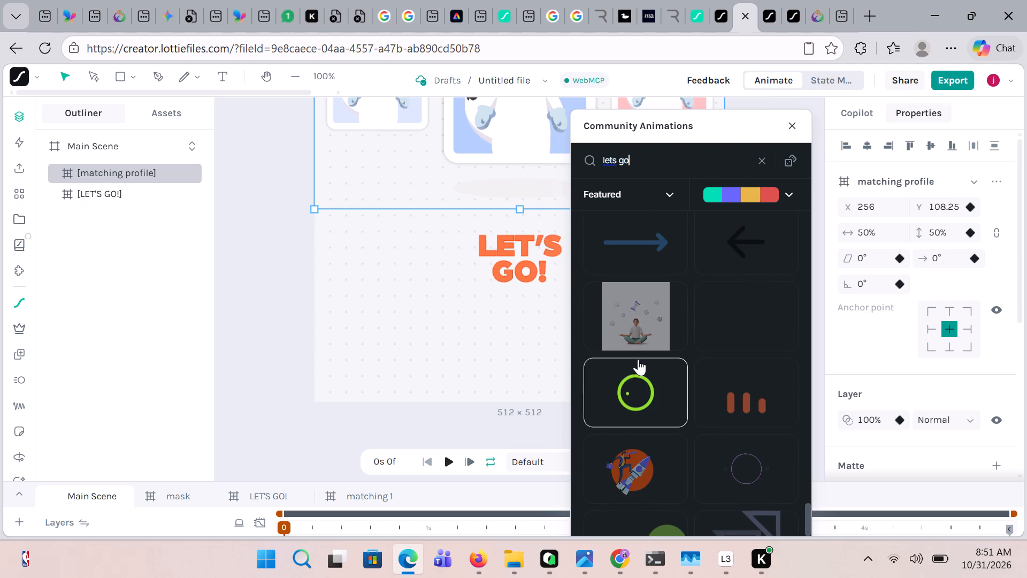
scroll(638, 359, "down", 2)
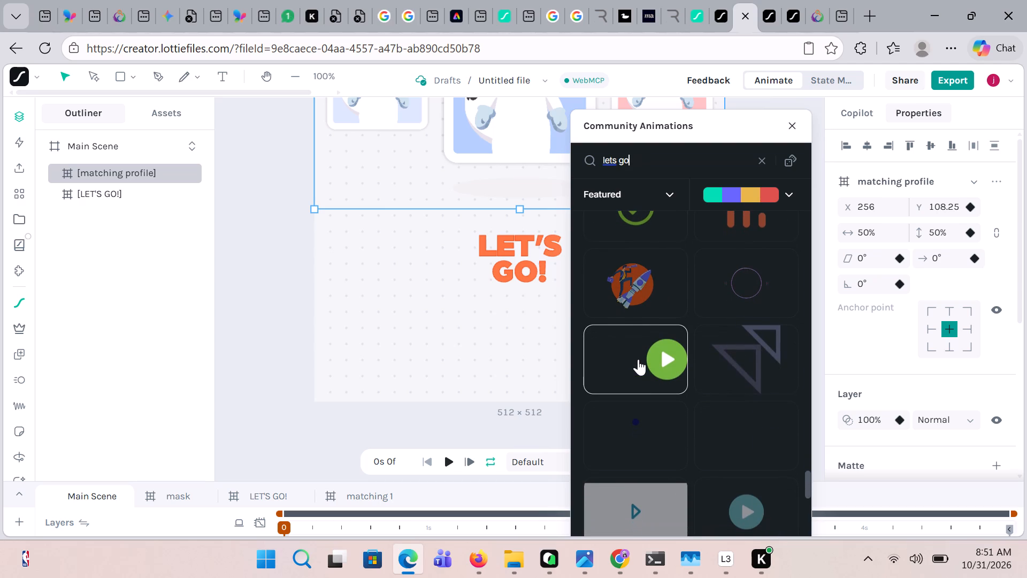
scroll(638, 359, "down", 3)
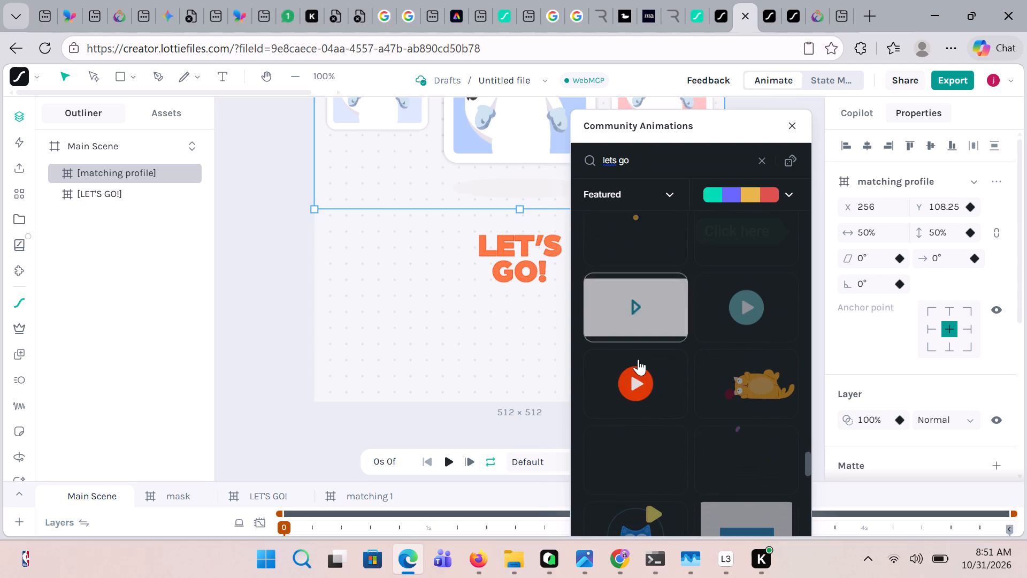
scroll(638, 359, "down", 3)
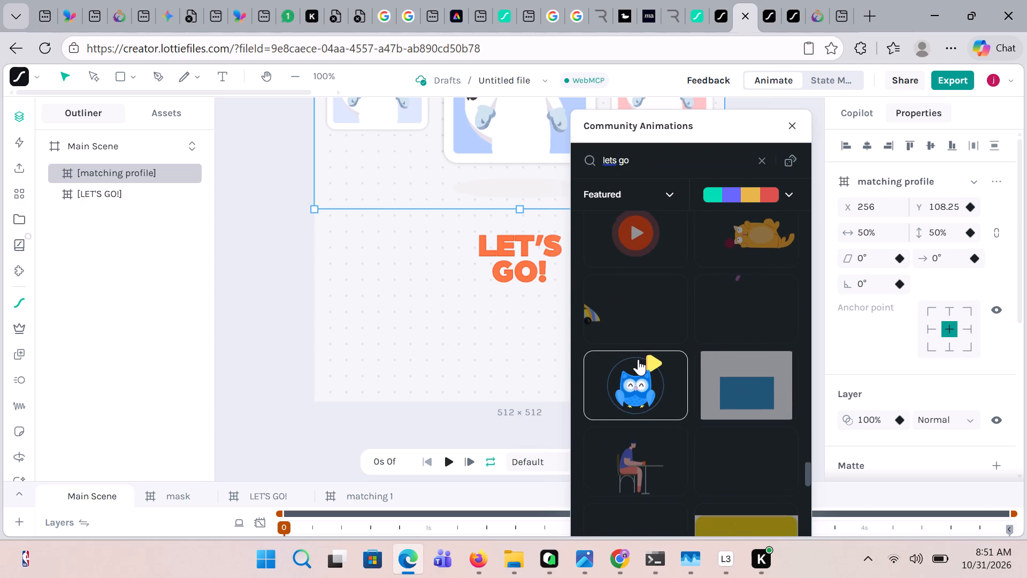
scroll(638, 359, "down", 3)
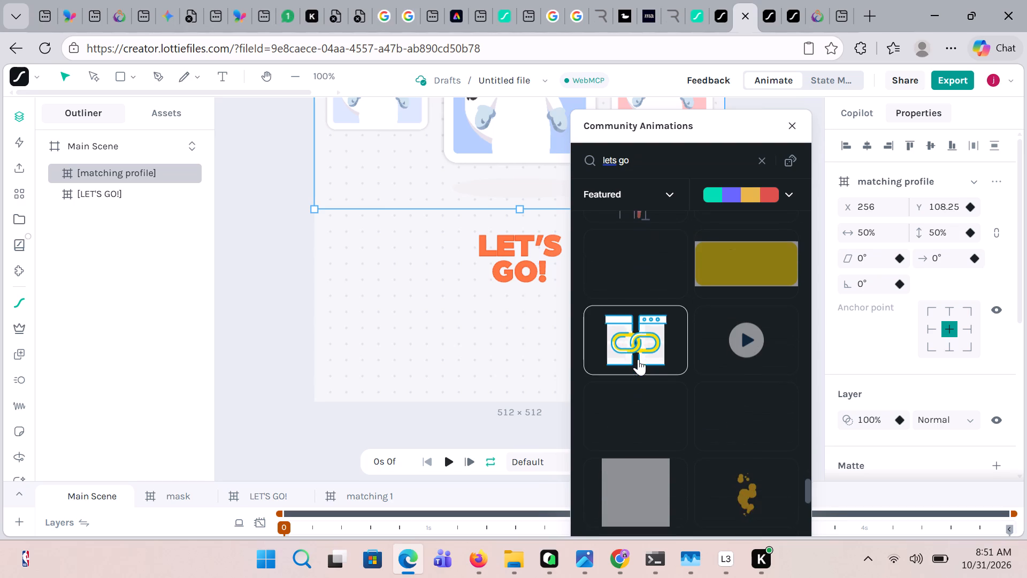
scroll(638, 359, "down", 1)
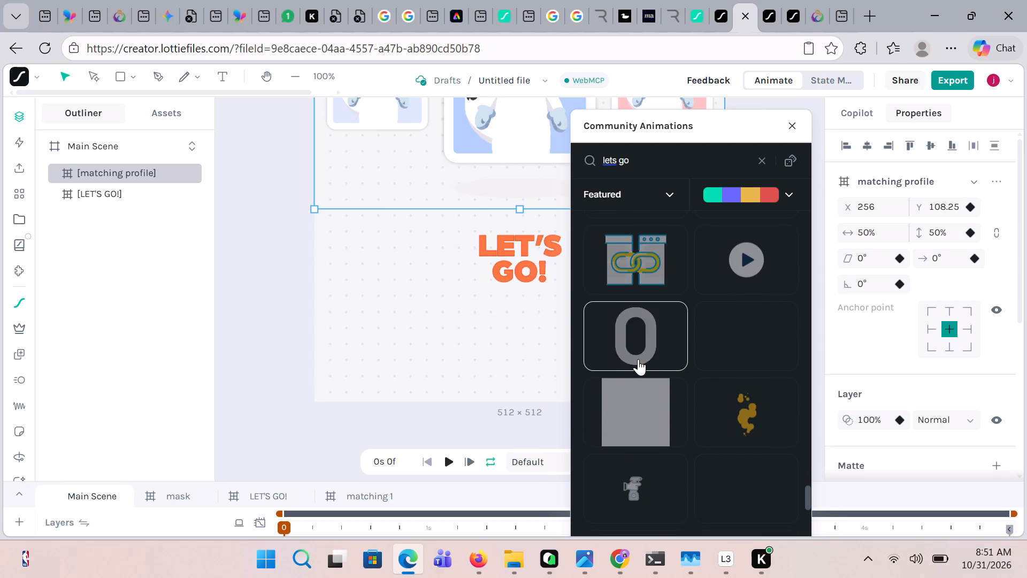
scroll(638, 359, "down", 2)
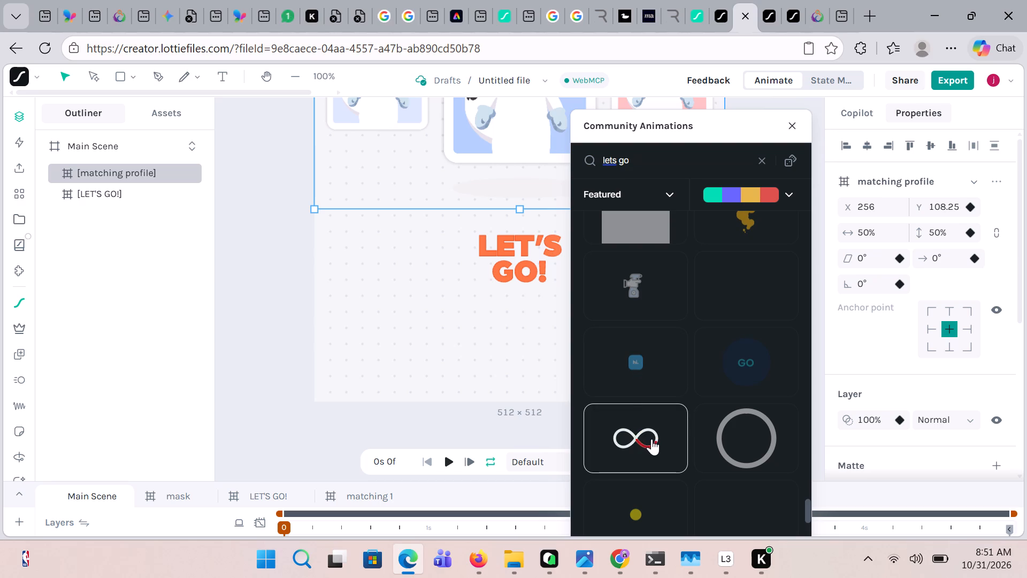
Browse deeper into the "lets go" community animation results for one that suits the profile cards and "LET'S GO!" text.
scroll(652, 439, "down", 1)
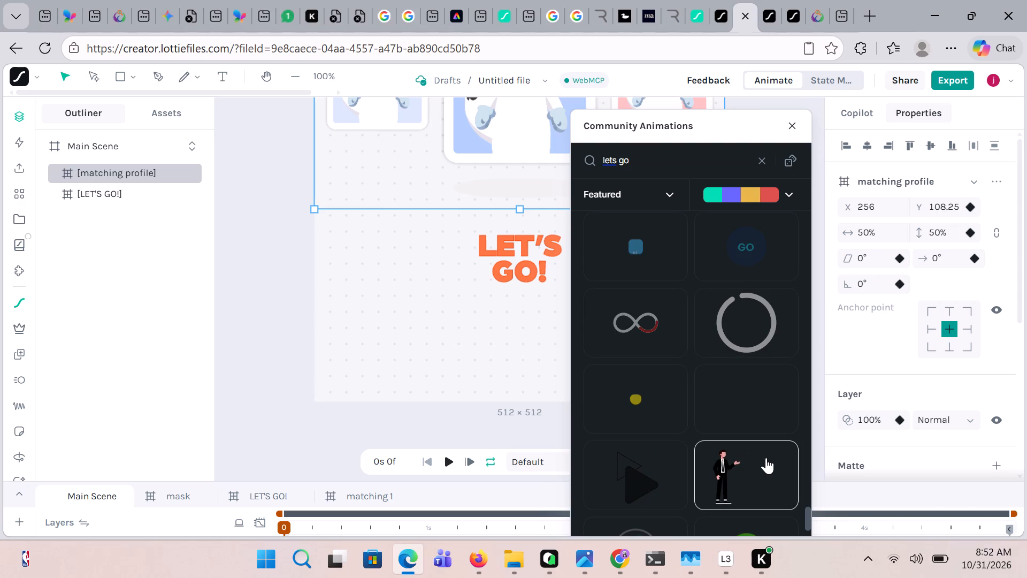
scroll(766, 458, "down", 2)
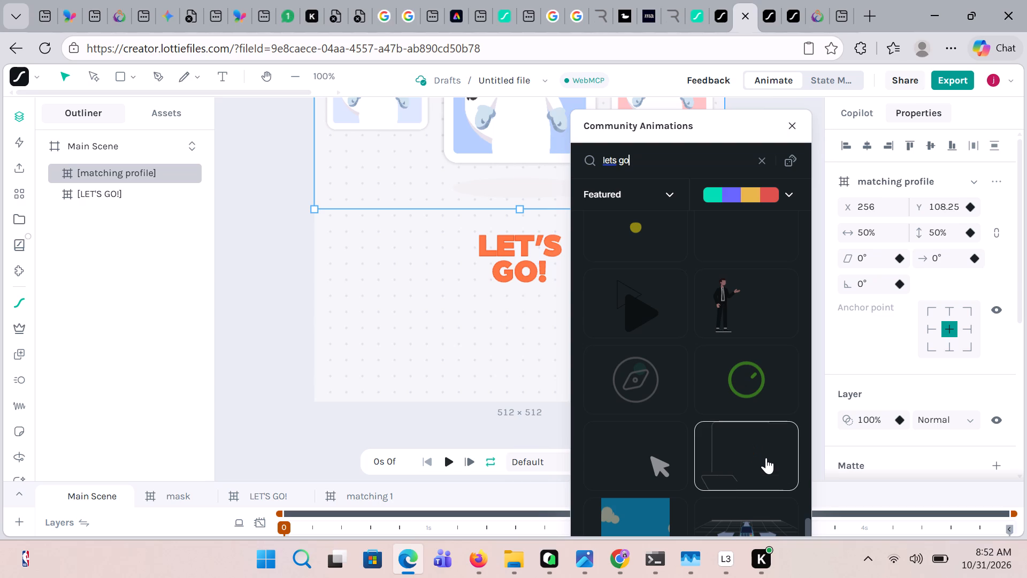
scroll(766, 458, "down", 2)
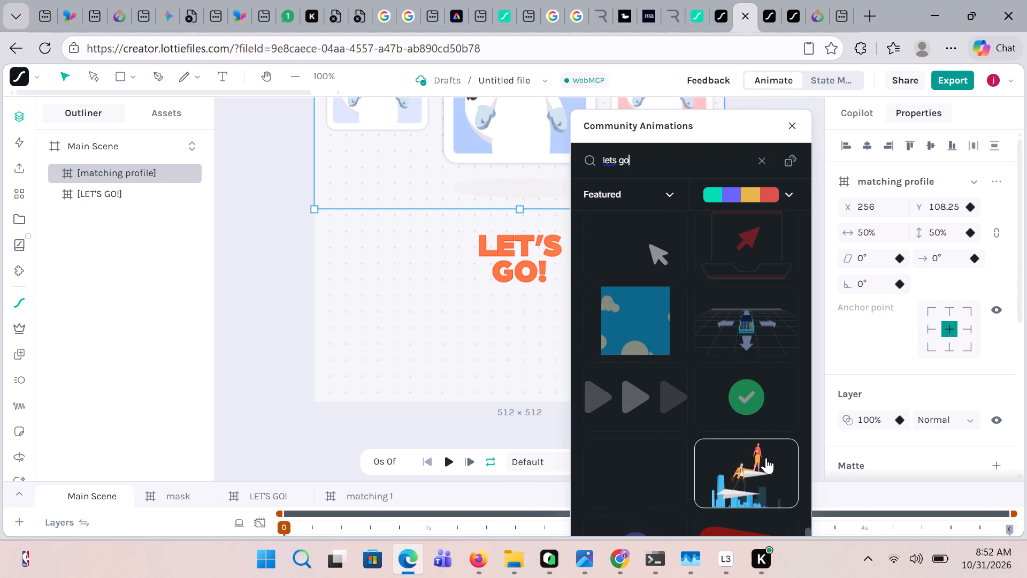
scroll(766, 458, "down", 3)
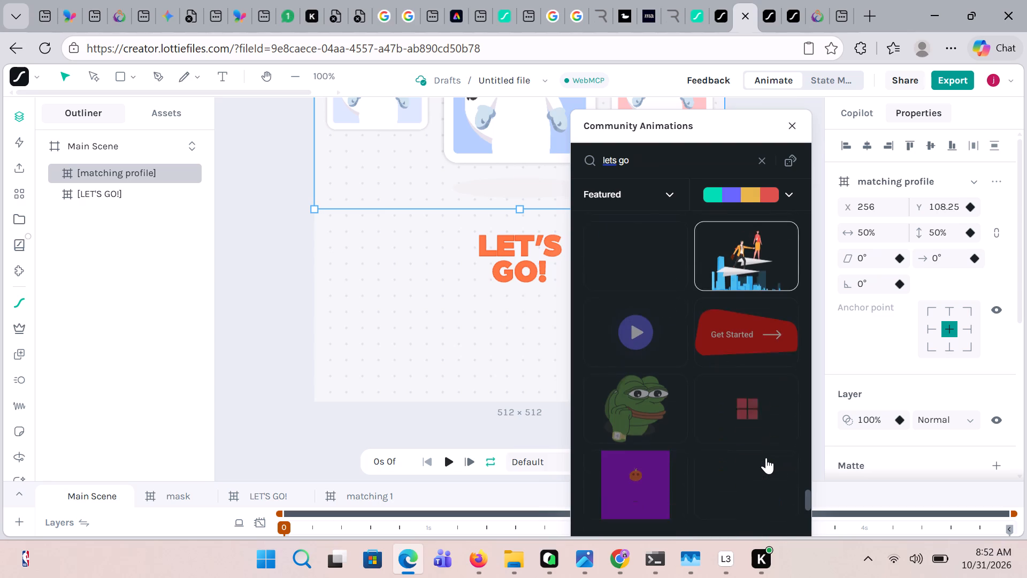
scroll(766, 458, "down", 1)
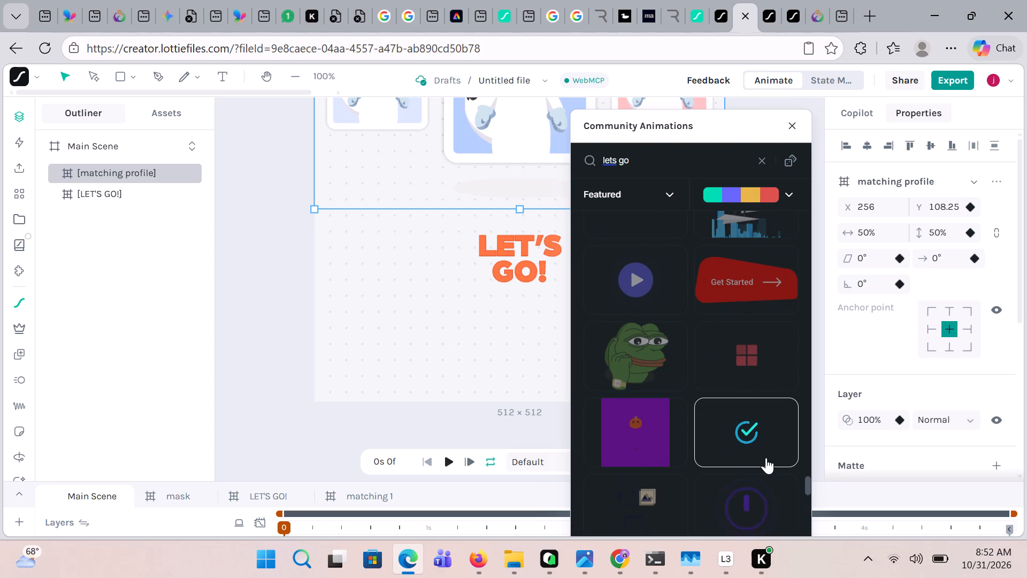
scroll(766, 458, "down", 1)
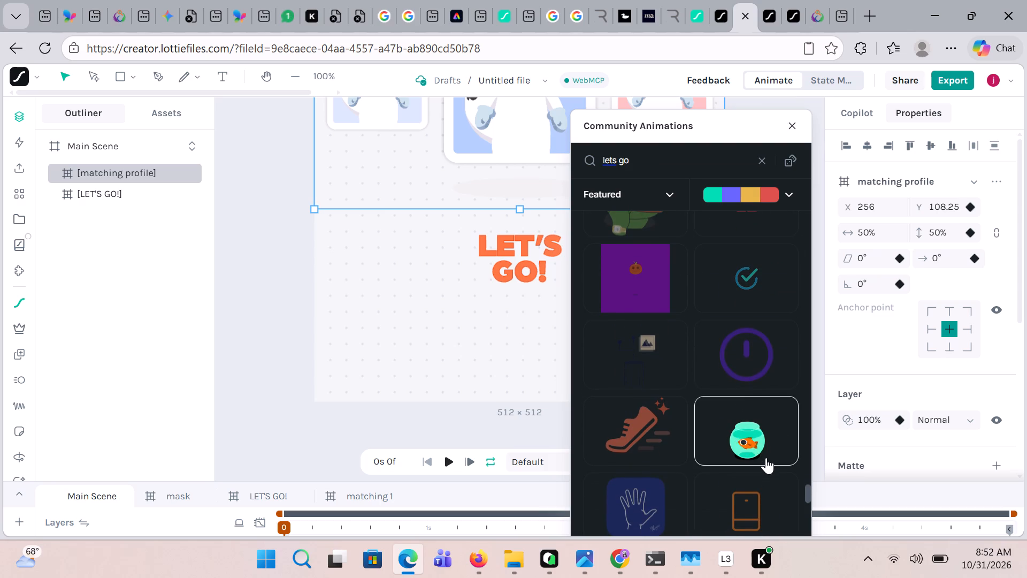
Re-examine the "lets go" community animation results back to the first ones for a text animation that fits the scene.
scroll(766, 458, "up", 5)
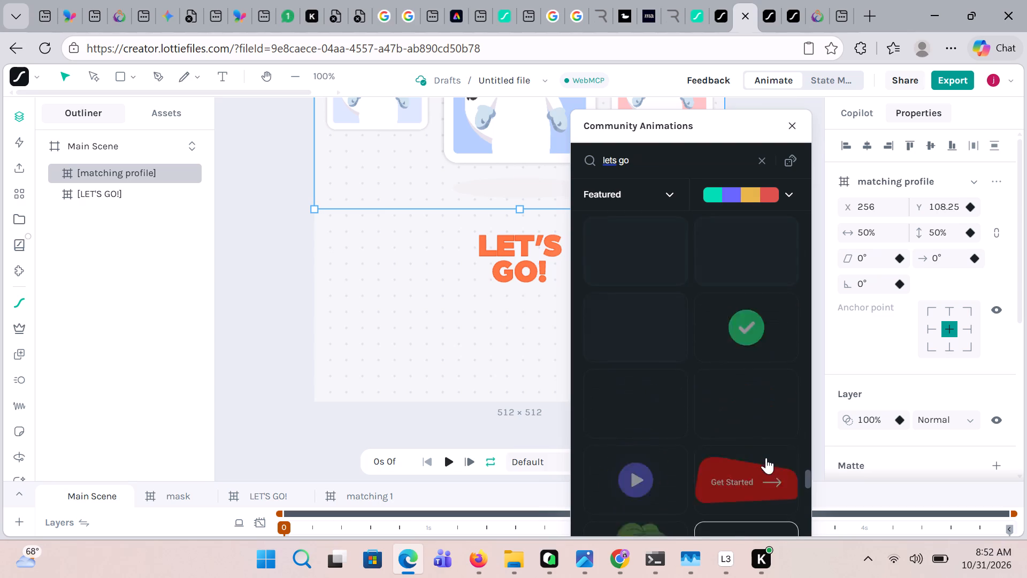
scroll(766, 458, "up", 7)
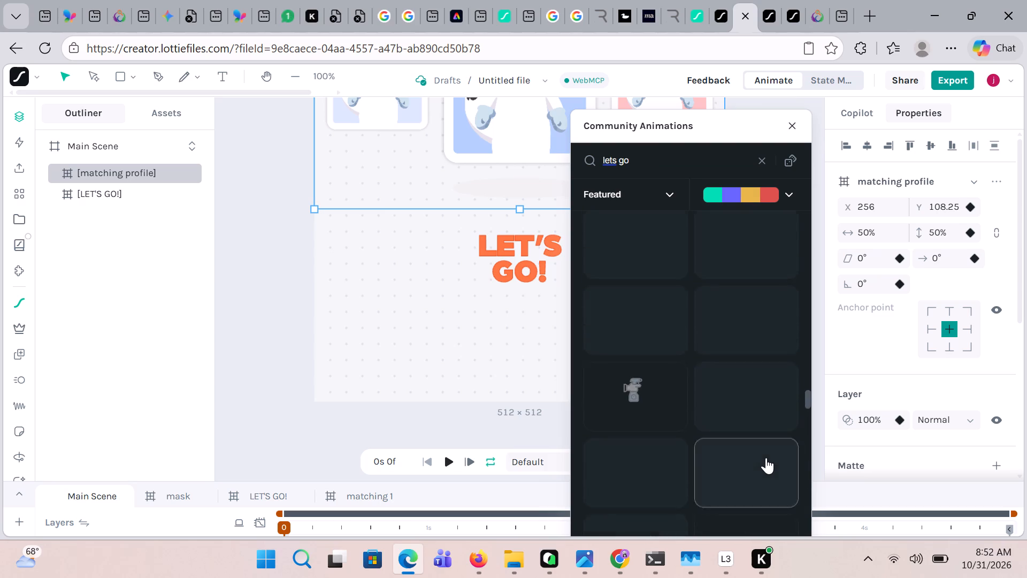
scroll(766, 458, "up", 14)
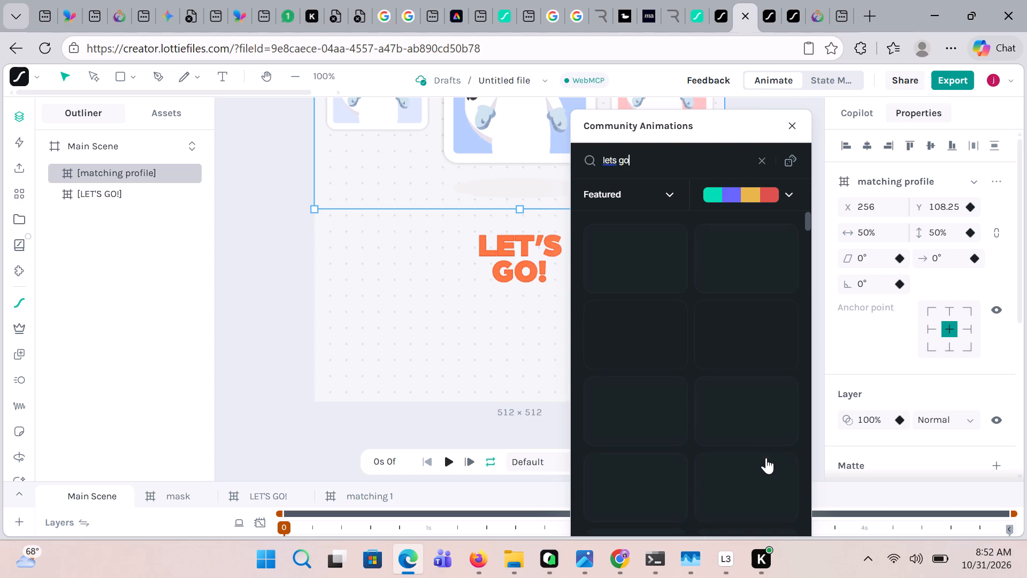
scroll(766, 458, "up", 3)
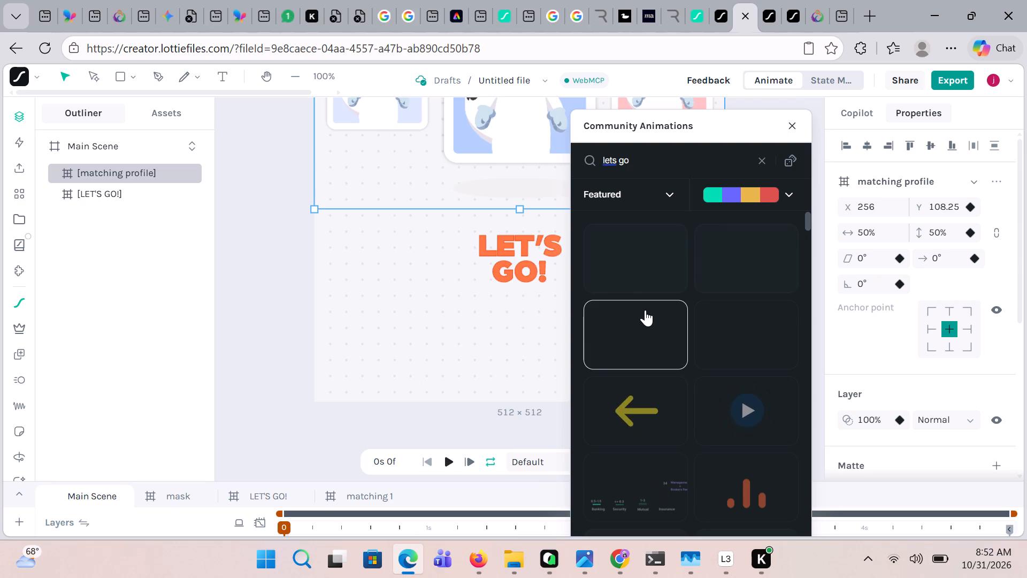
scroll(645, 310, "up", 4)
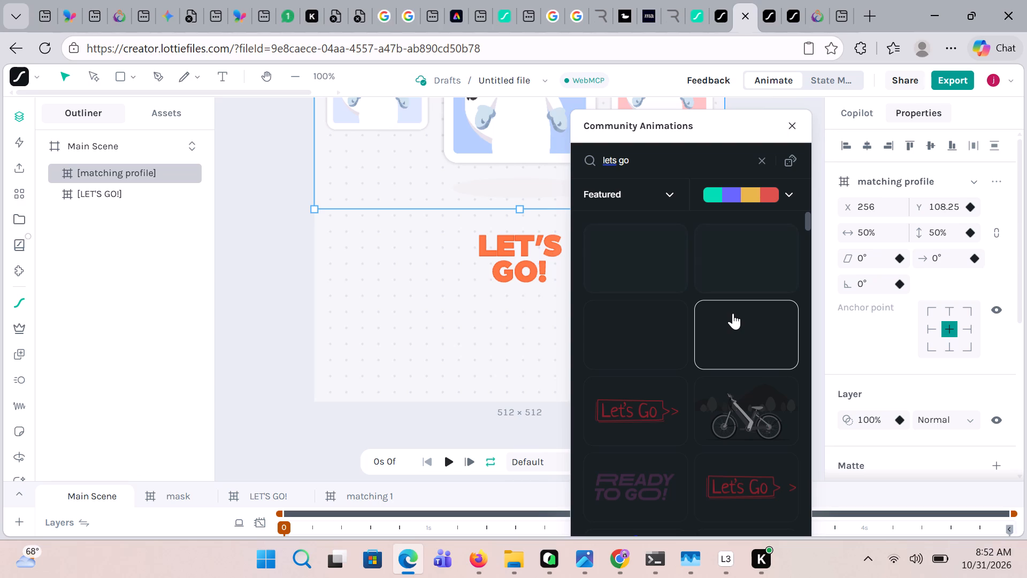
scroll(733, 313, "up", 3)
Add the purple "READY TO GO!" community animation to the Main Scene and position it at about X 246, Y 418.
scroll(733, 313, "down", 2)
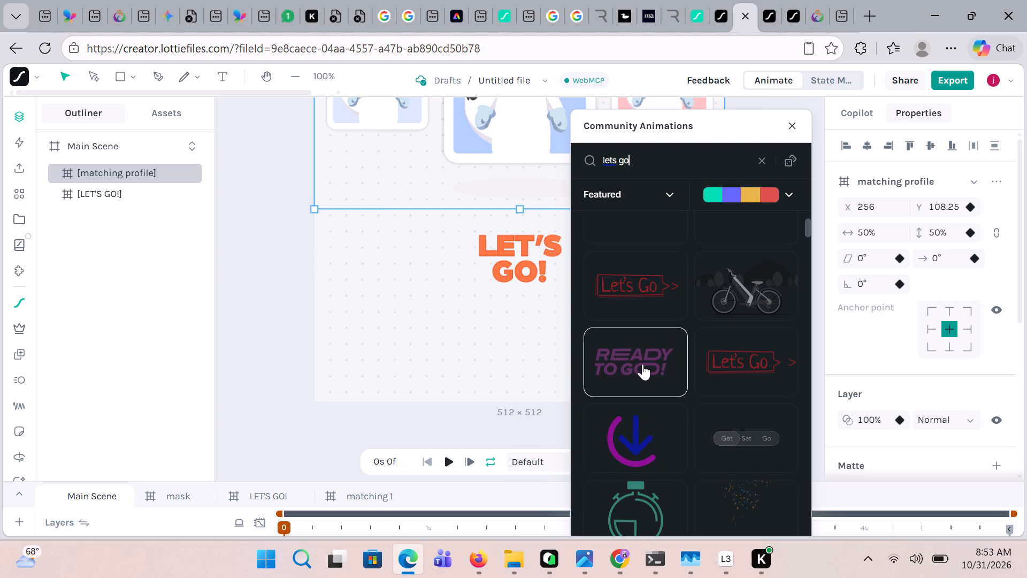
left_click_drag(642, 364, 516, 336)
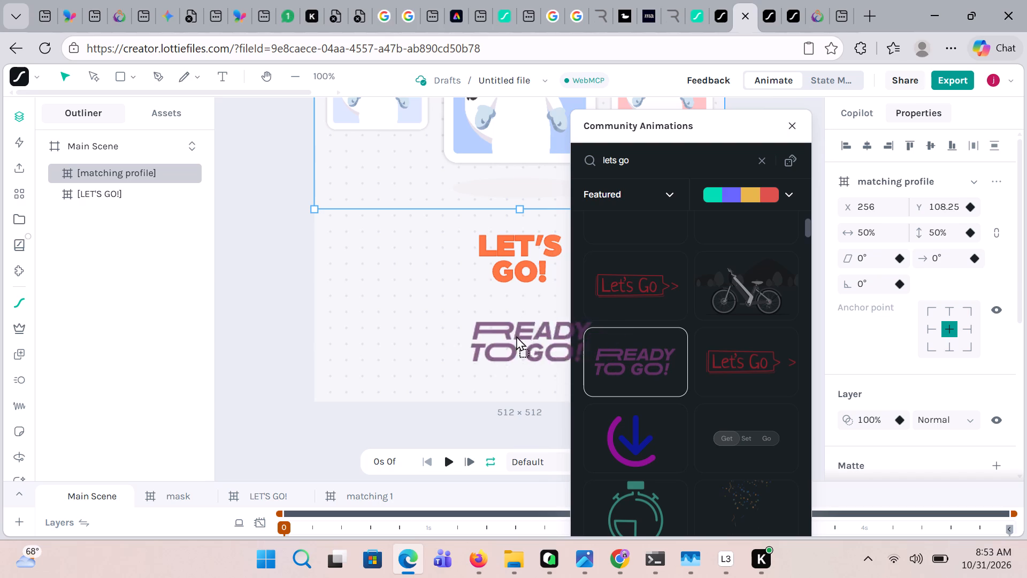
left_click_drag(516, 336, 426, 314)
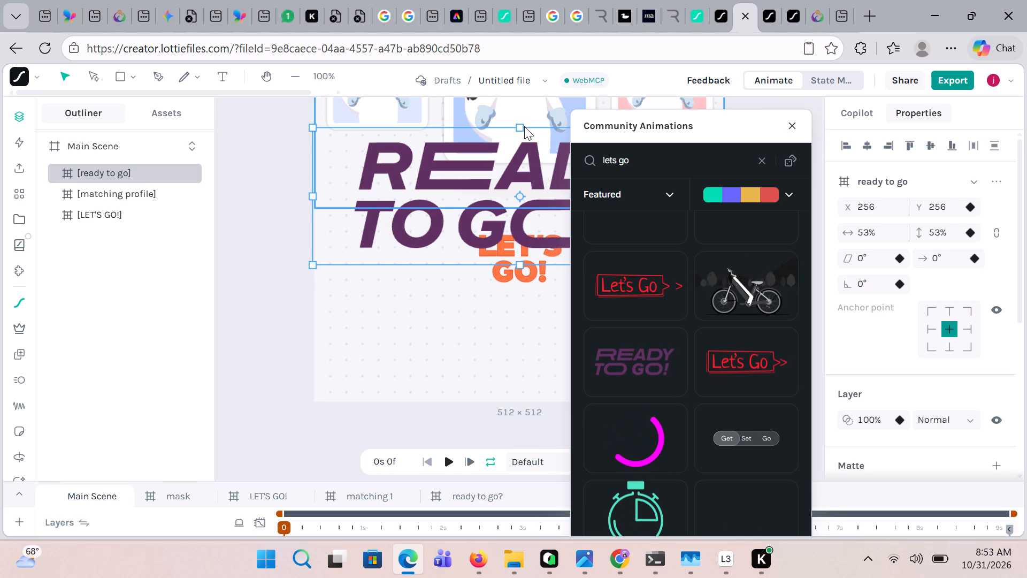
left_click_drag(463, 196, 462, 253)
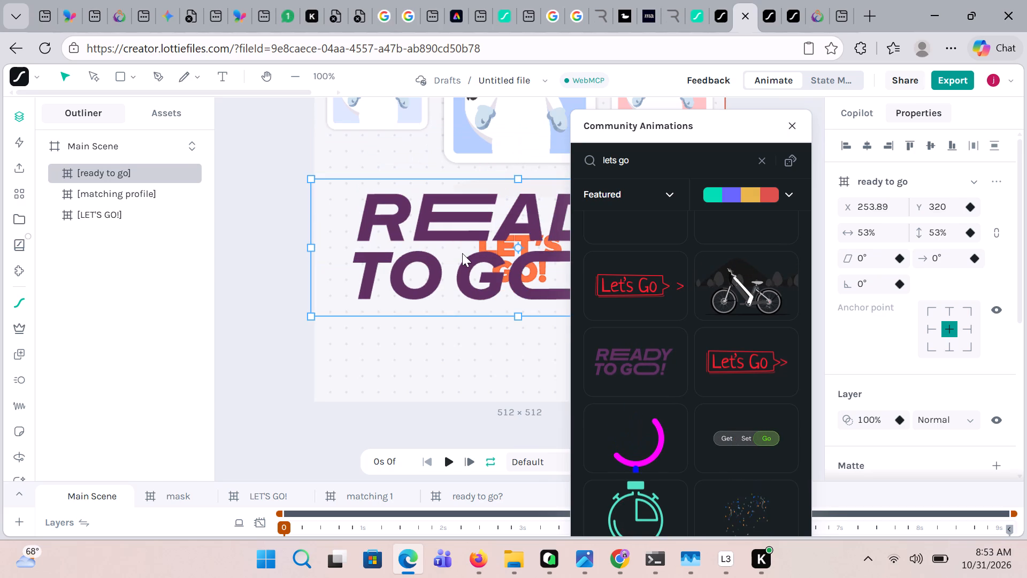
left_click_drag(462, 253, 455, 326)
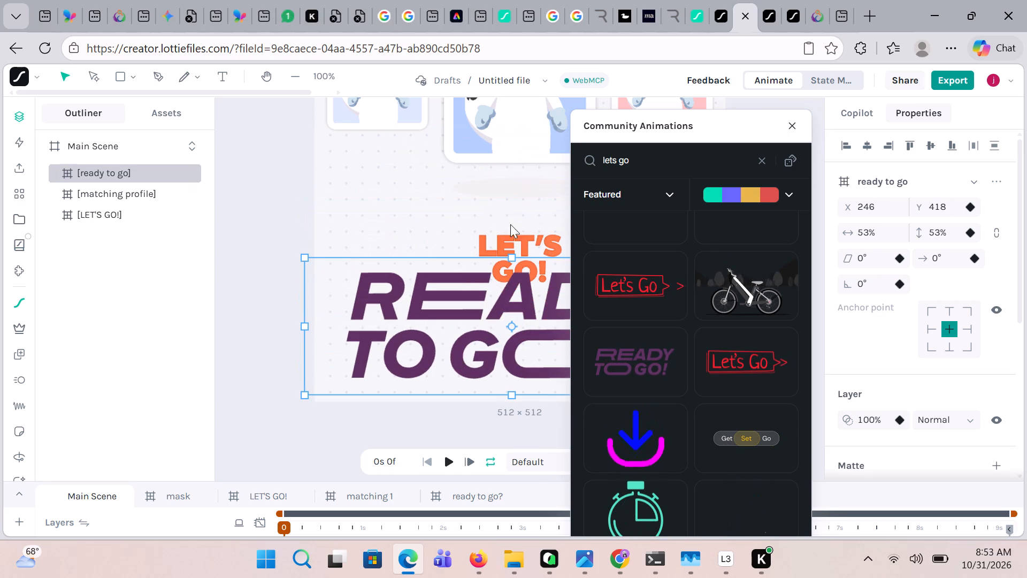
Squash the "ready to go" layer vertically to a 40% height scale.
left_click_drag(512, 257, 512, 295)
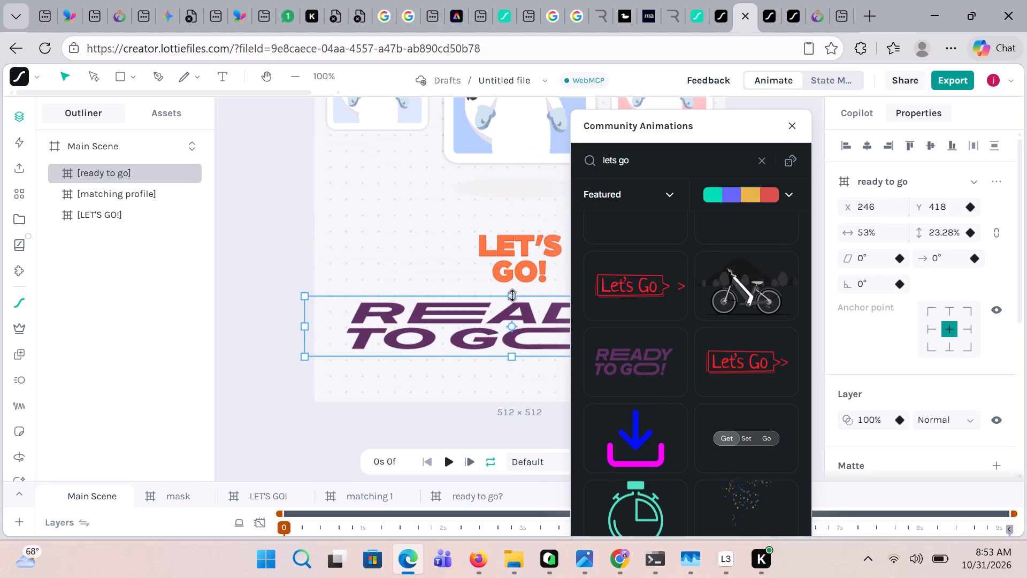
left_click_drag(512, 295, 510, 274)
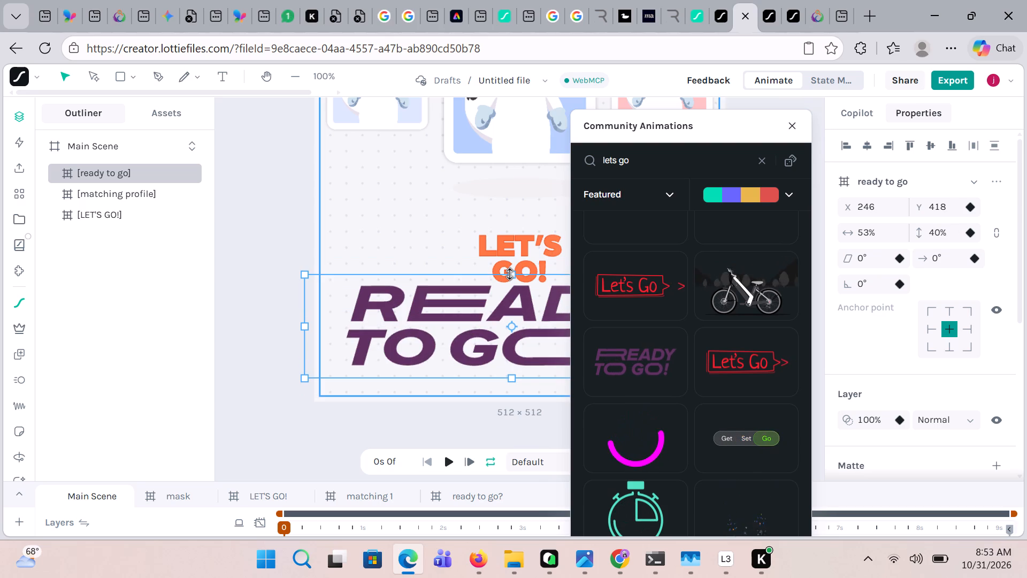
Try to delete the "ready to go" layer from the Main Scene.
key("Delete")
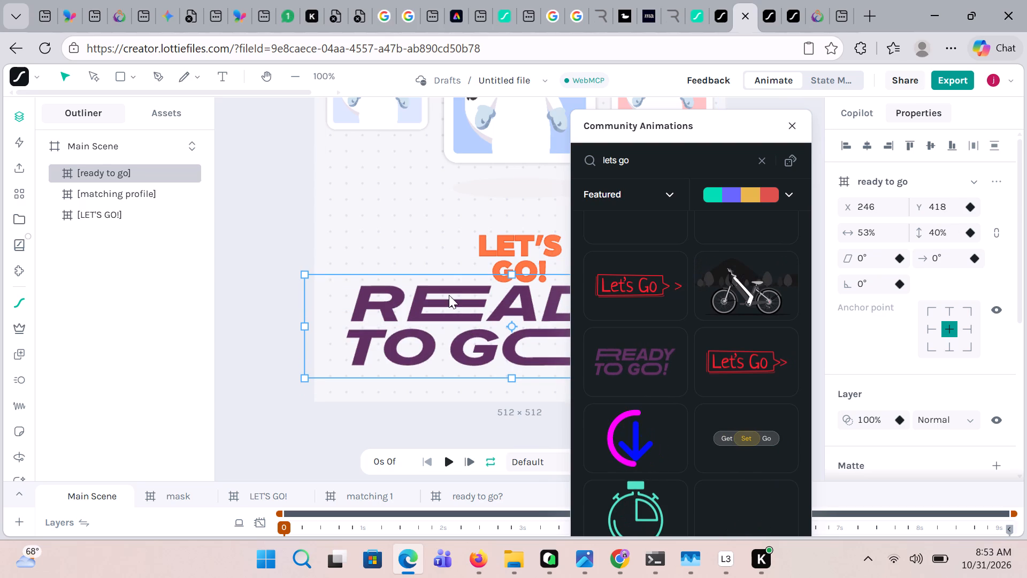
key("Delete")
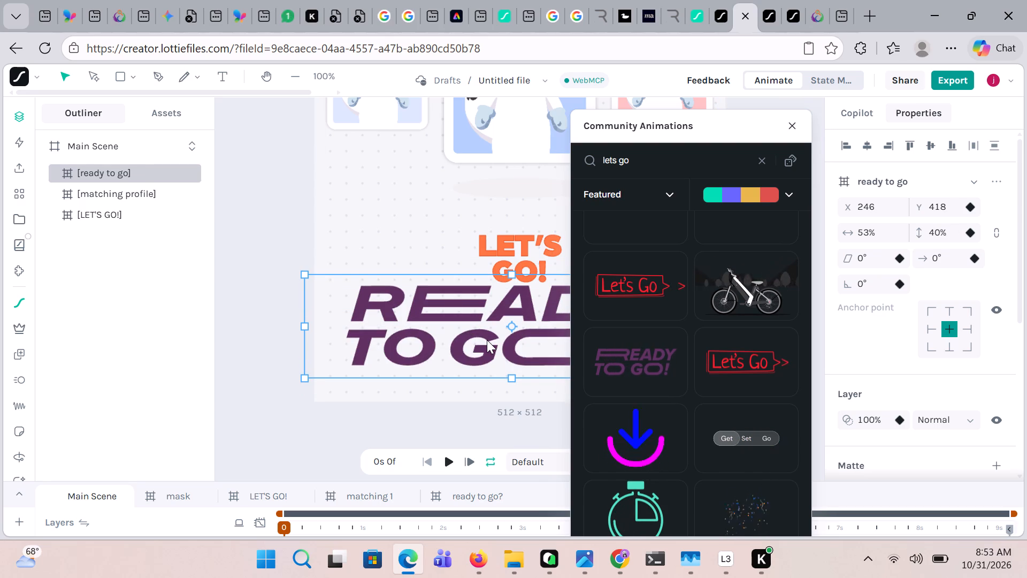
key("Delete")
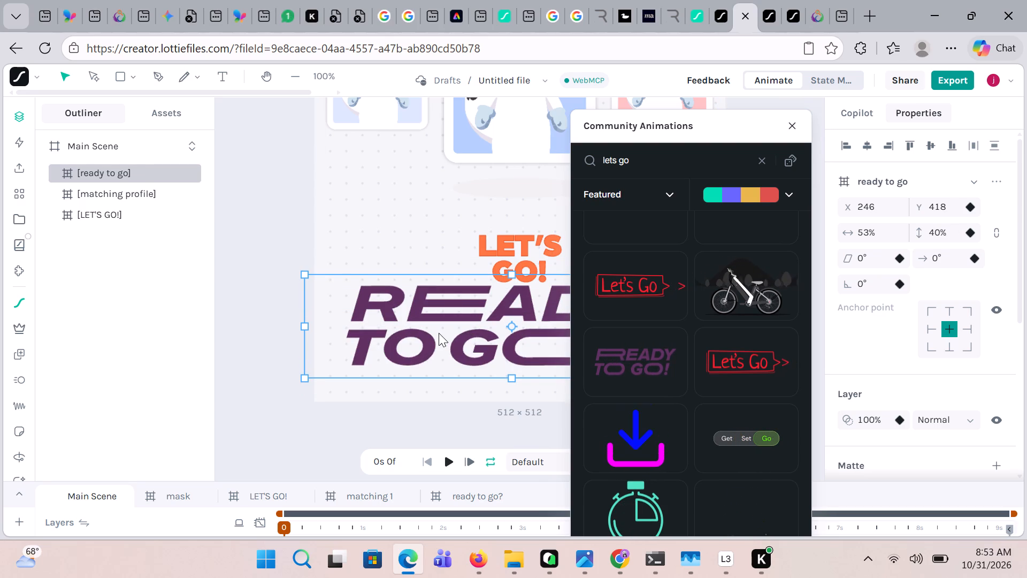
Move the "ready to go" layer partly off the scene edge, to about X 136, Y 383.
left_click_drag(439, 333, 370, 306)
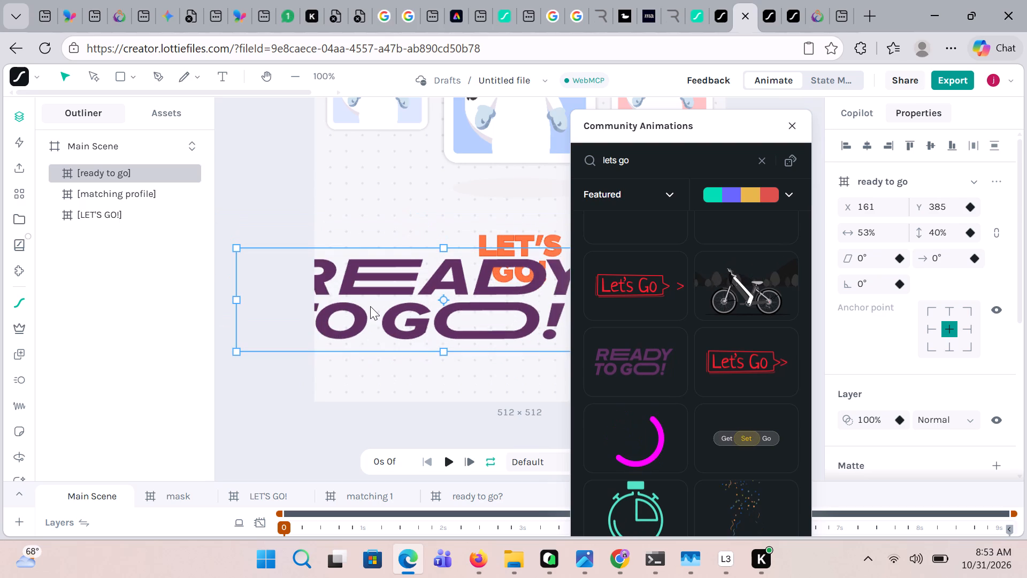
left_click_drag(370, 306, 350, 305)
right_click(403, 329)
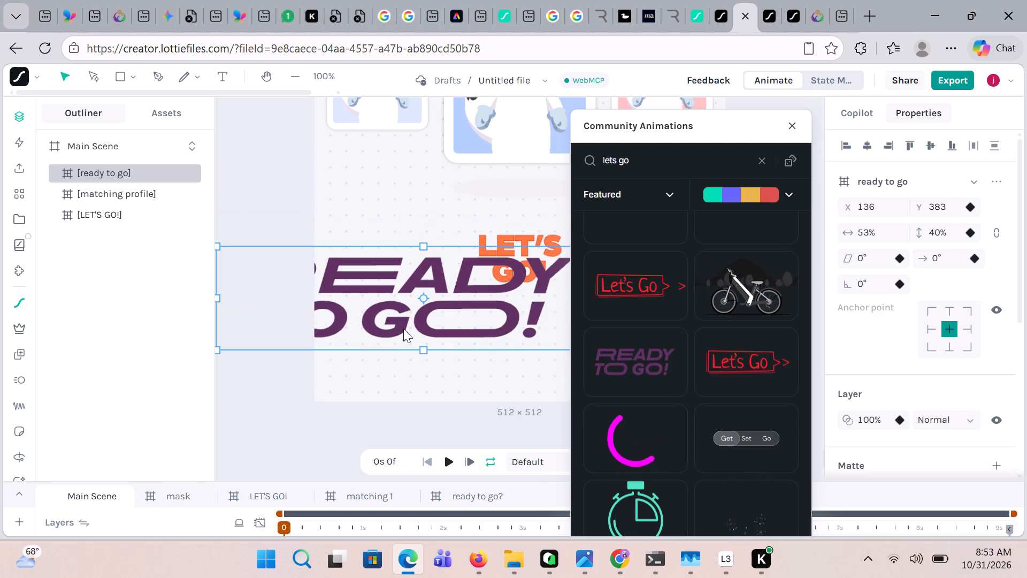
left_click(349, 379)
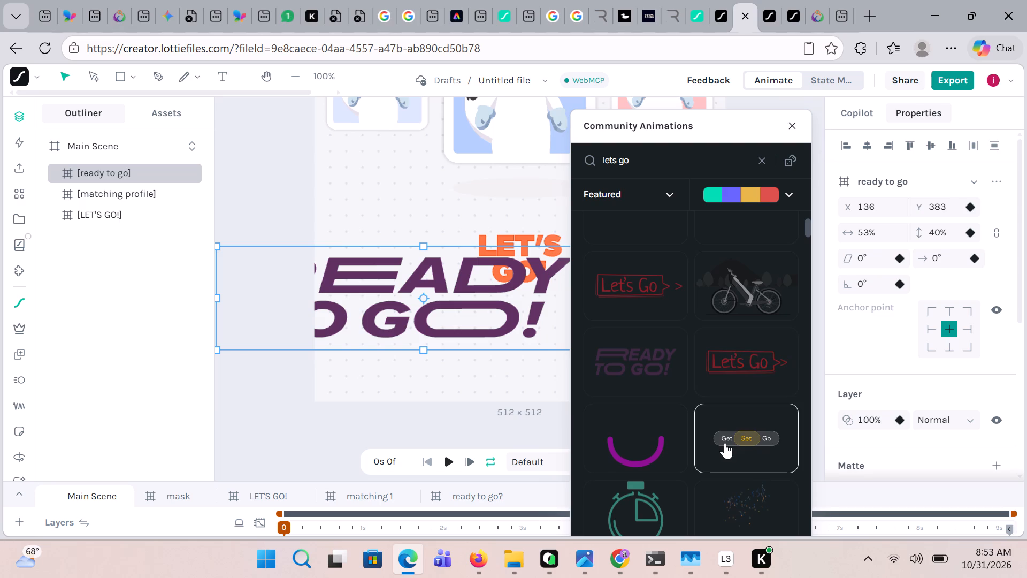
Browse more "lets go" community animation results for a fitting addition to the scene, and close the community animations.
scroll(725, 443, "down", 5)
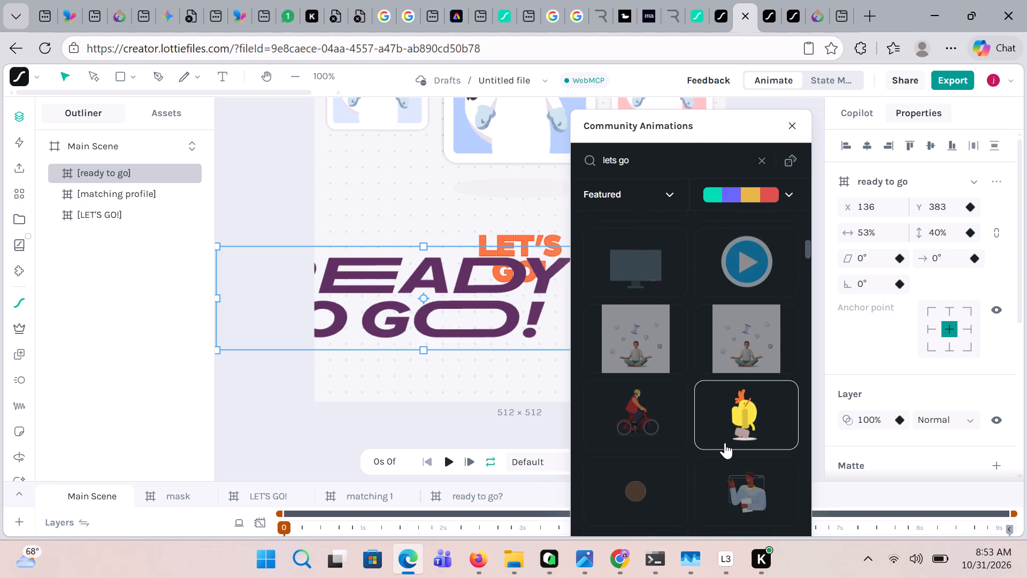
scroll(725, 443, "down", 3)
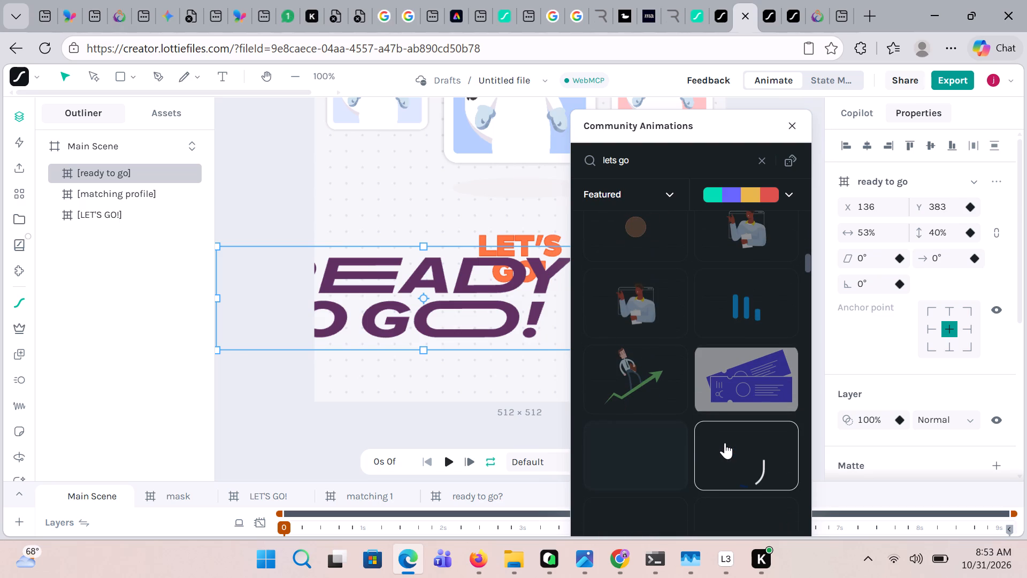
scroll(725, 443, "down", 2)
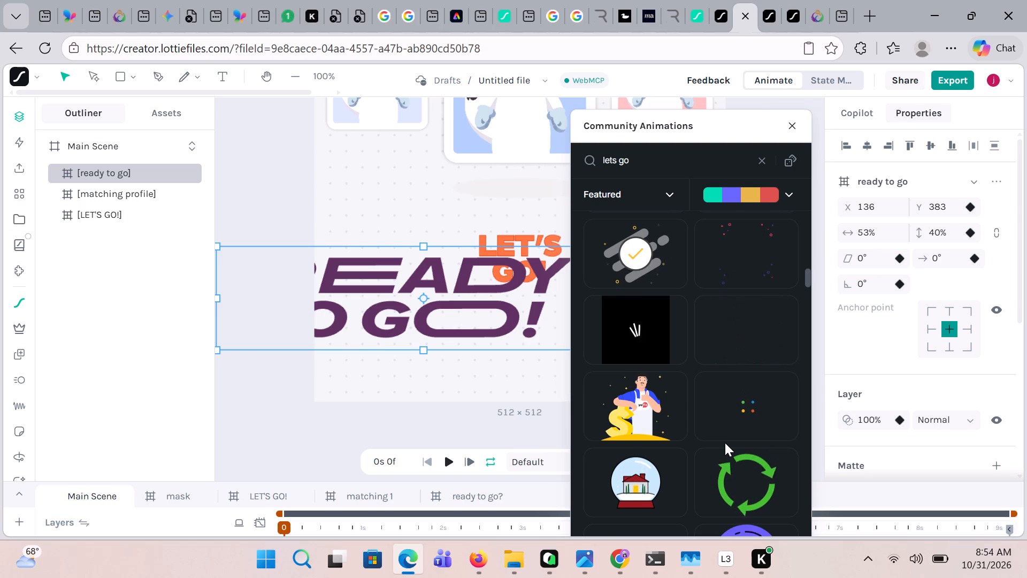
scroll(725, 443, "down", 2)
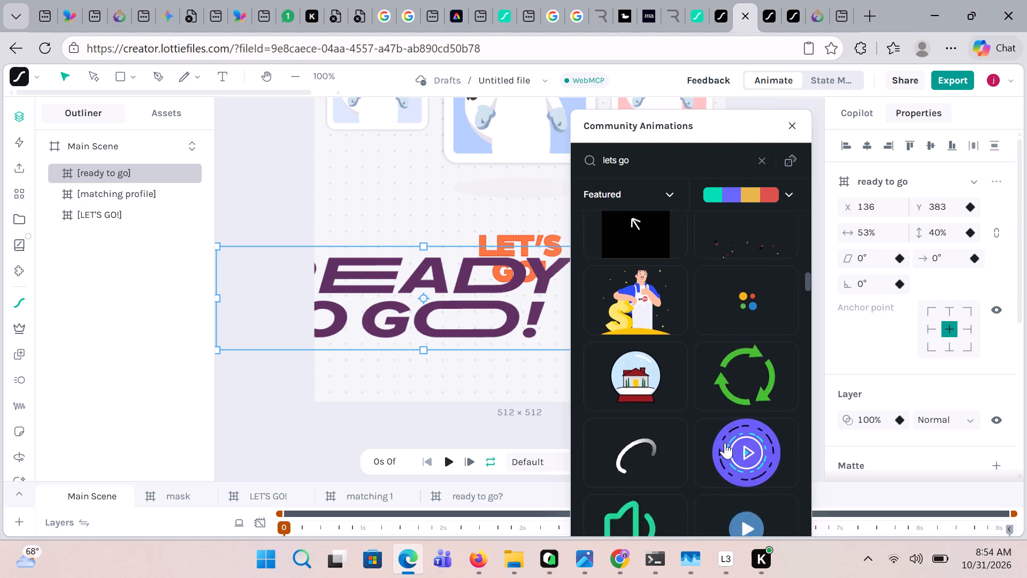
scroll(725, 443, "down", 3)
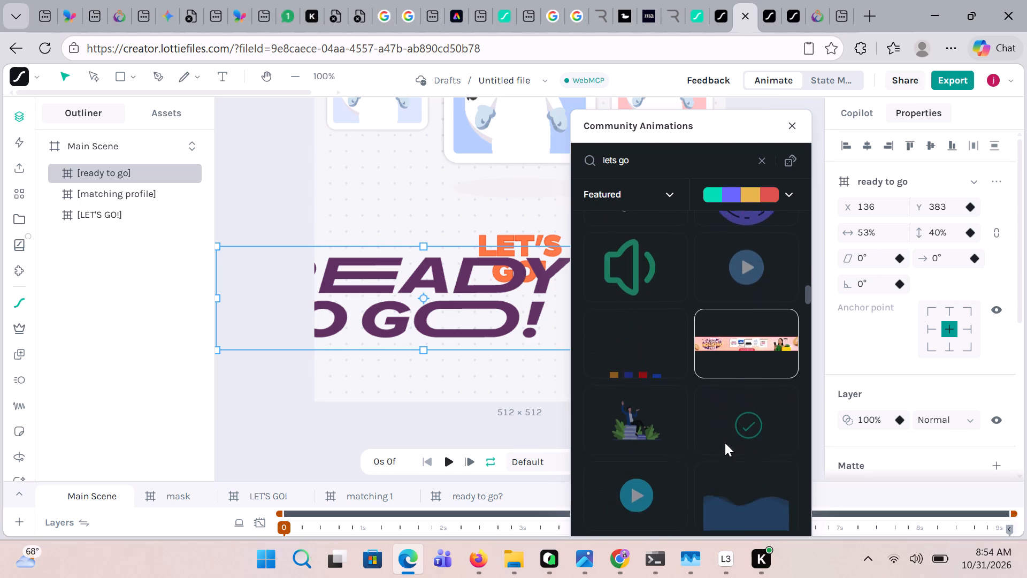
scroll(725, 443, "down", 2)
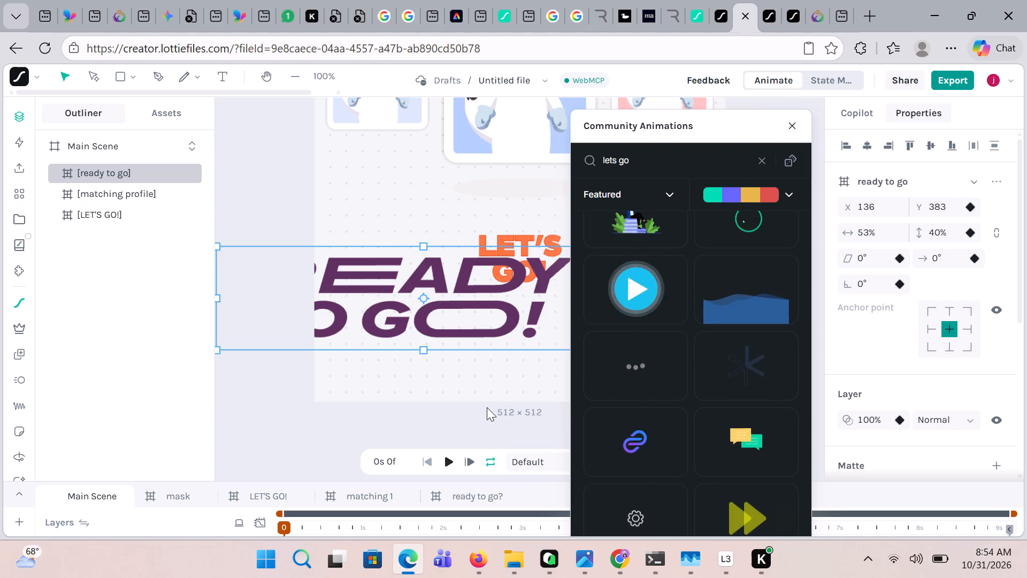
left_click(494, 374)
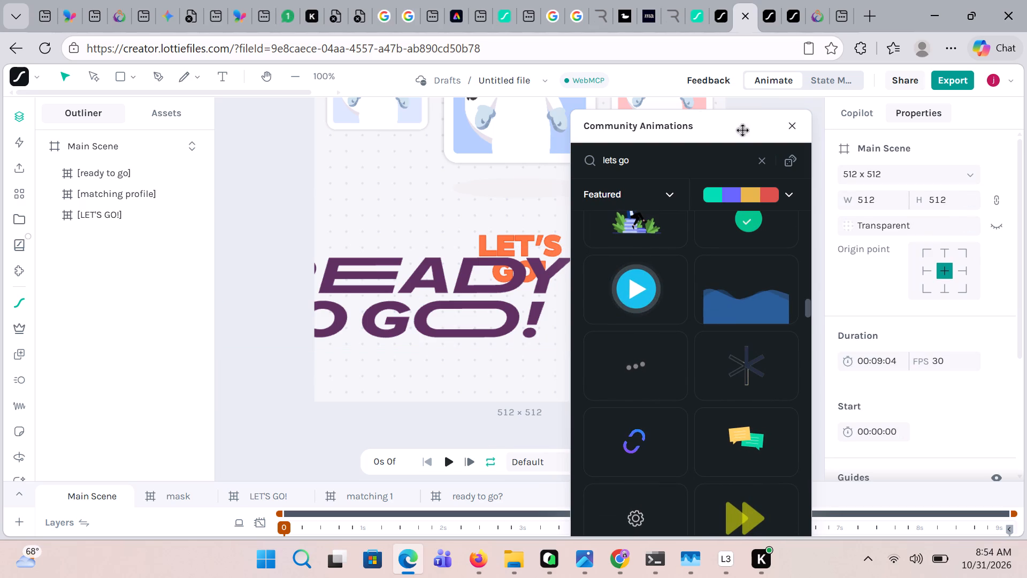
left_click(797, 129)
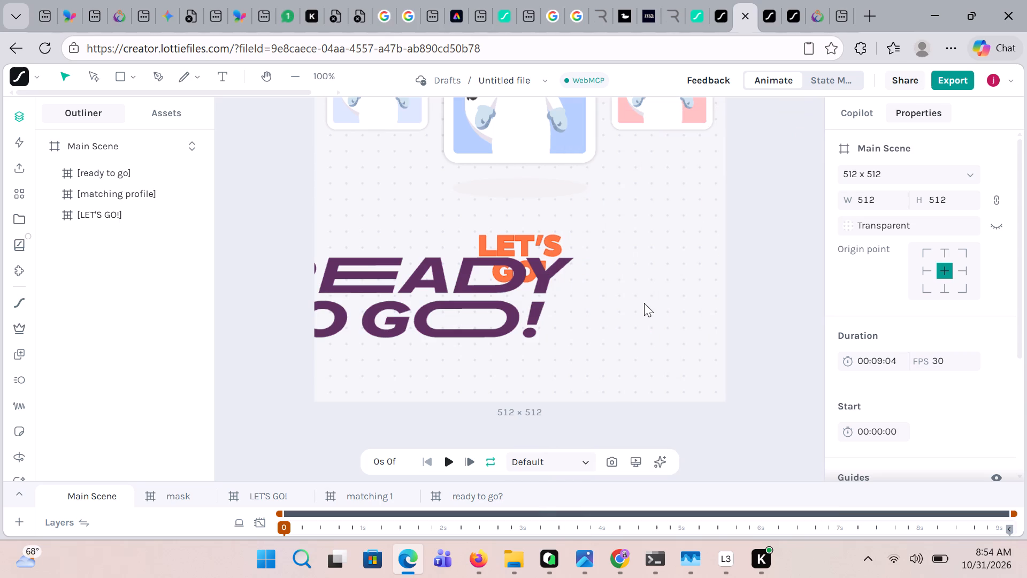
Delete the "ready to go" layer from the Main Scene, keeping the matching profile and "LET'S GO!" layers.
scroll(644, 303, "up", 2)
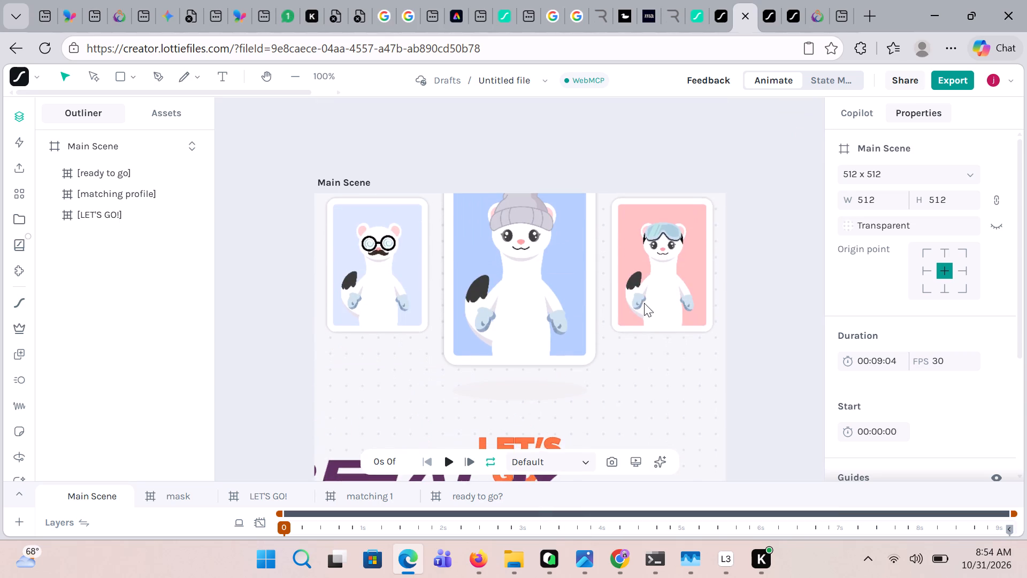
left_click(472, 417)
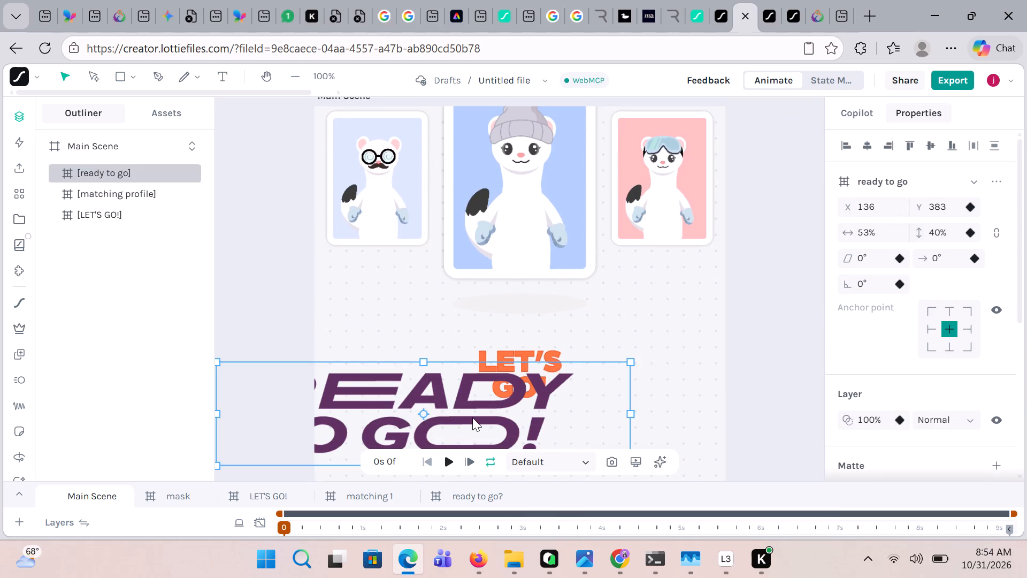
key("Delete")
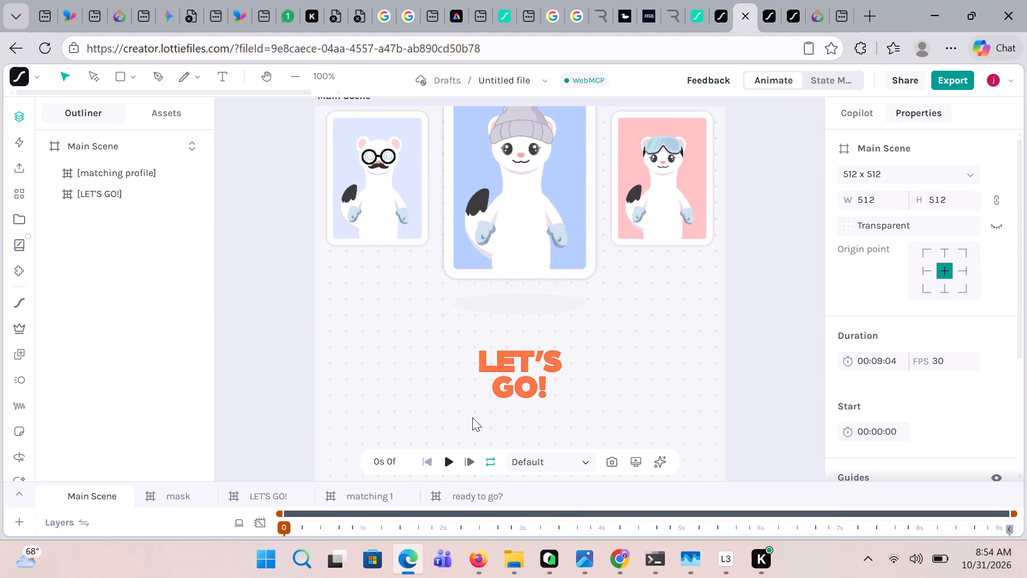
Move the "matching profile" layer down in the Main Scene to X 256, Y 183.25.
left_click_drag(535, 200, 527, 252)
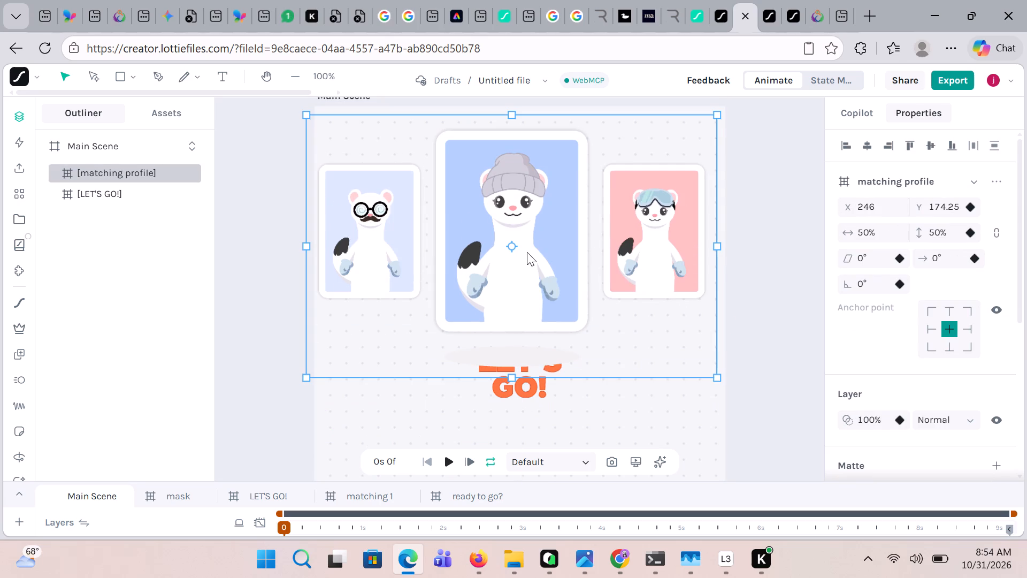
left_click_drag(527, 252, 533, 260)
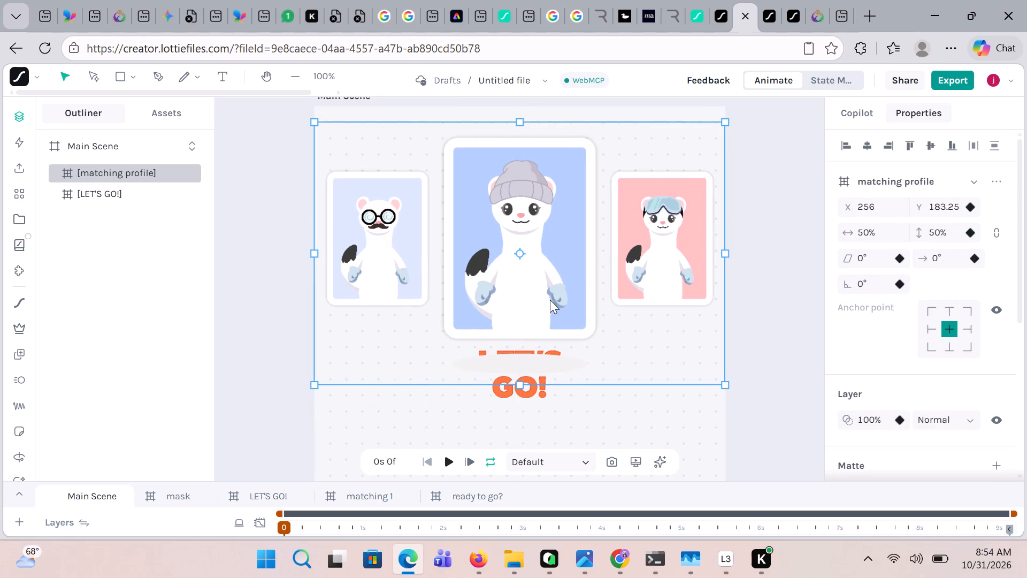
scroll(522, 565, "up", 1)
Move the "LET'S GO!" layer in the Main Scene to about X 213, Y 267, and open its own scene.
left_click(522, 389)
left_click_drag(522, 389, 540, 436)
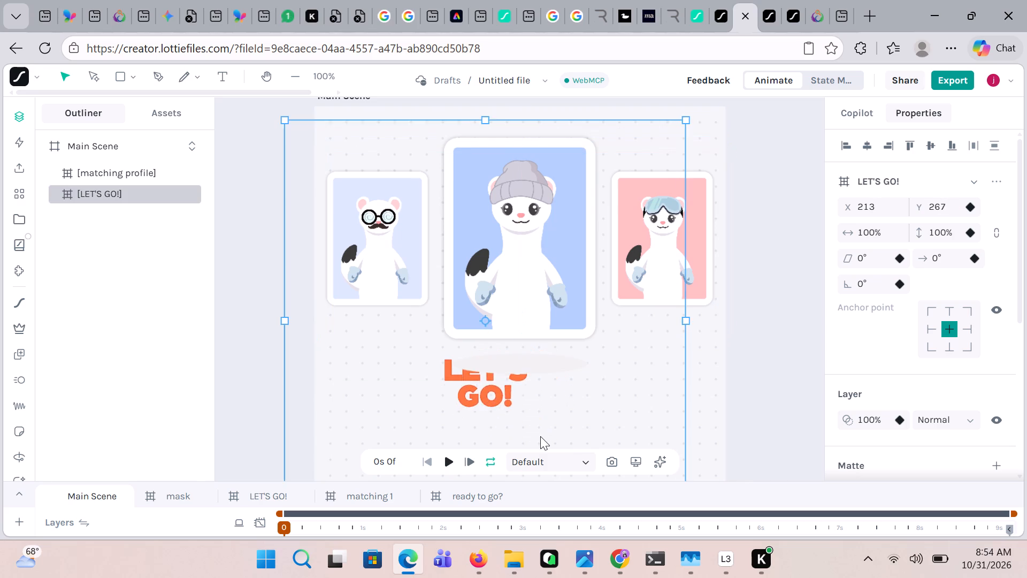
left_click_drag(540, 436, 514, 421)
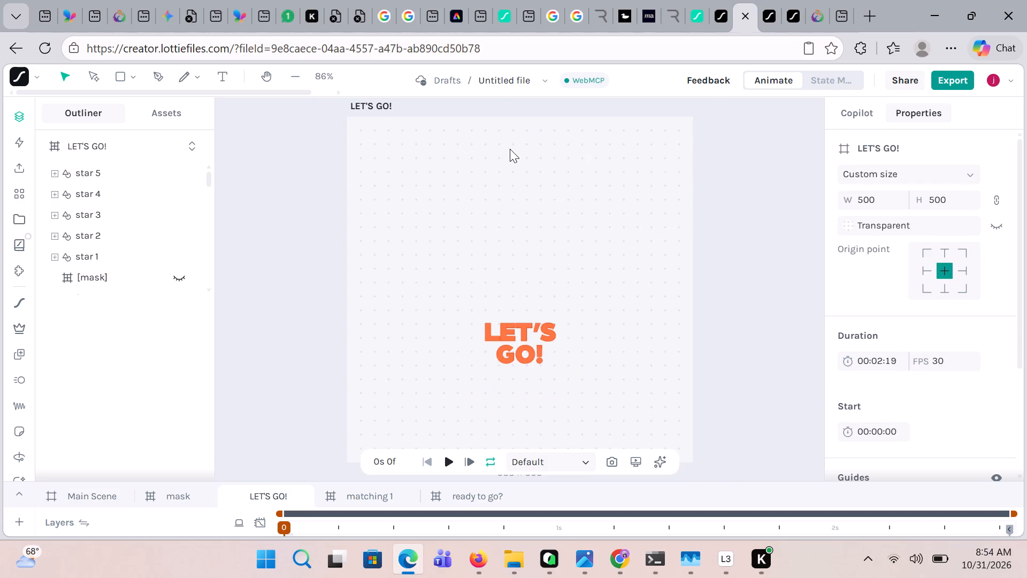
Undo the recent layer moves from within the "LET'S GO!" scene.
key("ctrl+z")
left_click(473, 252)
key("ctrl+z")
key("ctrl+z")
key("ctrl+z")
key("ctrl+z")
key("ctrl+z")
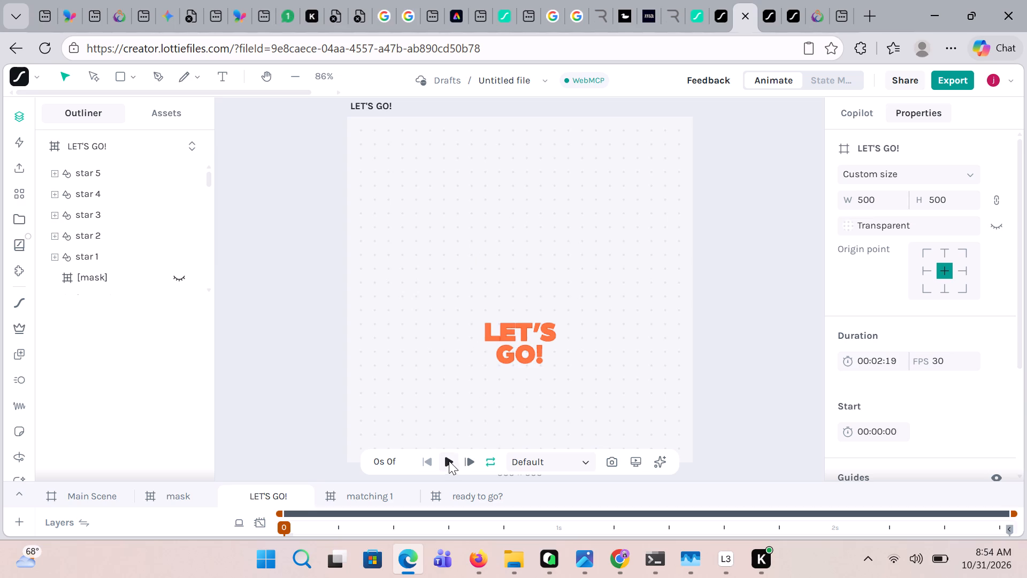
Preview the "LET'S GO!" scene at zoom to fit, pause to examine its elements, and return the playhead to frame 0.
left_click(448, 462)
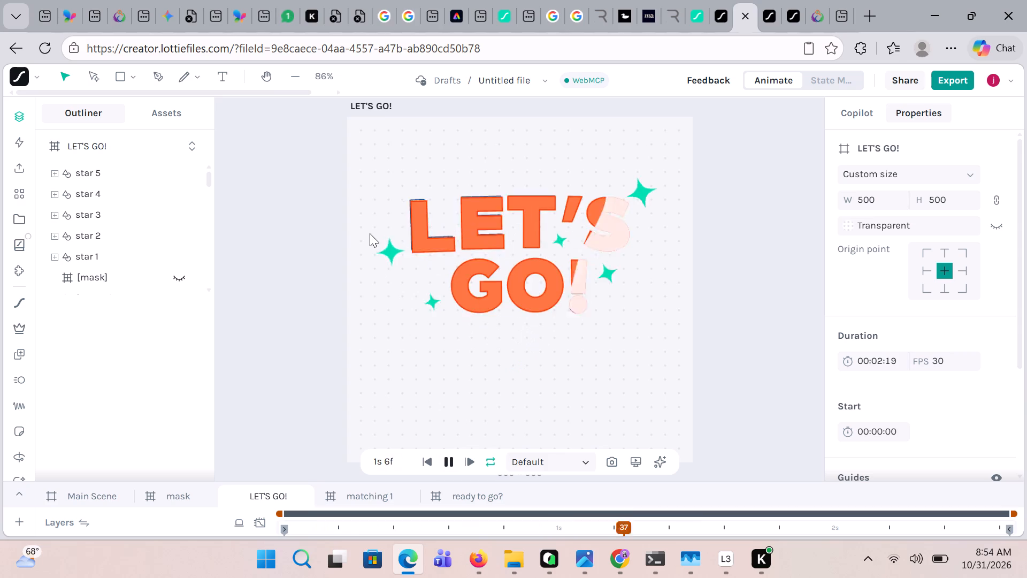
left_click(317, 81)
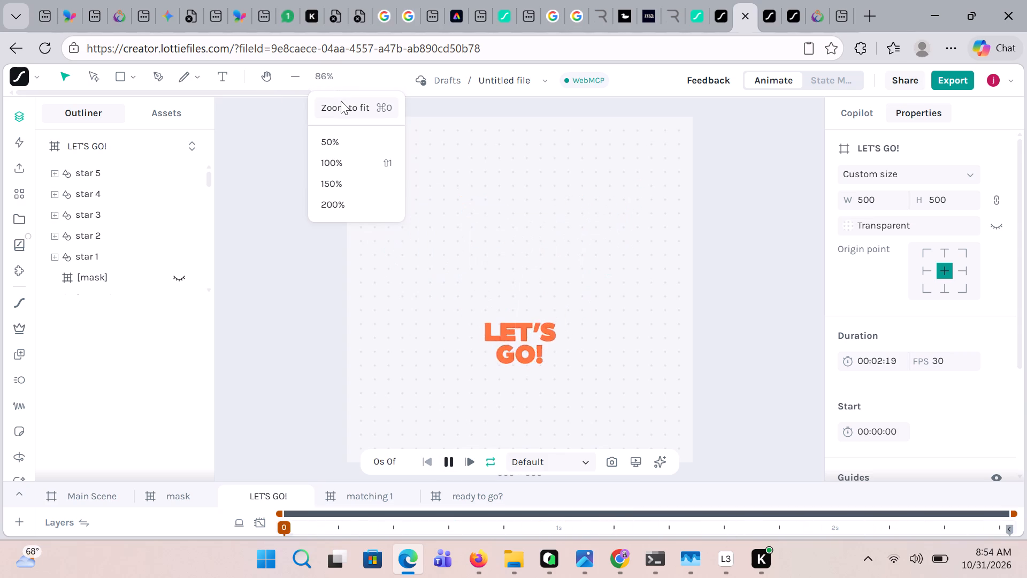
left_click(341, 101)
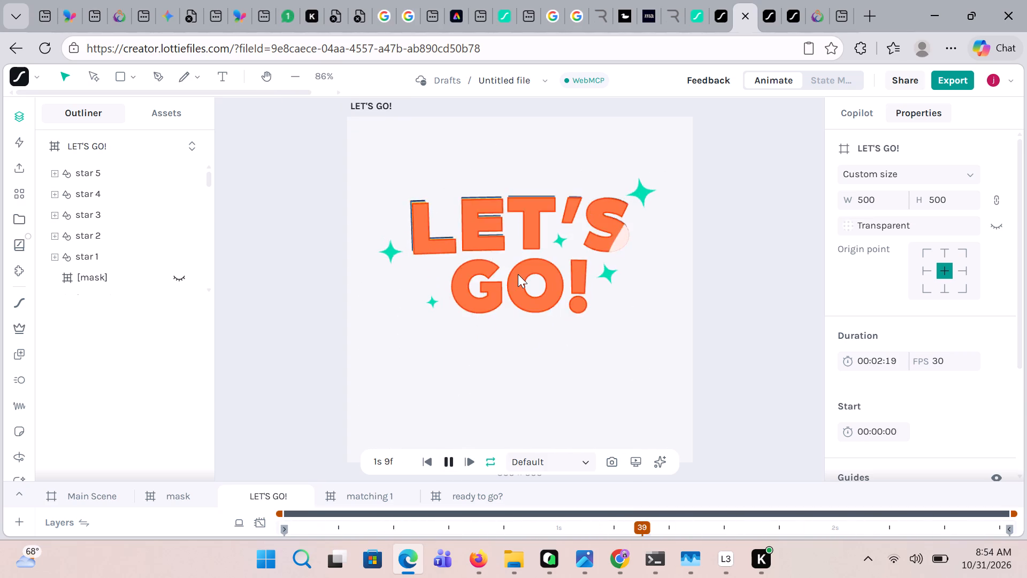
left_click(453, 456)
left_click(543, 231)
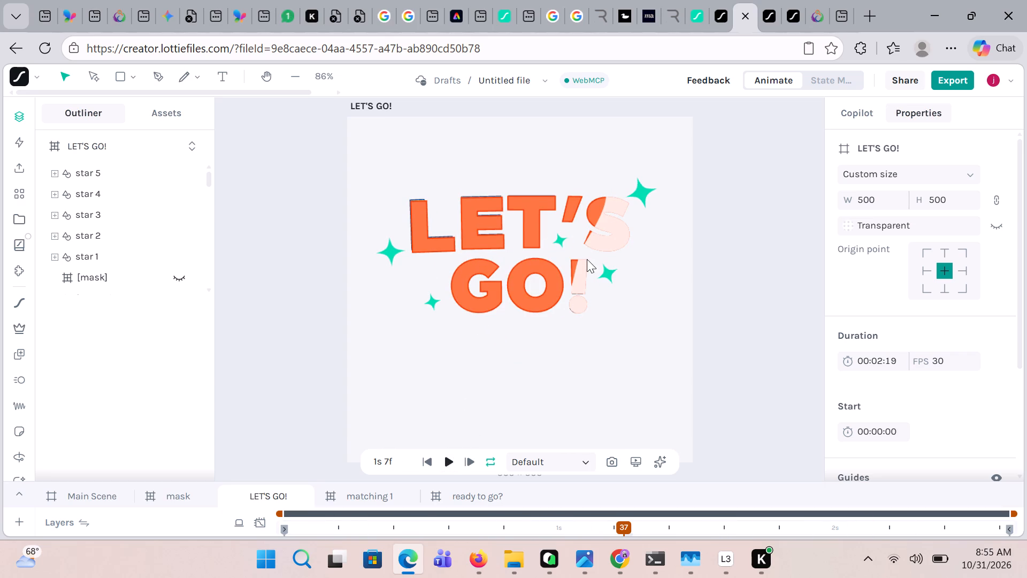
left_click(637, 307)
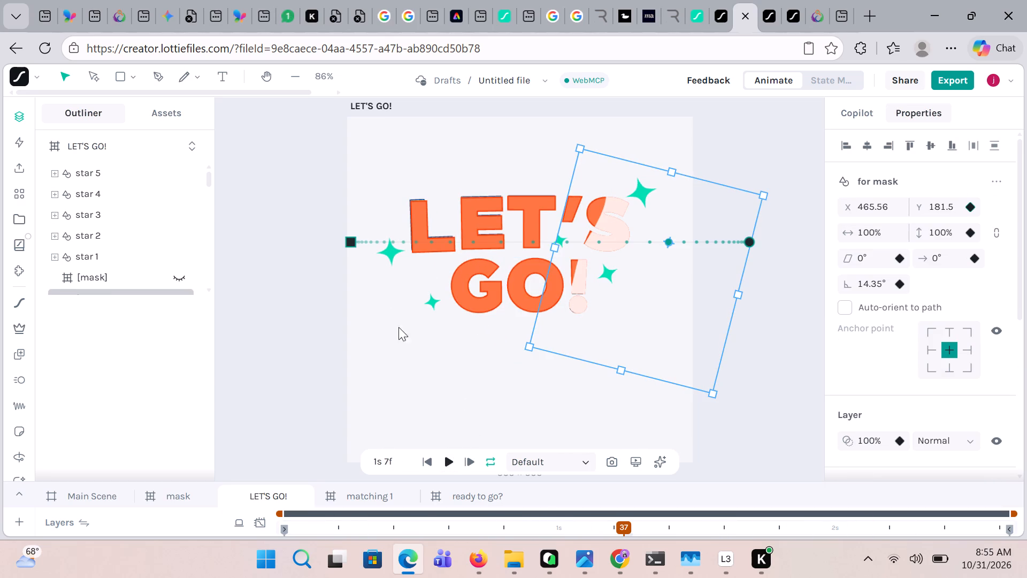
left_click(439, 355)
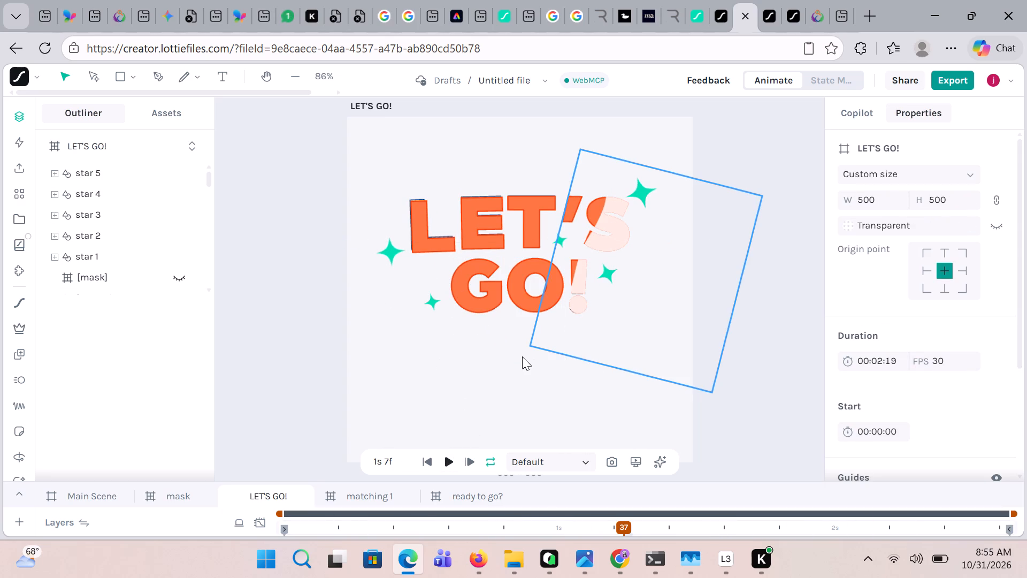
left_click(522, 356)
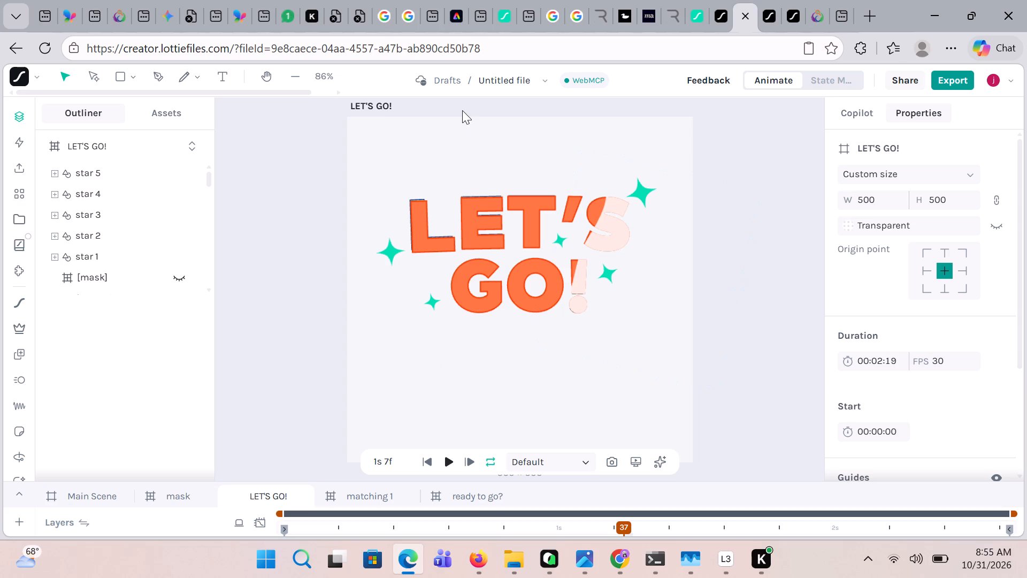
left_click(449, 139)
left_click_drag(632, 532, 377, 503)
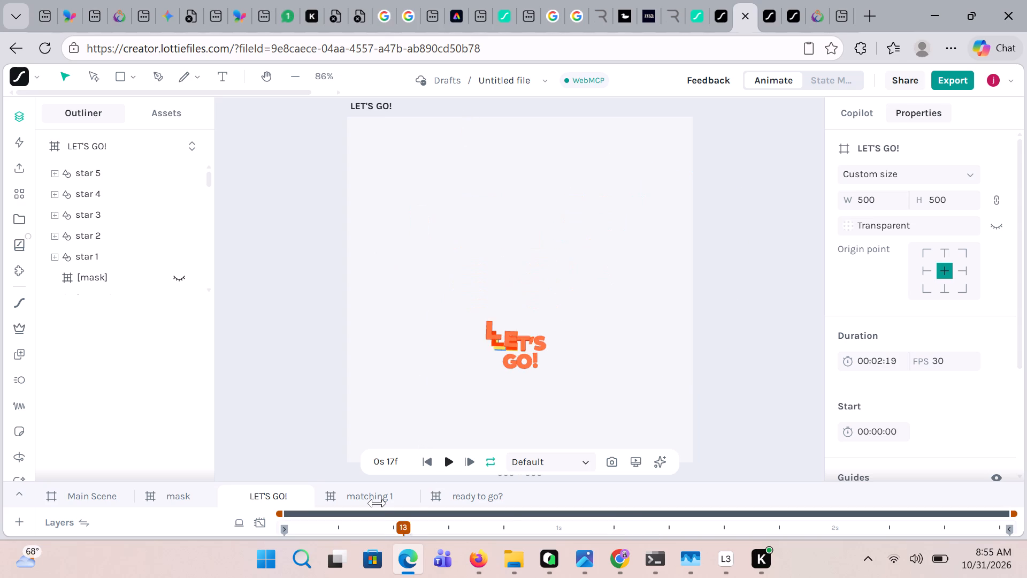
left_click_drag(377, 503, 284, 505)
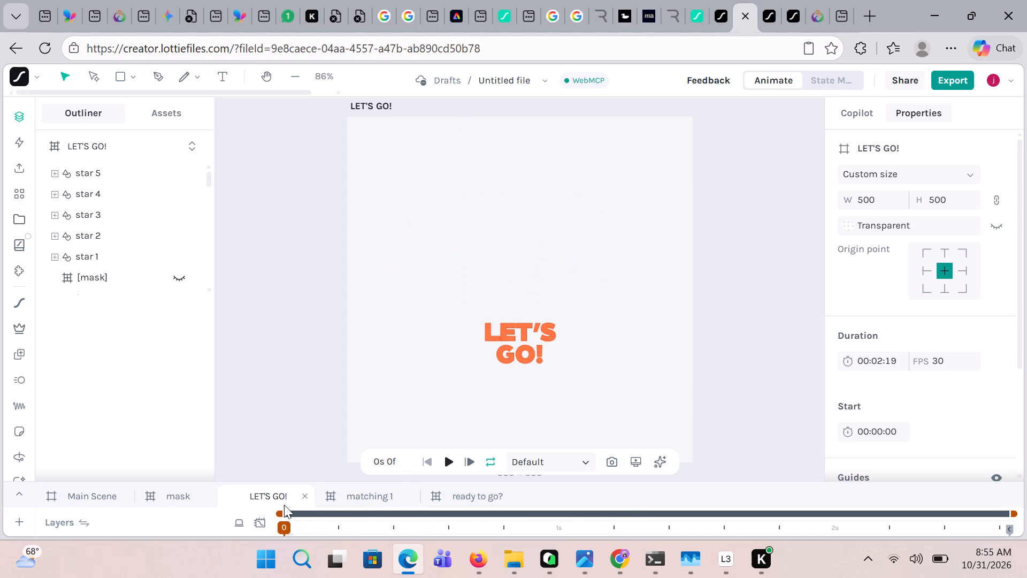
Undo the recent edits back past the addition of the "ready to go?" scene.
left_click(426, 361)
key("ctrl+z")
key("ctrl+z")
key("ctrl+z")
key("ctrl+z")
key("ctrl+z")
key("ctrl+z")
key("ctrl+z")
key("ctrl+z")
key("ctrl+z")
key("ctrl+z")
key("ctrl+z")
key("ctrl+z")
key("ctrl+z")
scroll(115, 160, "up", 2)
scroll(115, 160, "down", 2)
Search the community animations for "horse" and browse the results for a fitting addition.
left_click(16, 302)
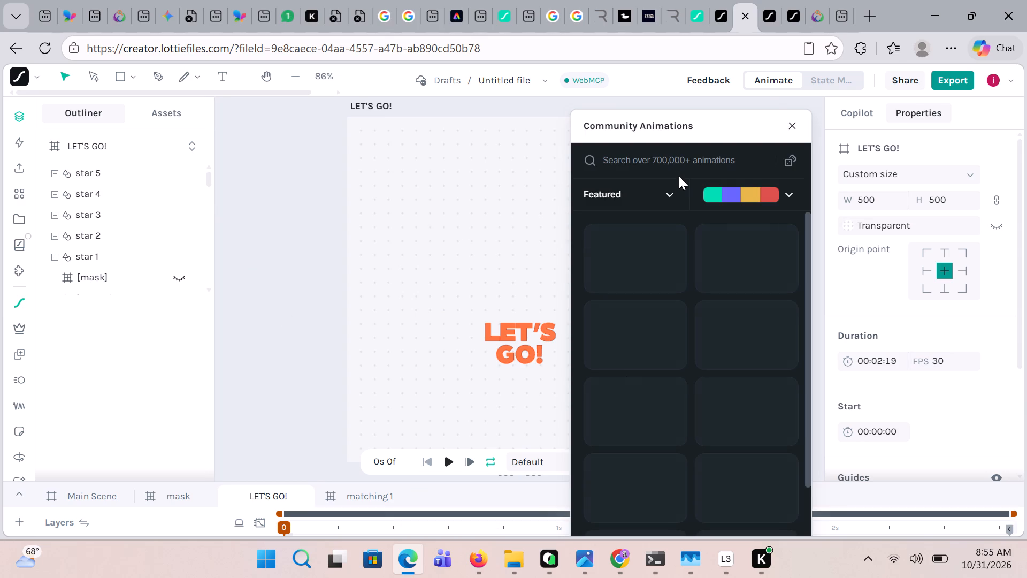
left_click(794, 126)
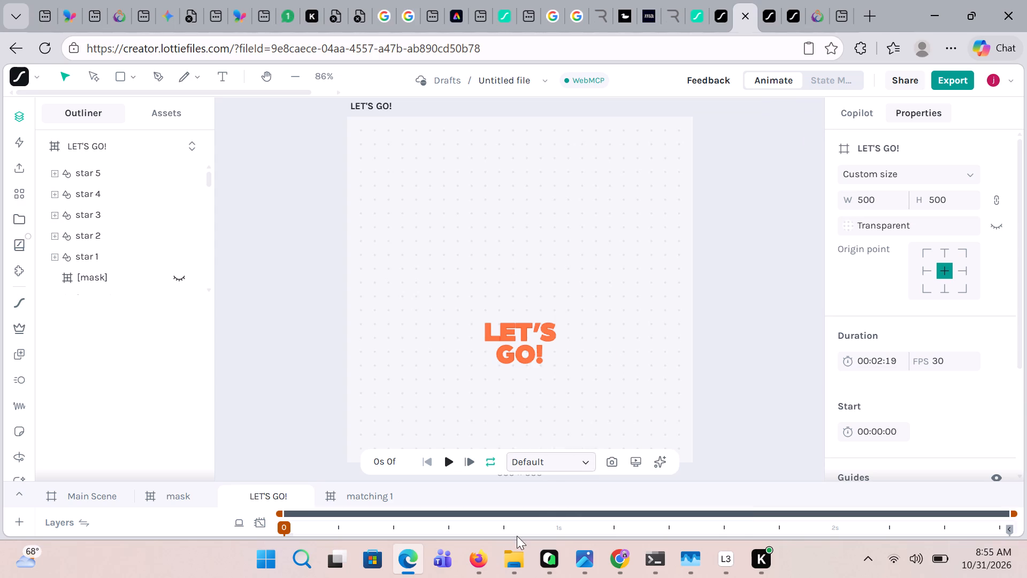
left_click(14, 304)
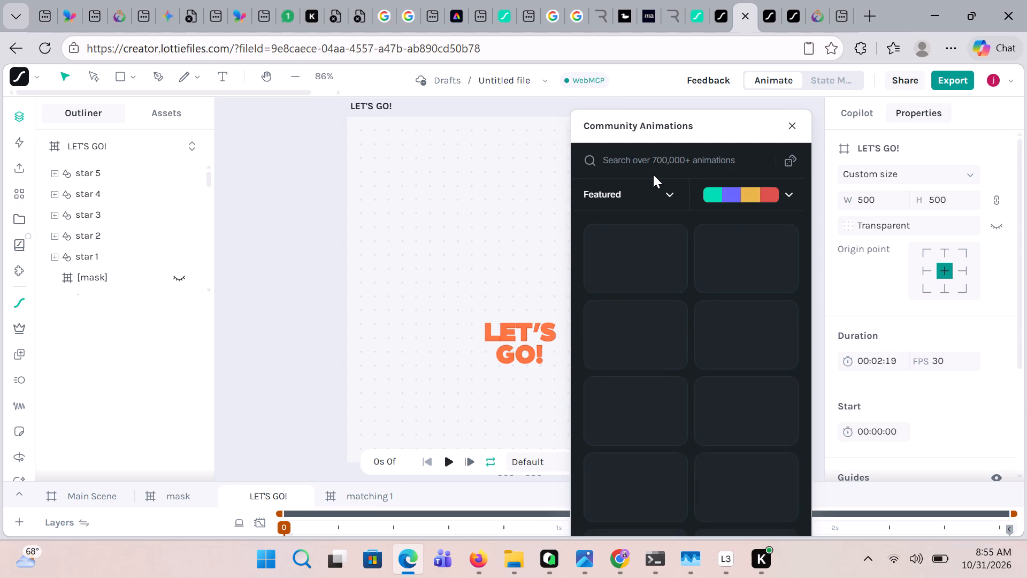
type("ho")
type("use")
key("BackSpace")
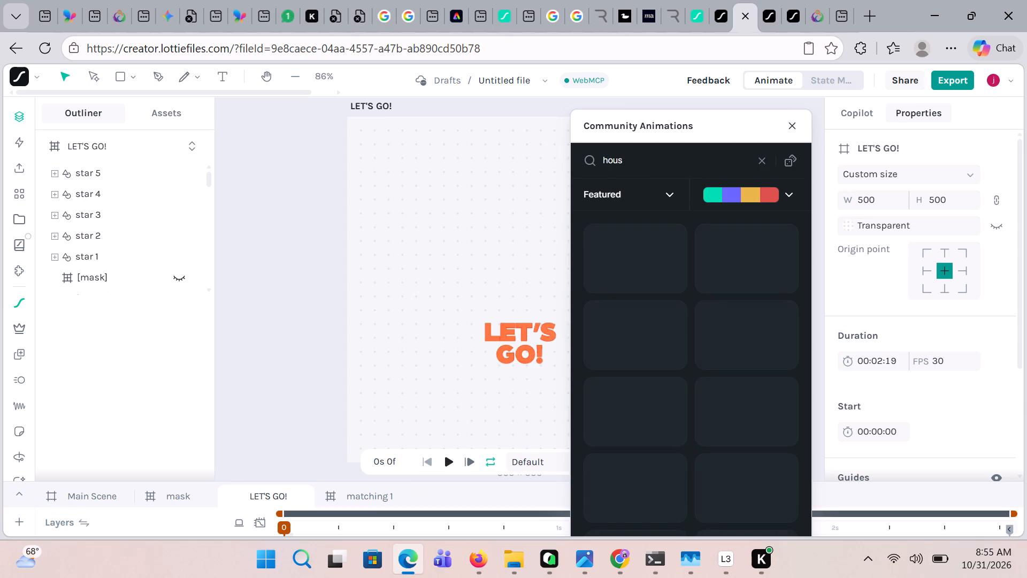
key("BackSpace")
key("BackSpace")
type("rse")
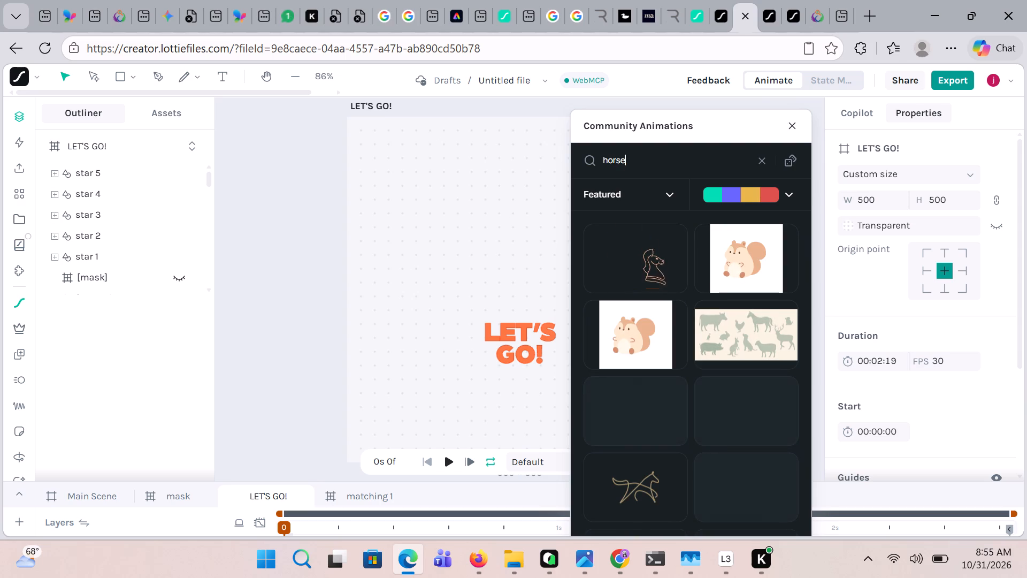
scroll(710, 330, "down", 2)
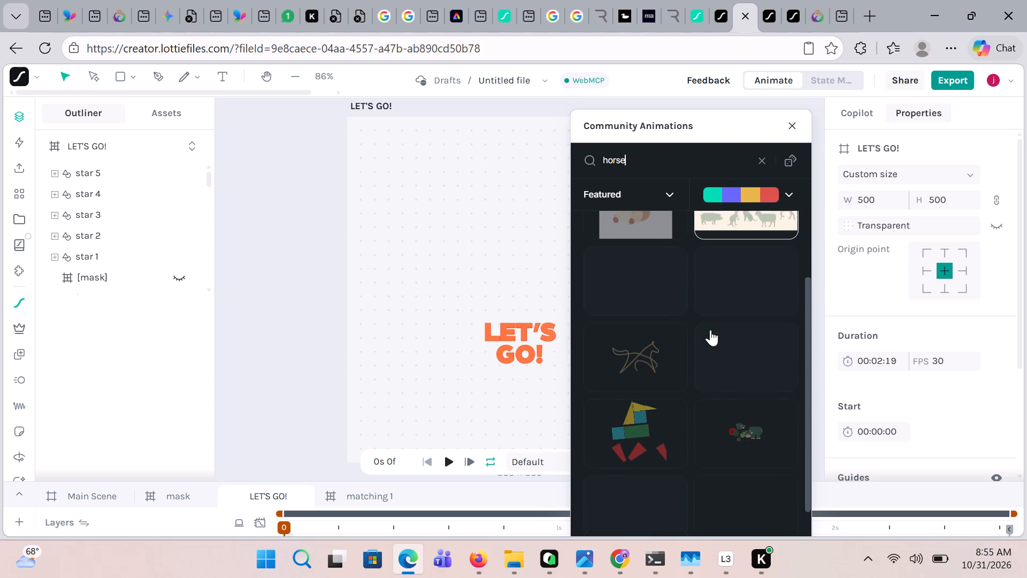
scroll(710, 330, "down", 2)
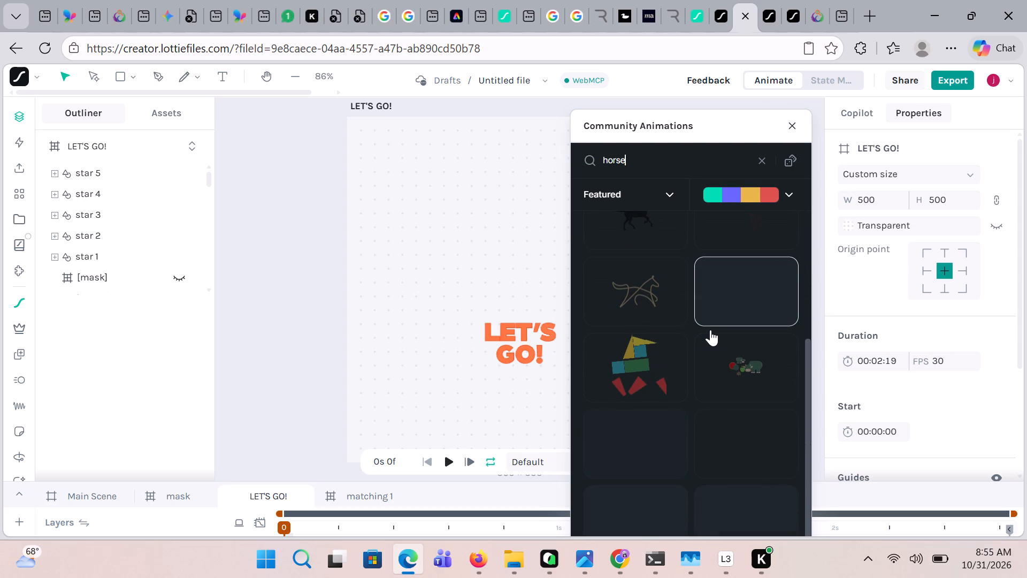
scroll(710, 330, "down", 2)
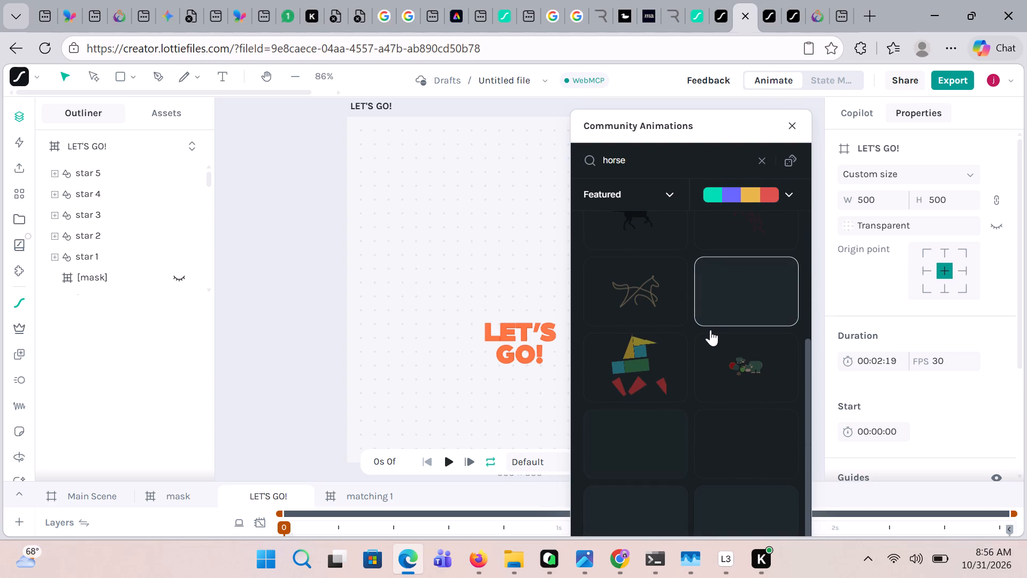
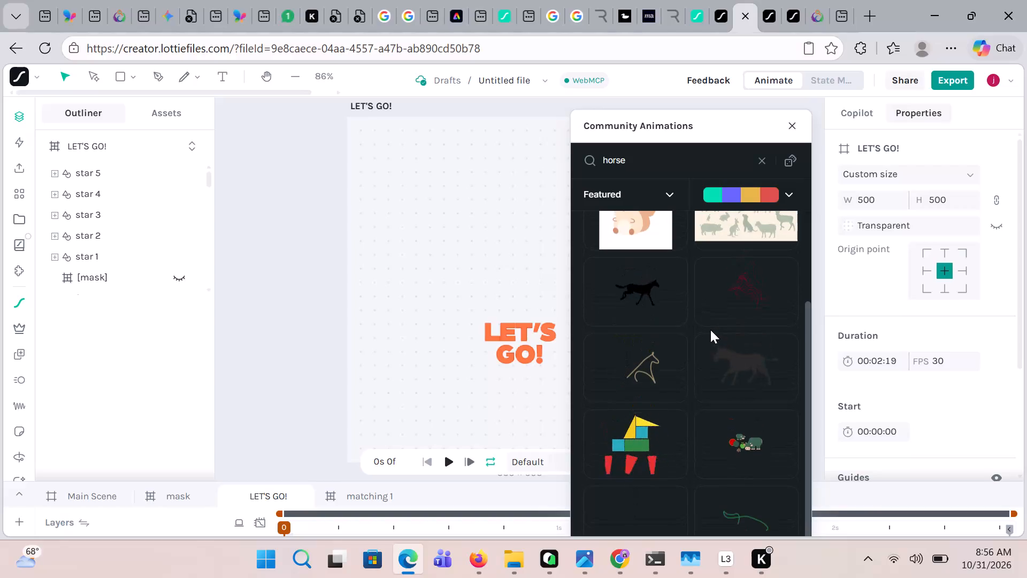
Check the remaining horse animations, and replace the community animations search with "runing".
scroll(710, 330, "down", 3)
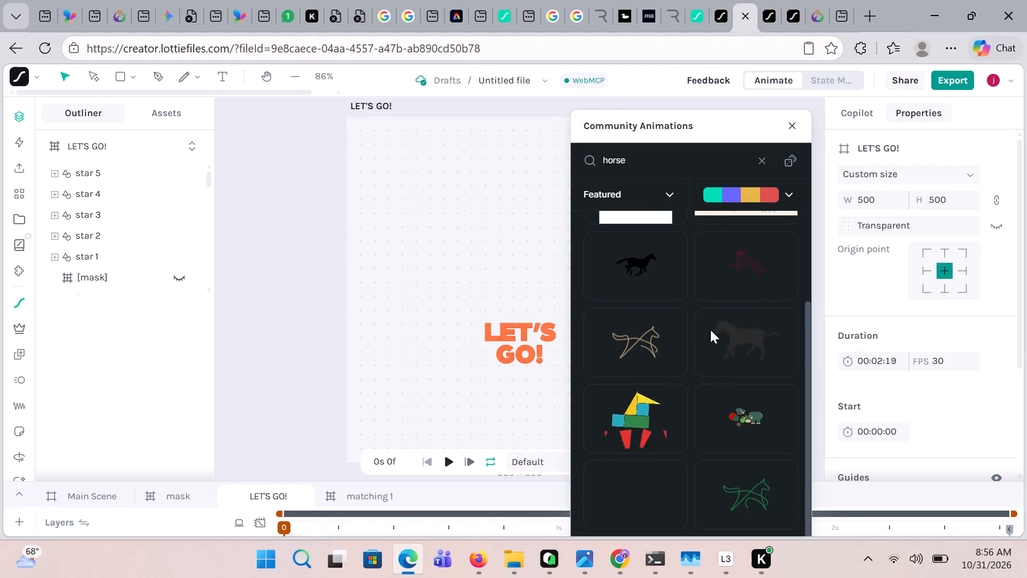
key("BackSpace")
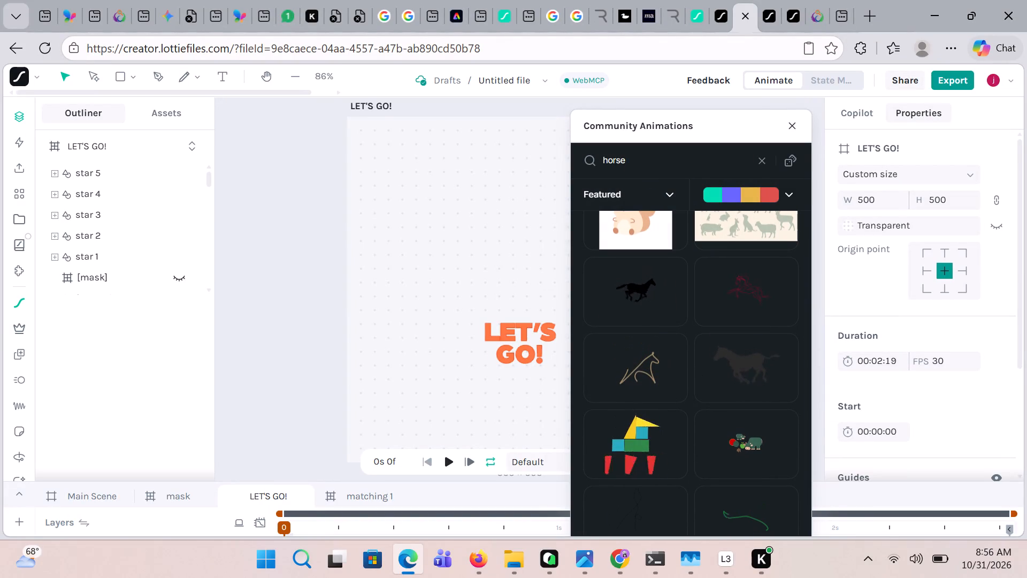
key("BackSpace")
key("BackSpace")
key("BackSpace")
key("BackSpace")
type("runing")
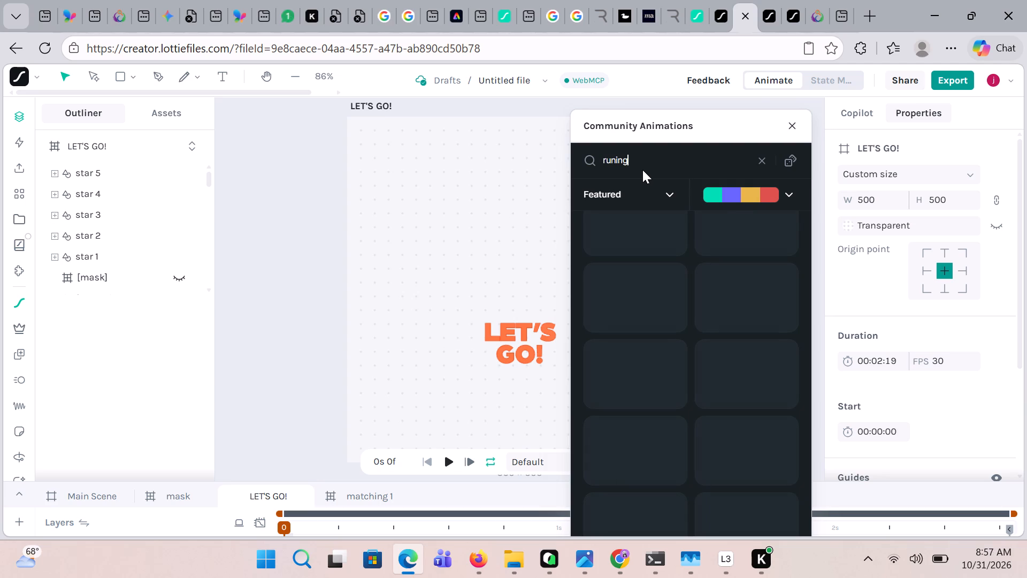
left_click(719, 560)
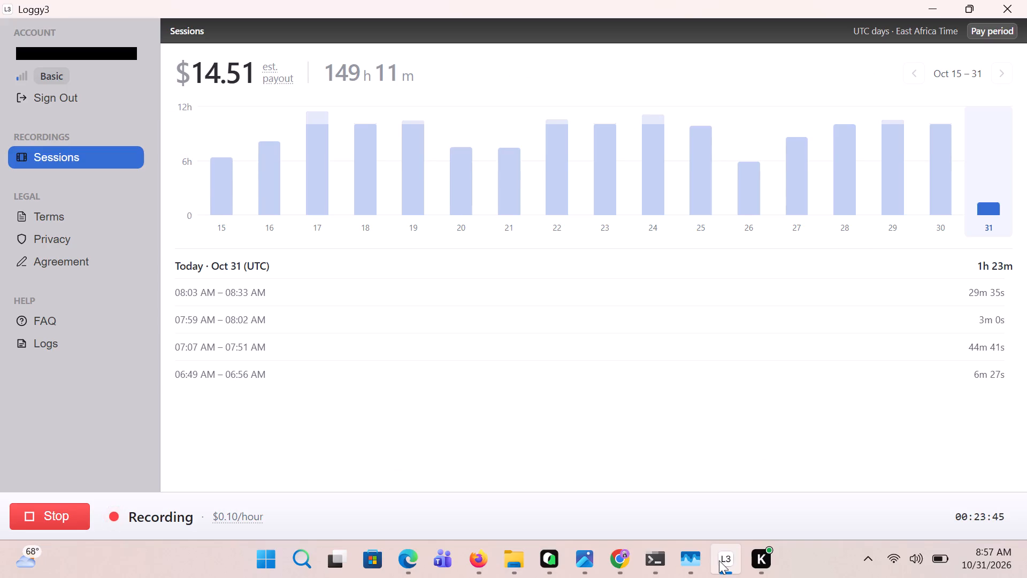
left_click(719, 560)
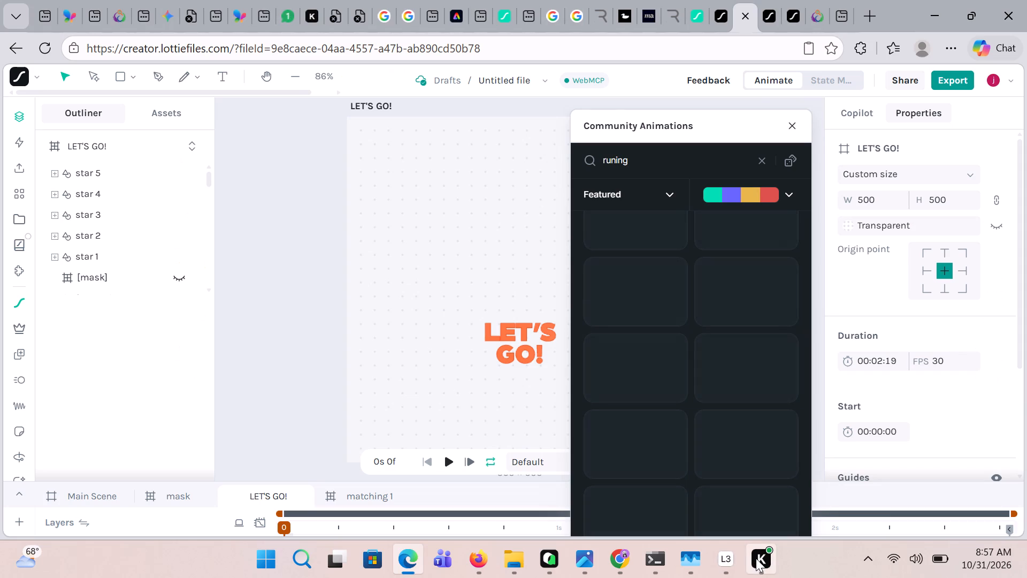
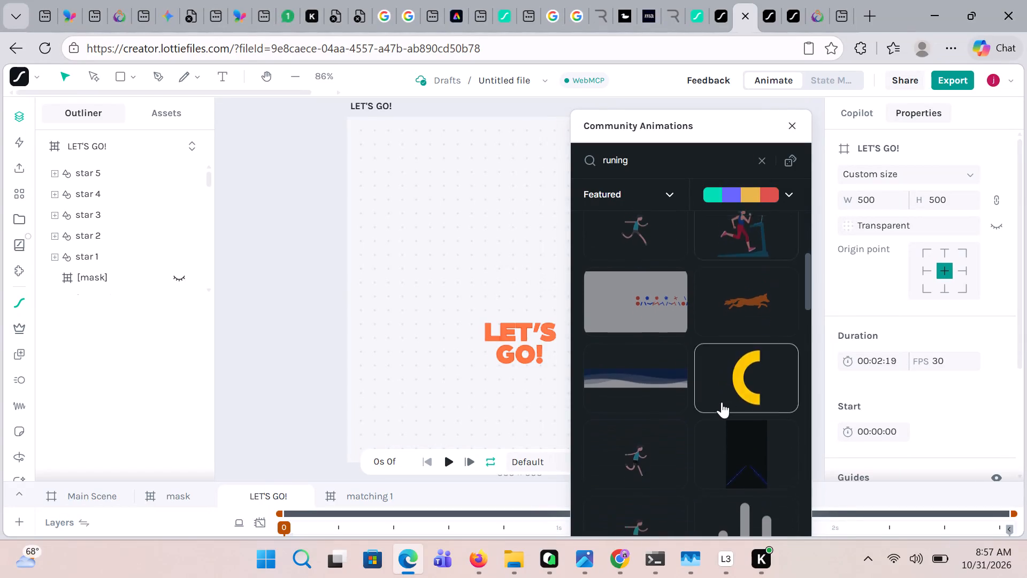
Look through the community animations found for "runing" for a running figure that fits, and close the animation browser.
scroll(722, 402, "down", 1)
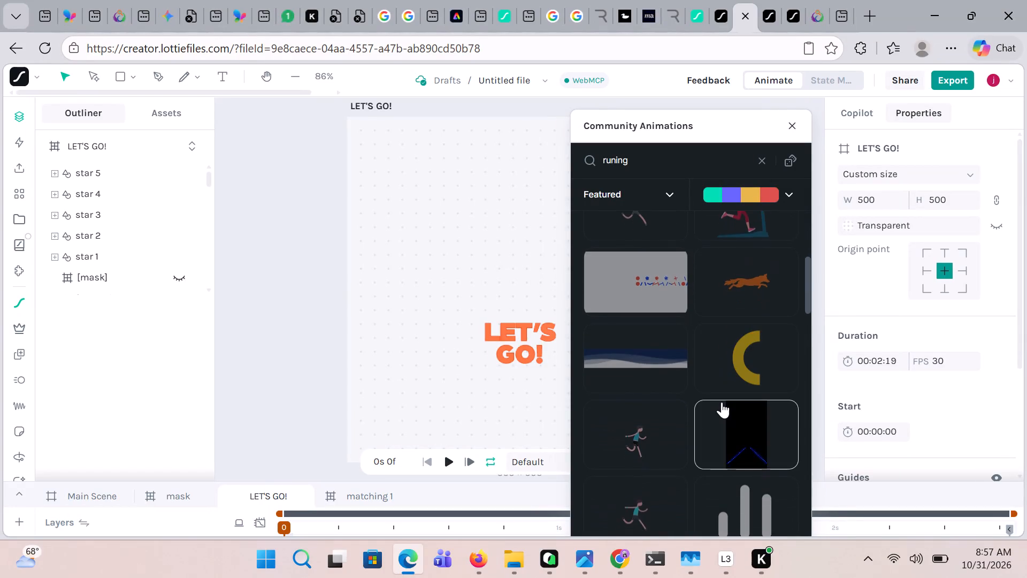
scroll(722, 402, "down", 3)
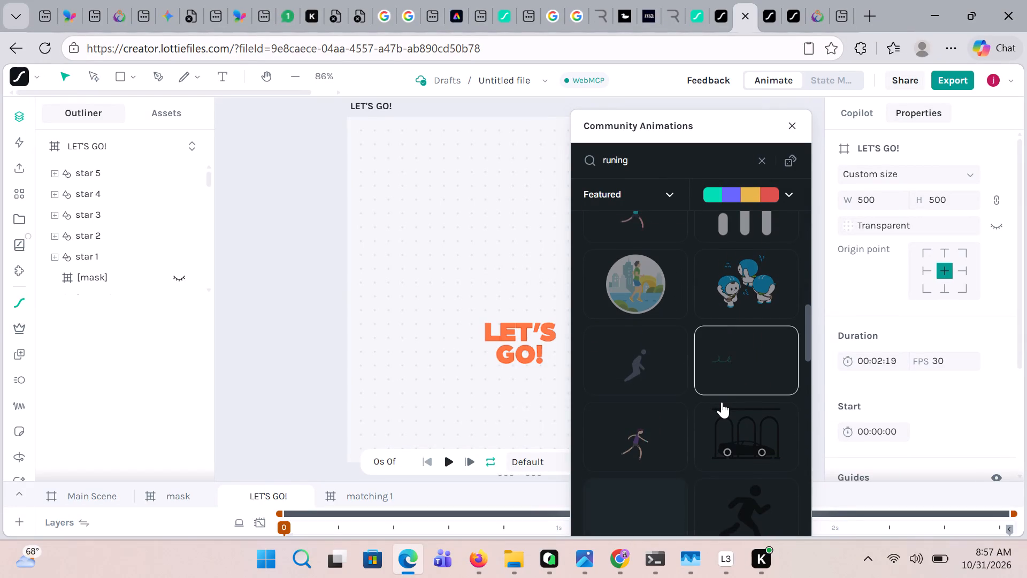
scroll(722, 402, "down", 4)
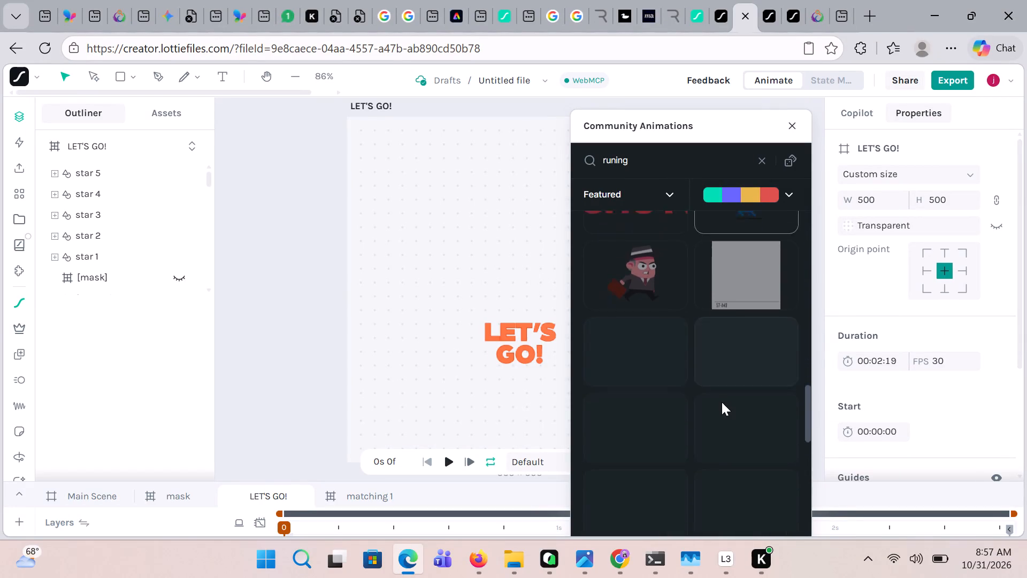
scroll(722, 402, "down", 5)
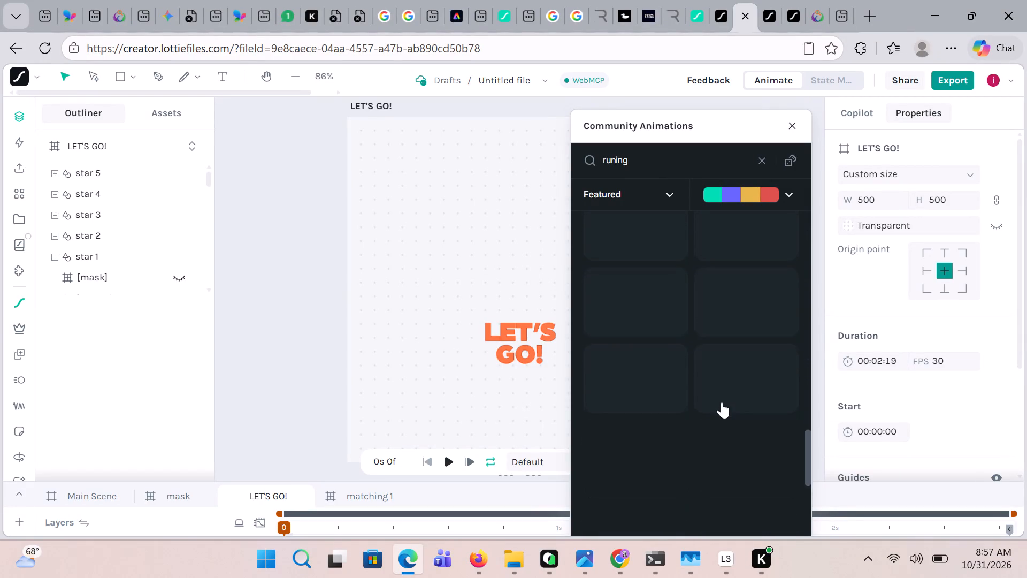
scroll(722, 402, "up", 2)
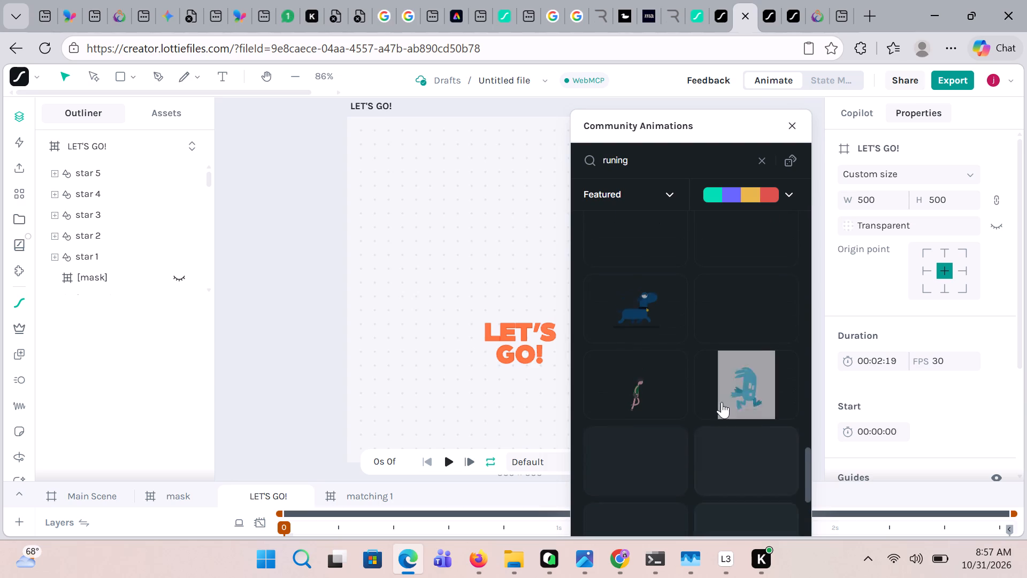
left_click(795, 128)
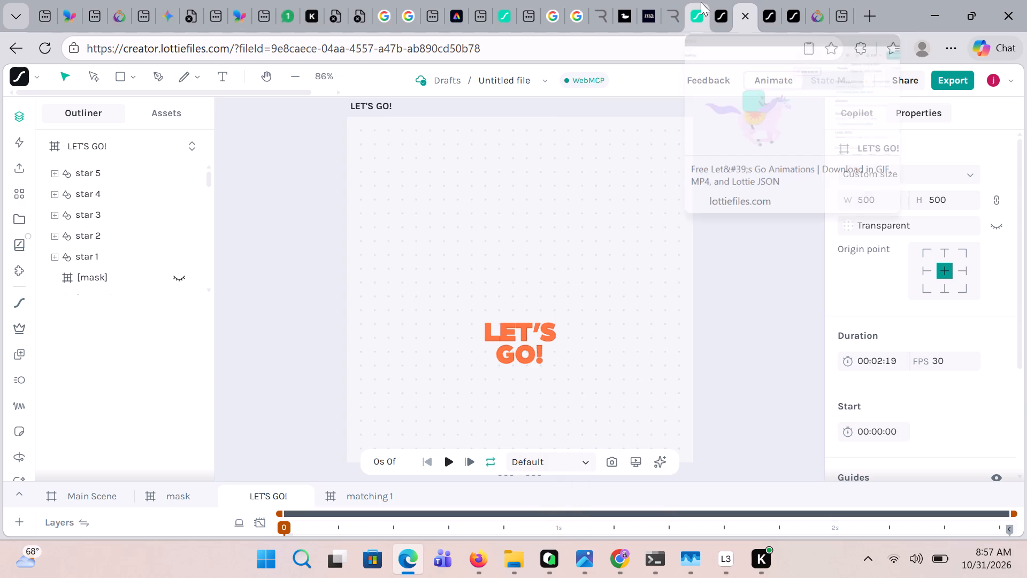
Open the unicorn-riding "lets go lolo" animation from its LottieFiles page in Lottie Creator for editing.
left_click(702, 12)
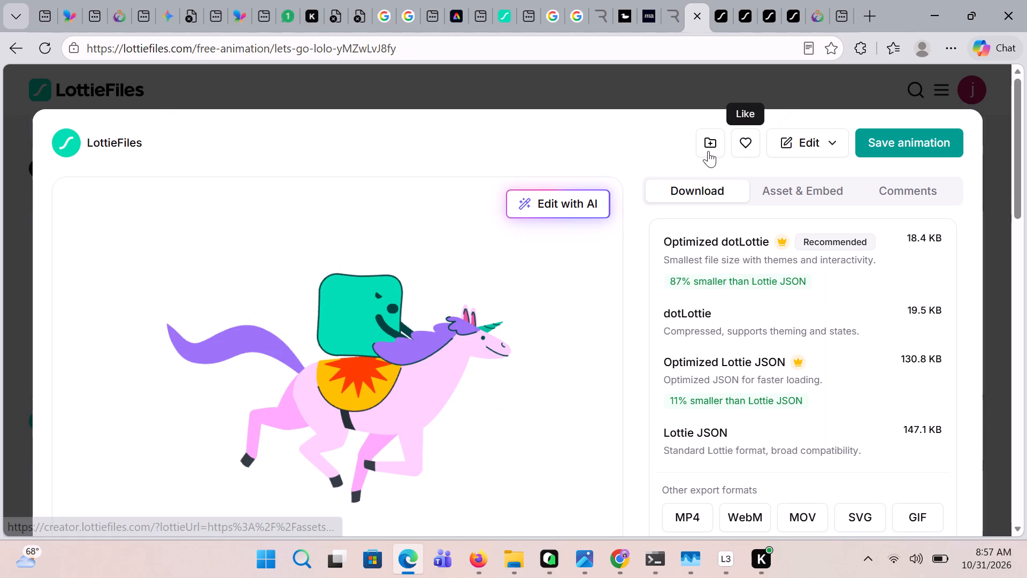
left_click(796, 144)
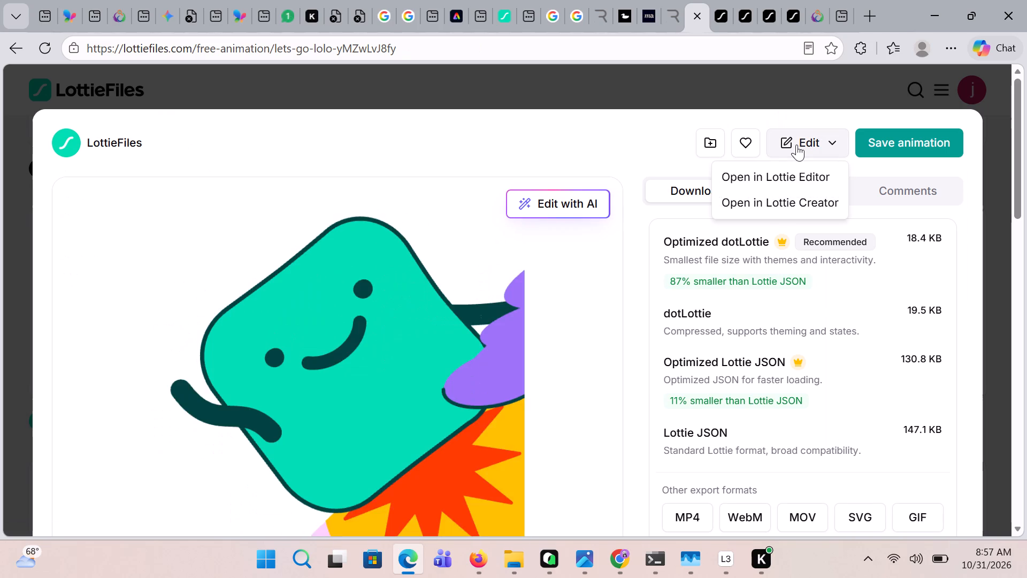
left_click(767, 204)
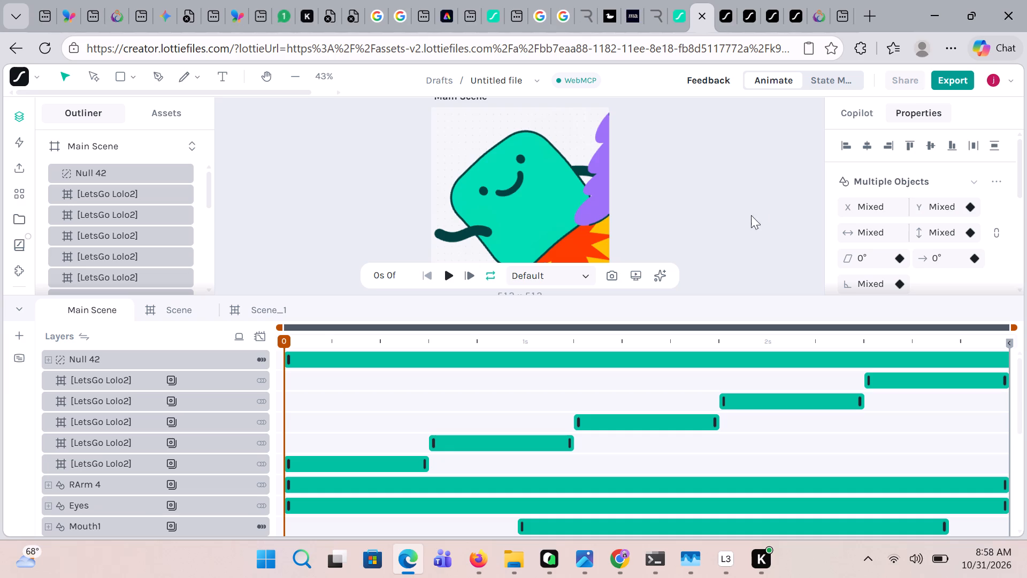
Shrink the timeline area to enlarge the canvas, and play the unicorn-riding animation in the Main Scene, pausing at 2 s.
left_click(319, 69)
left_click(338, 102)
left_click_drag(343, 299, 349, 363)
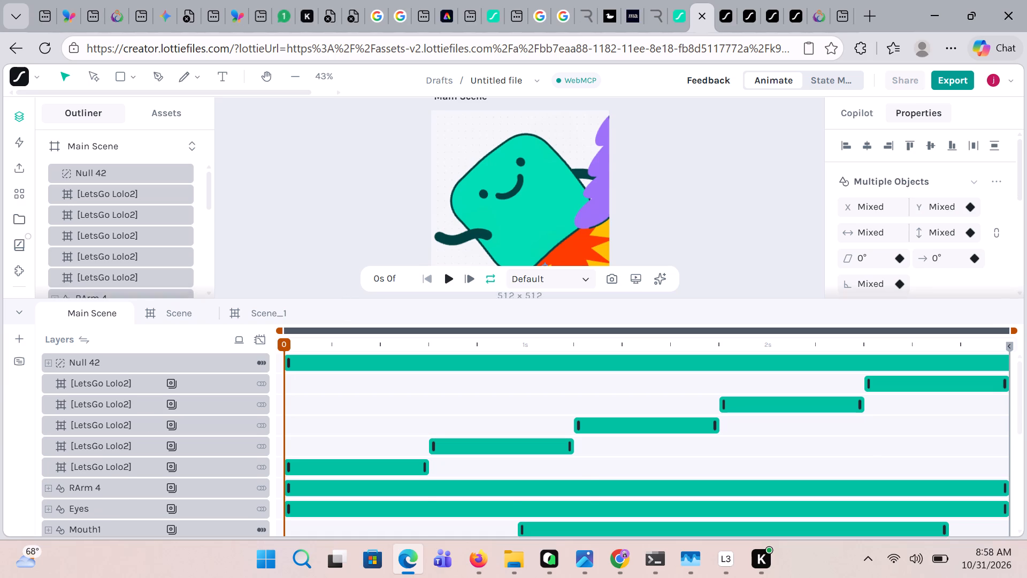
left_click_drag(349, 363, 367, 499)
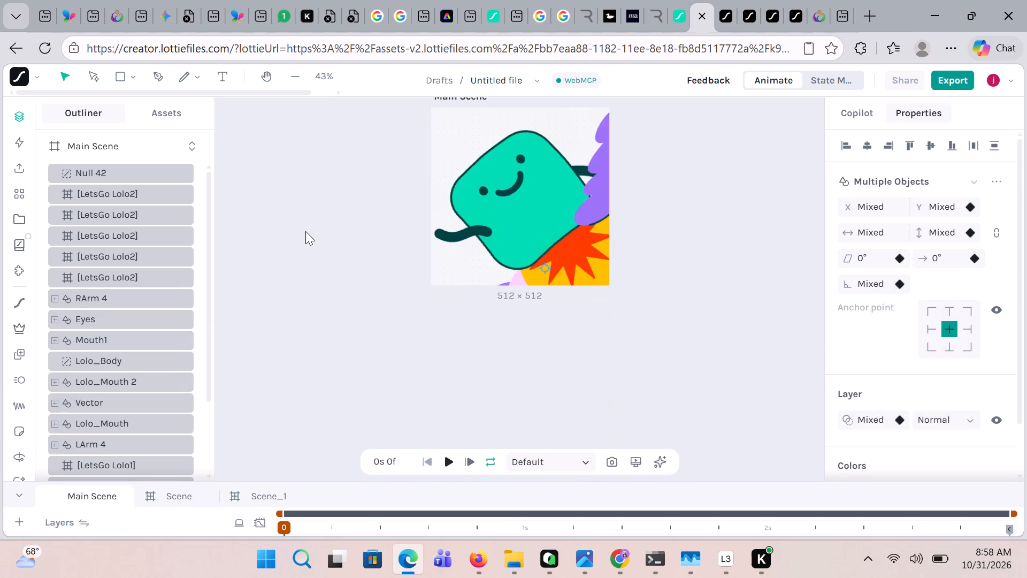
left_click(318, 79)
left_click(329, 103)
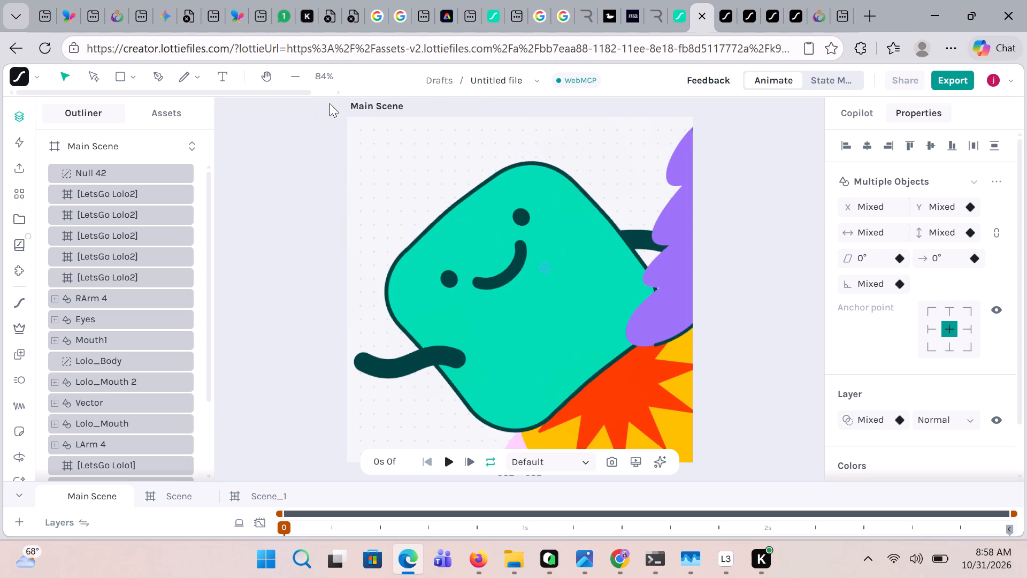
left_click(449, 465)
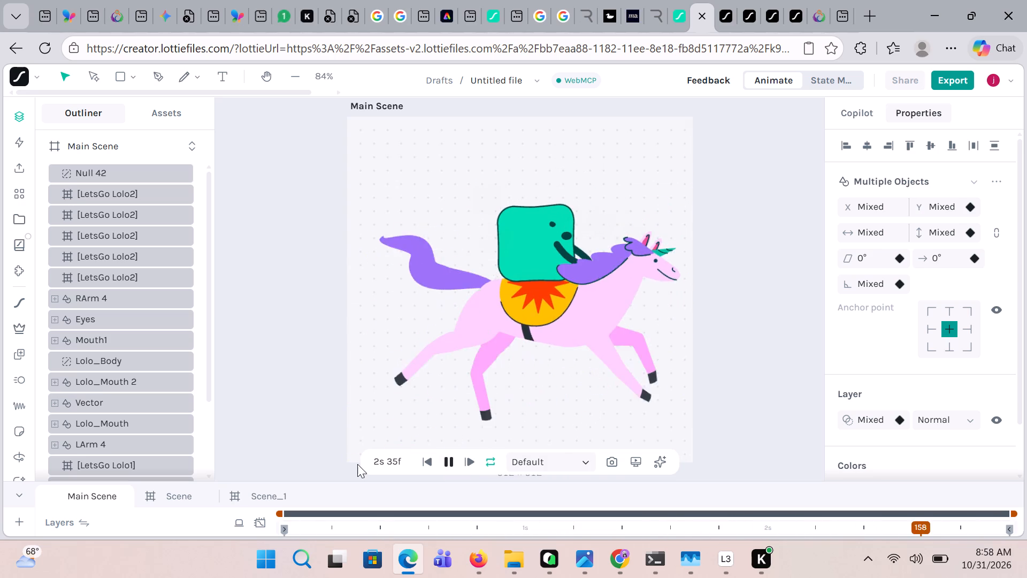
left_click(450, 461)
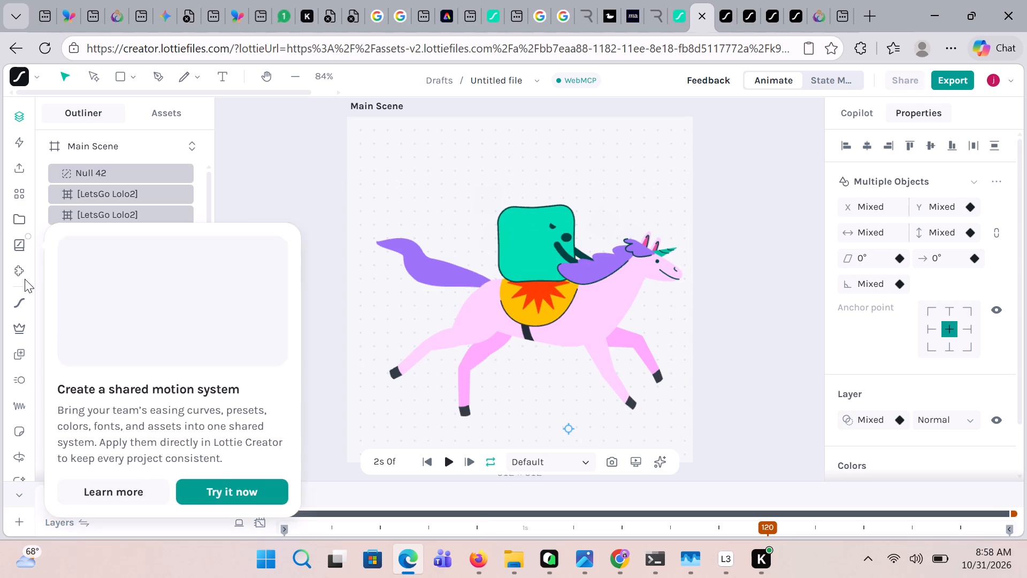
Search the community animations for "lets go match you".
left_click(12, 300)
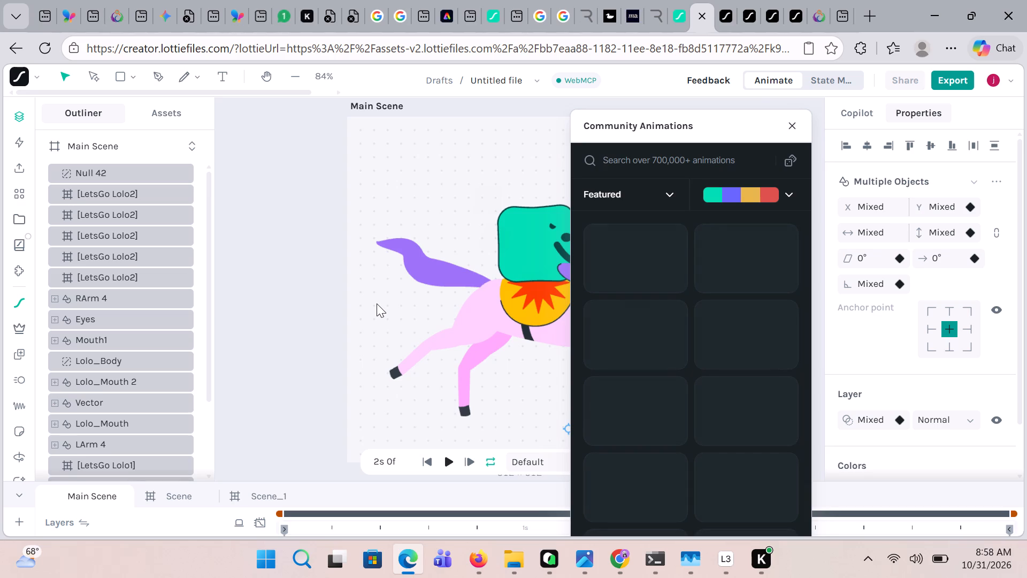
type("lets")
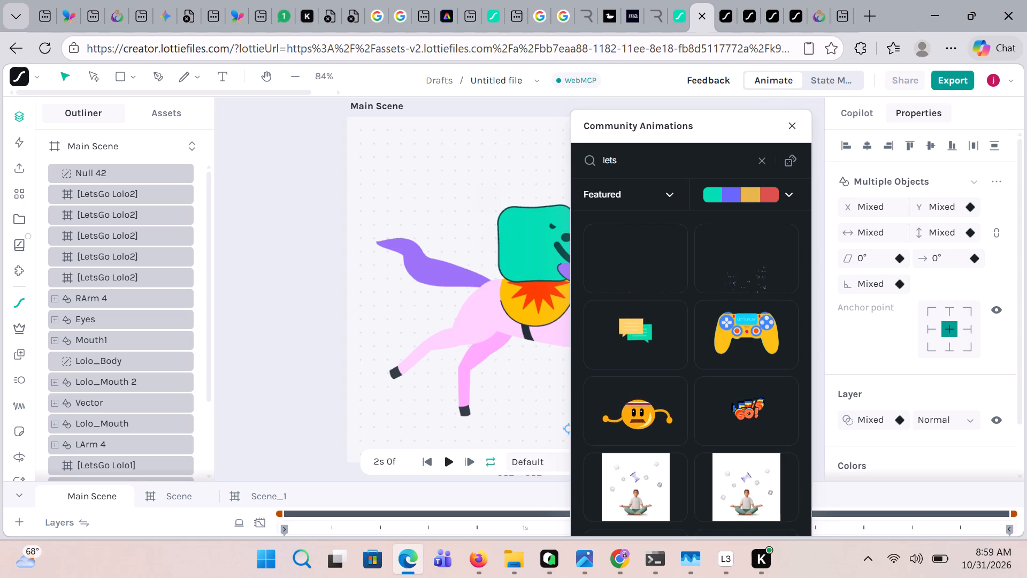
key("space")
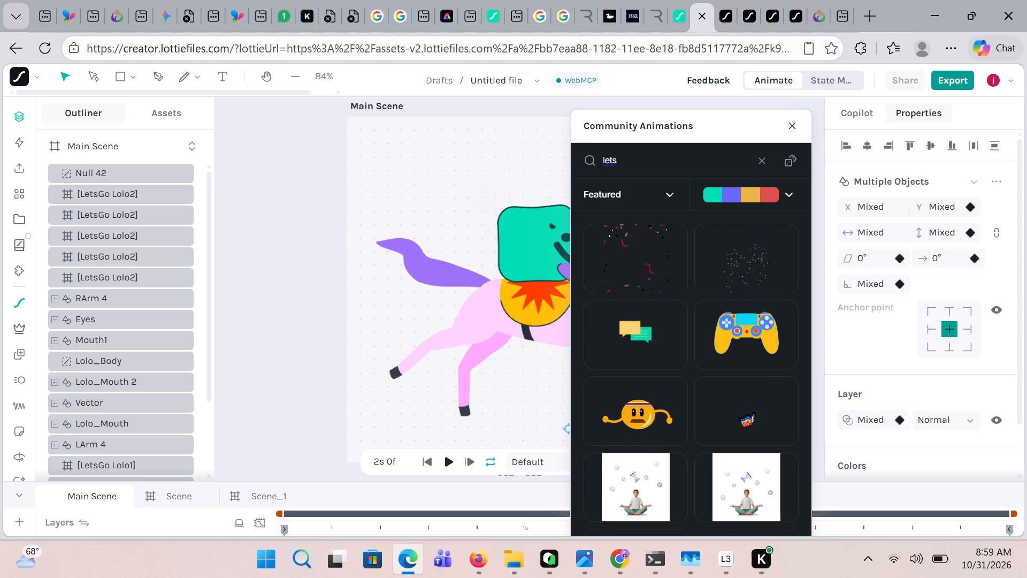
type("go")
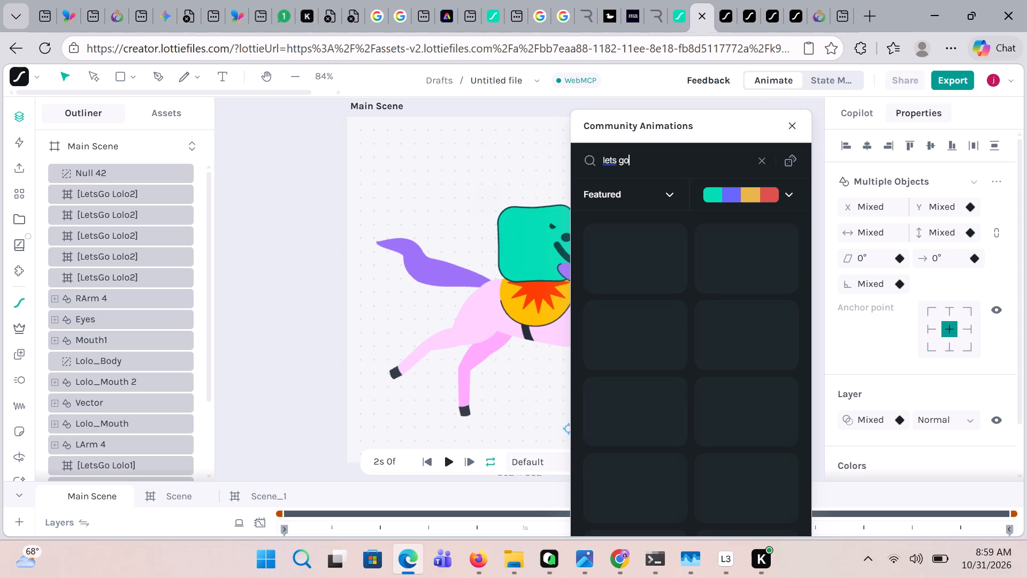
type("ma")
key("BackSpace")
key("BackSpace")
key("space")
type("match")
key("space")
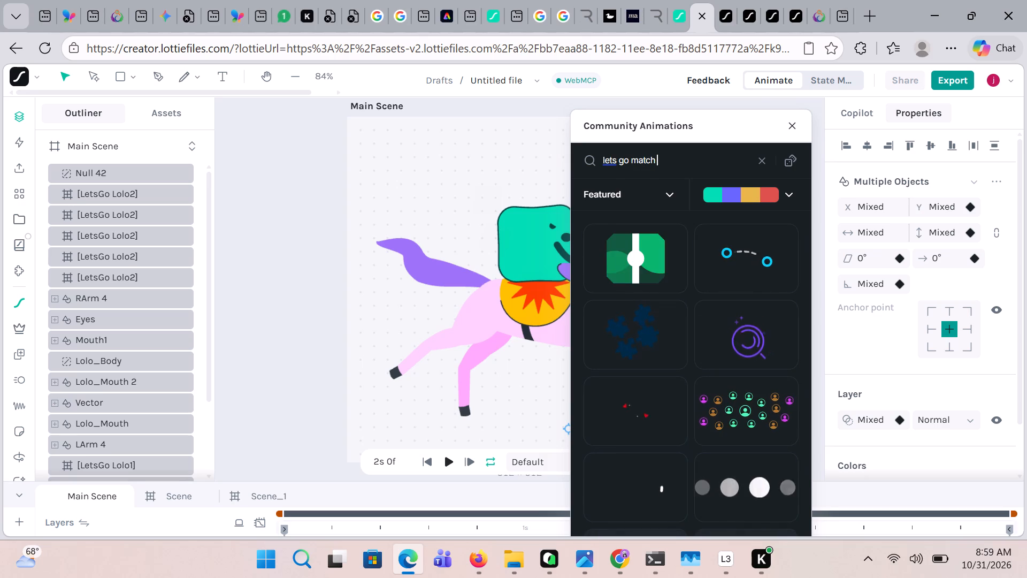
type("you")
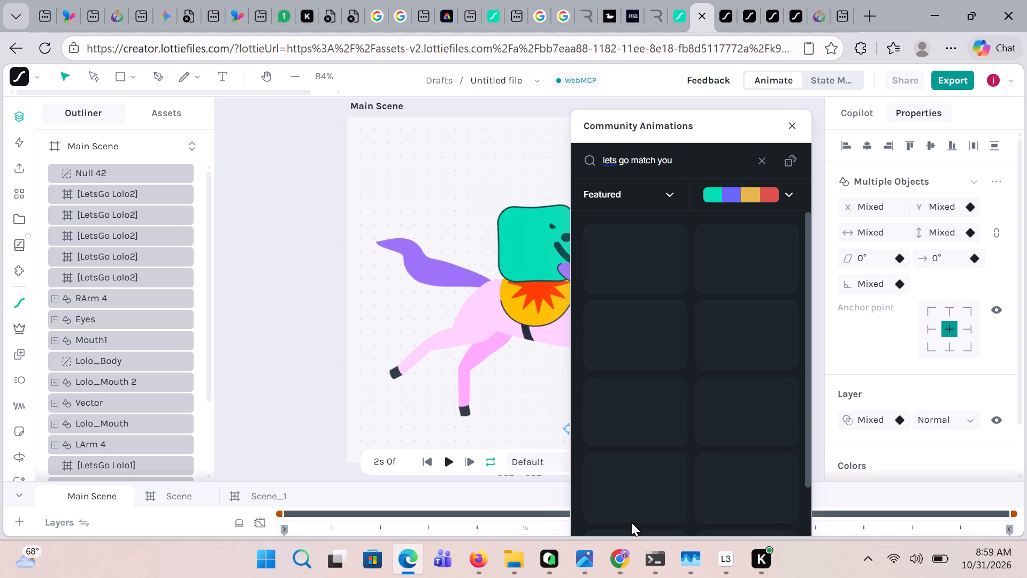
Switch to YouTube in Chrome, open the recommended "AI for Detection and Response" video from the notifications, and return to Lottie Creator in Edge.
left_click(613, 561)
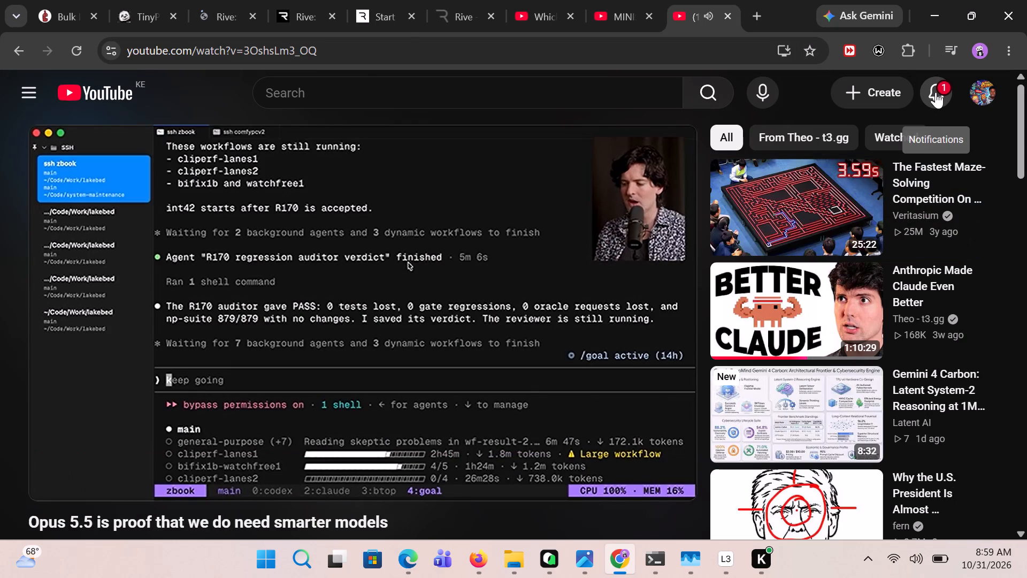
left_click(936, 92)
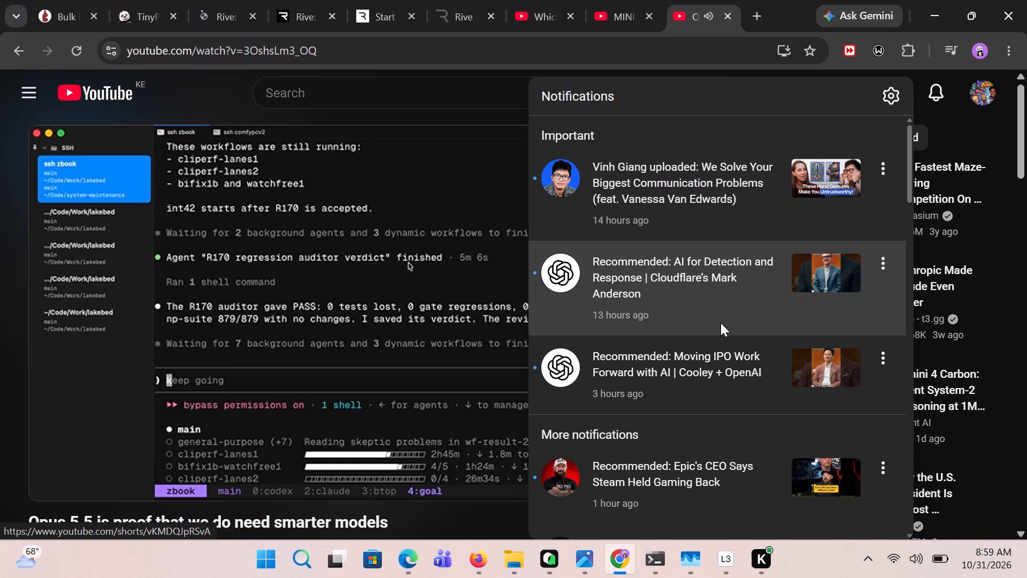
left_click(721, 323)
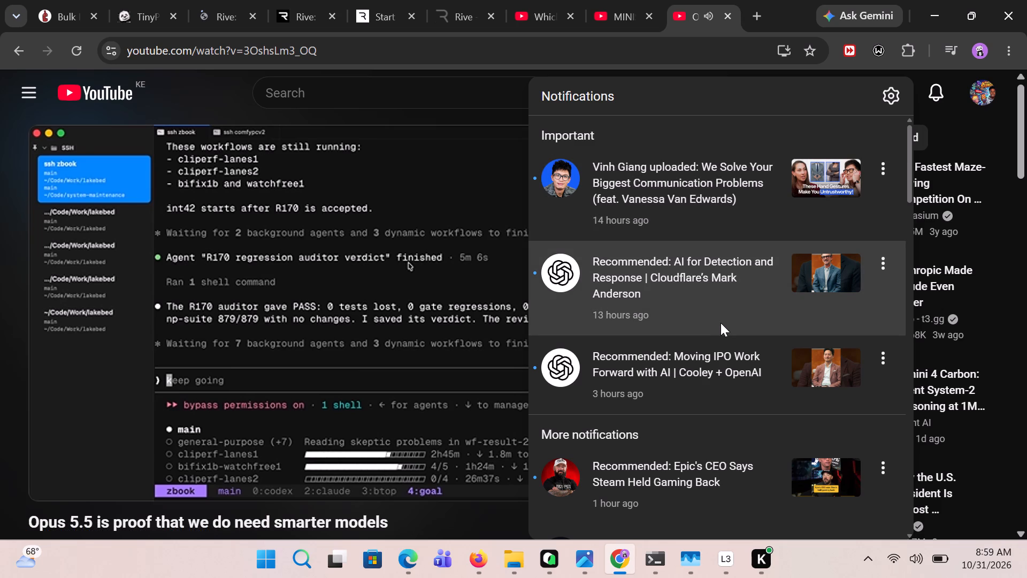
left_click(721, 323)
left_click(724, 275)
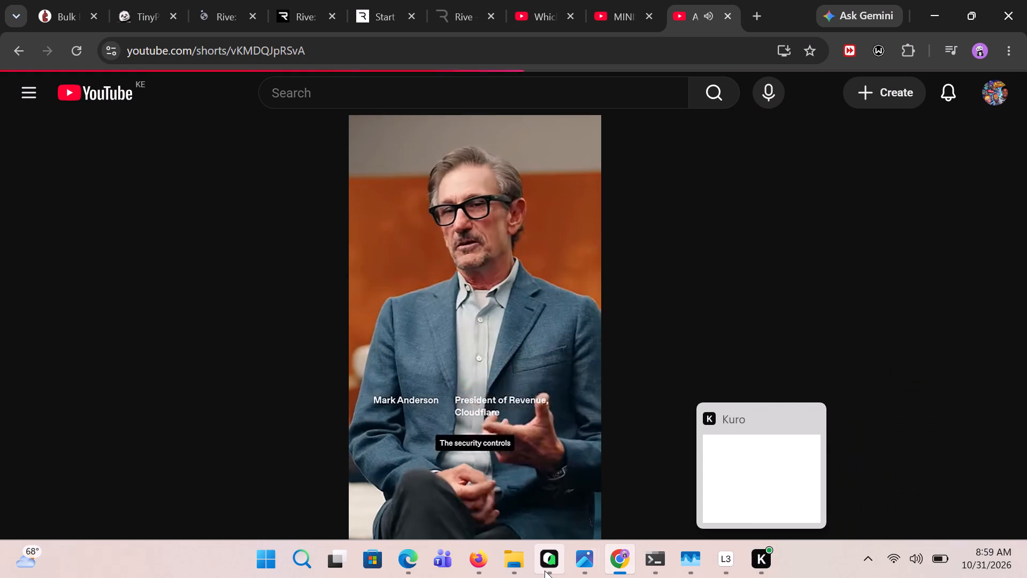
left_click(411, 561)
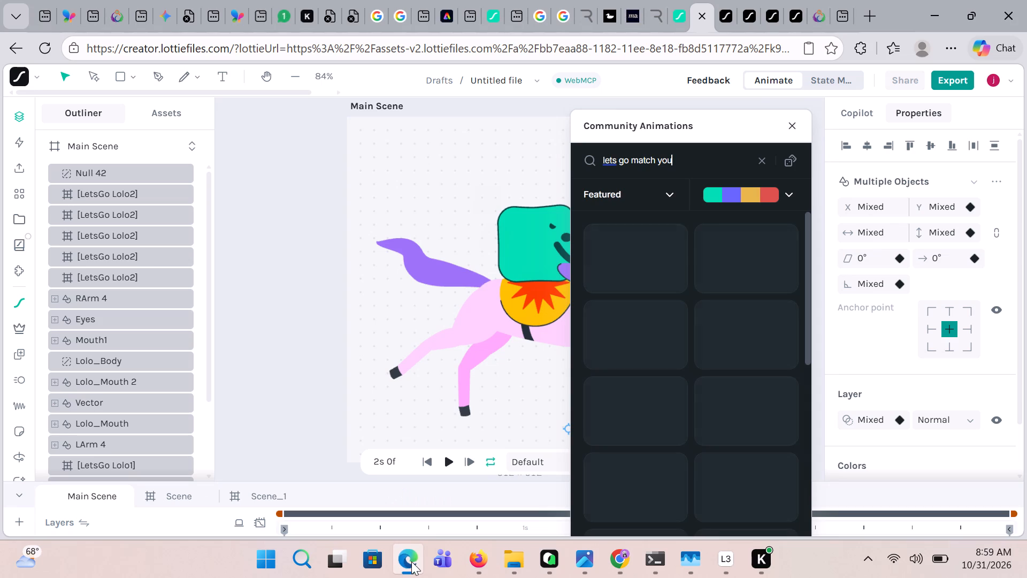
Look through the community animation results for "lets go match you" for a suitable addition to the scene.
scroll(634, 439, "down", 2)
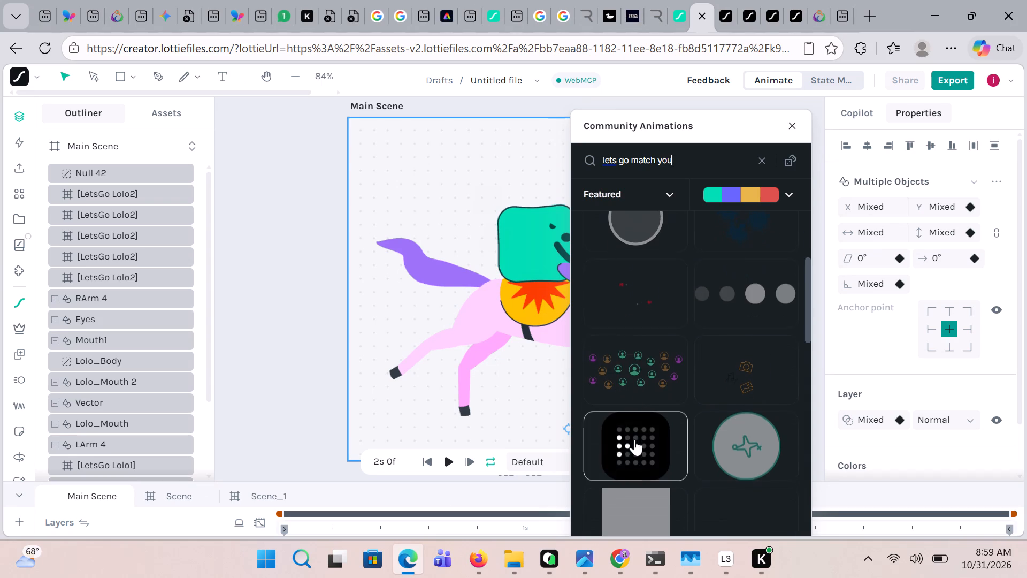
scroll(634, 439, "down", 1)
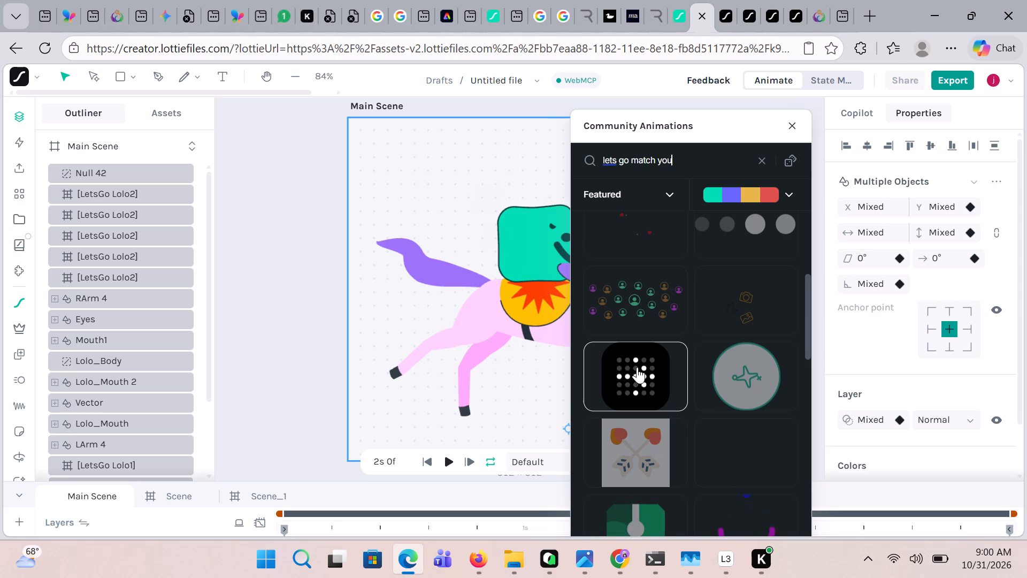
scroll(637, 367, "down", 2)
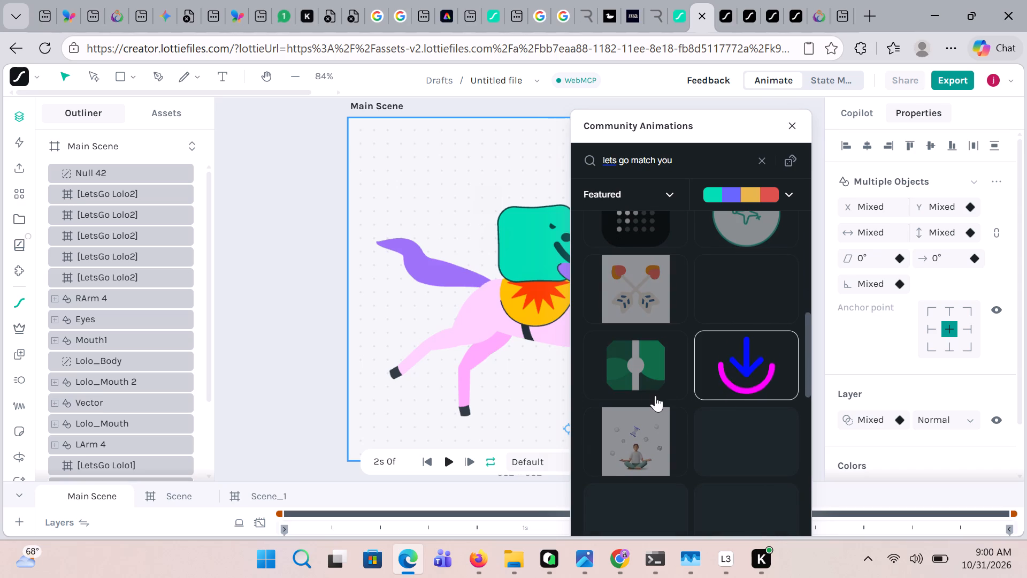
scroll(645, 356, "down", 2)
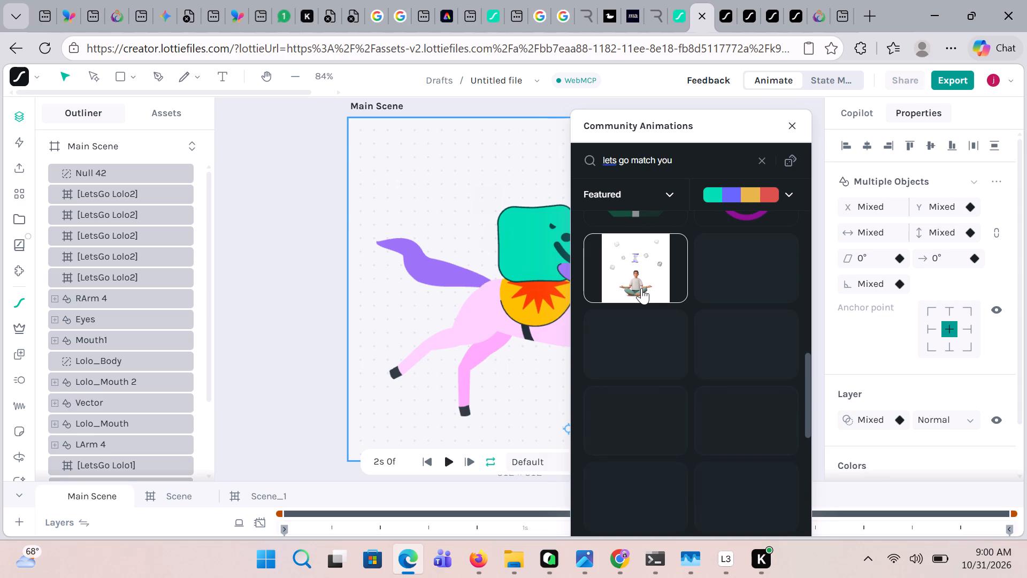
scroll(641, 288, "down", 3)
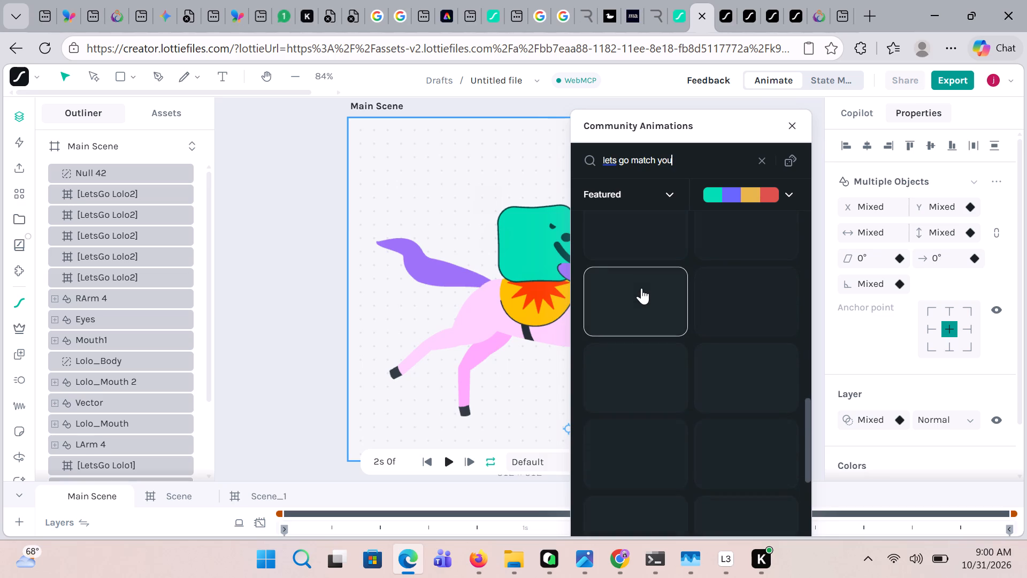
scroll(641, 288, "down", 3)
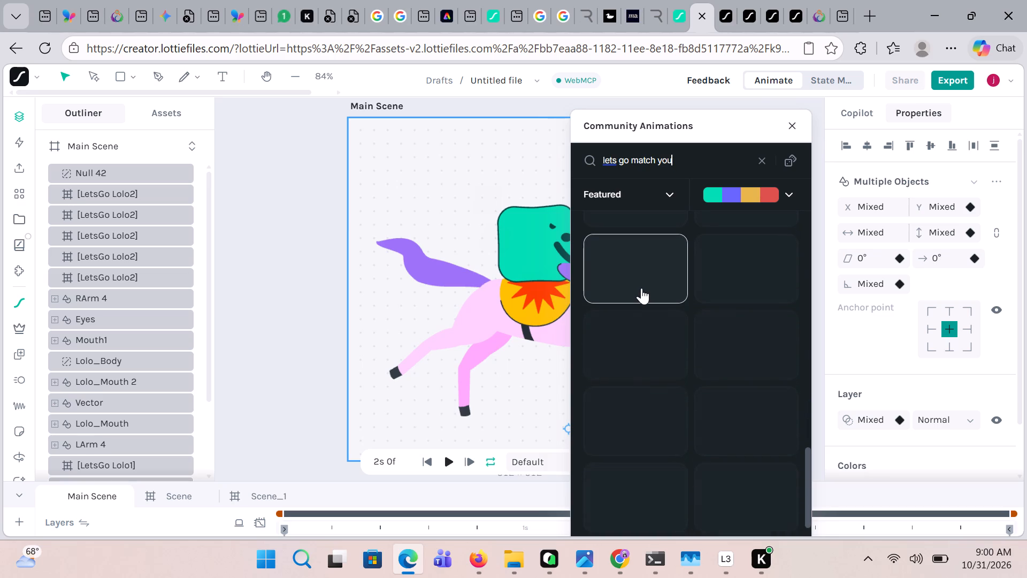
scroll(641, 288, "down", 1)
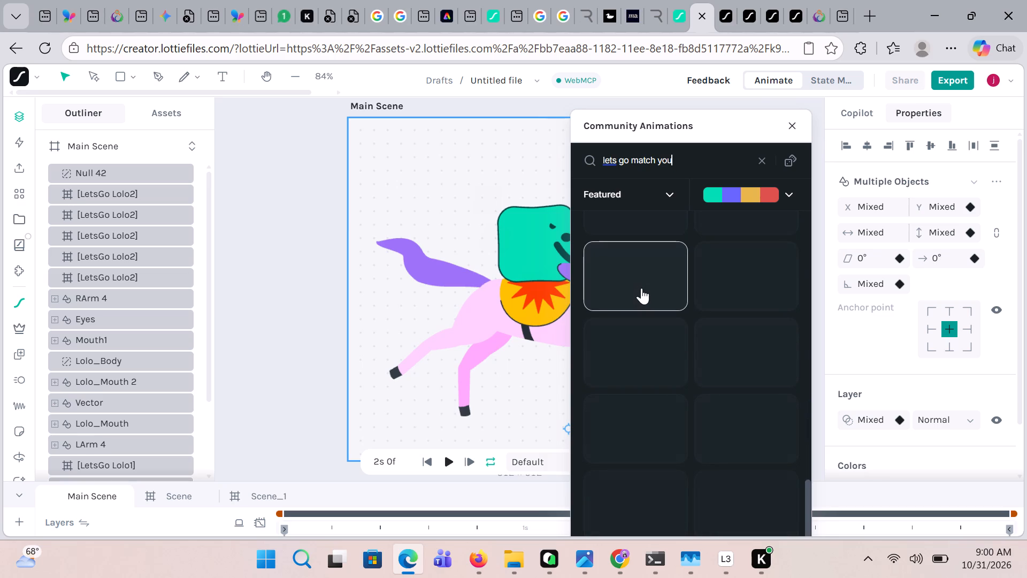
scroll(641, 288, "up", 9)
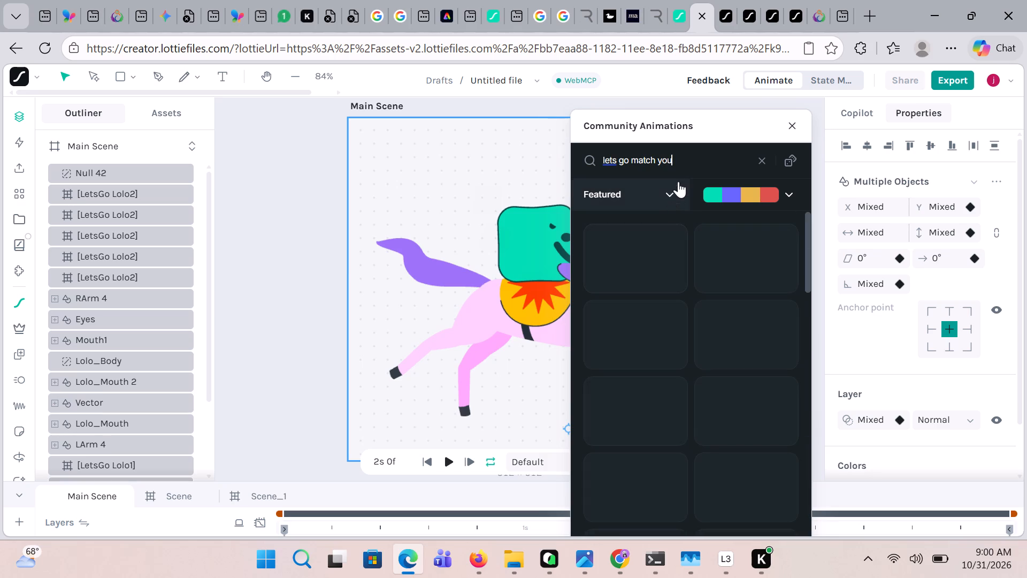
Shorten the community animations query to "lets go" and run the search, dismissing the screen snipping overlay.
left_click(686, 157)
key("Print")
key("Print")
key("Print")
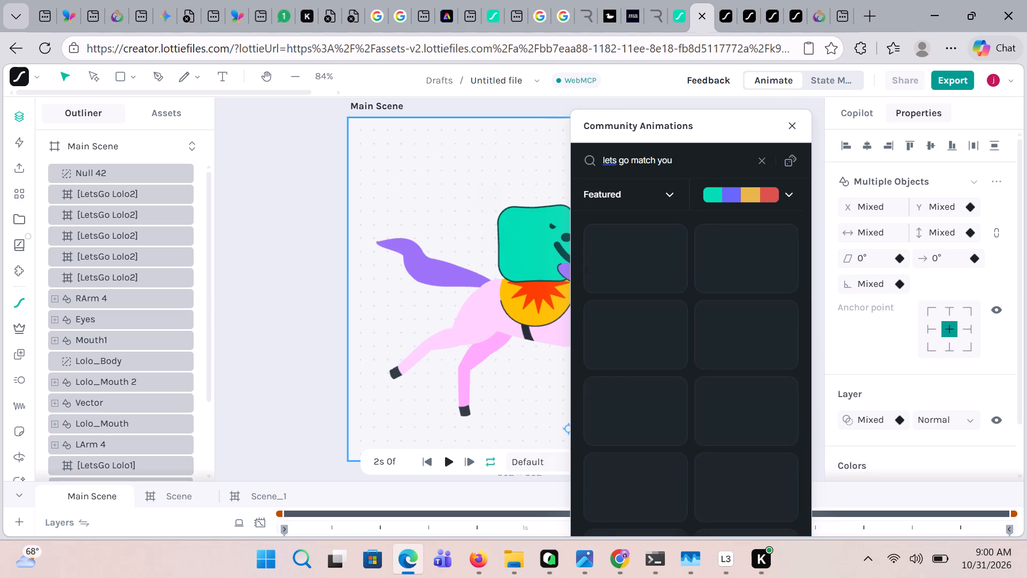
key("Print")
key("Print")
key("Print")
key("Print")
key("BackSpace")
key("BackSpace")
key("BackSpace")
key("BackSpace")
key("BackSpace")
key("BackSpace")
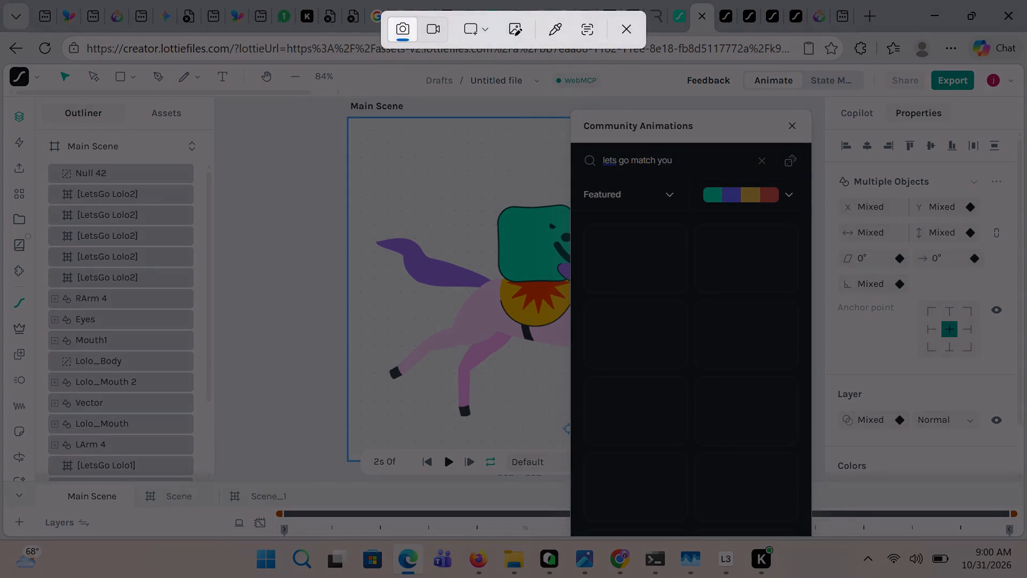
left_click(619, 28)
key("BackSpace")
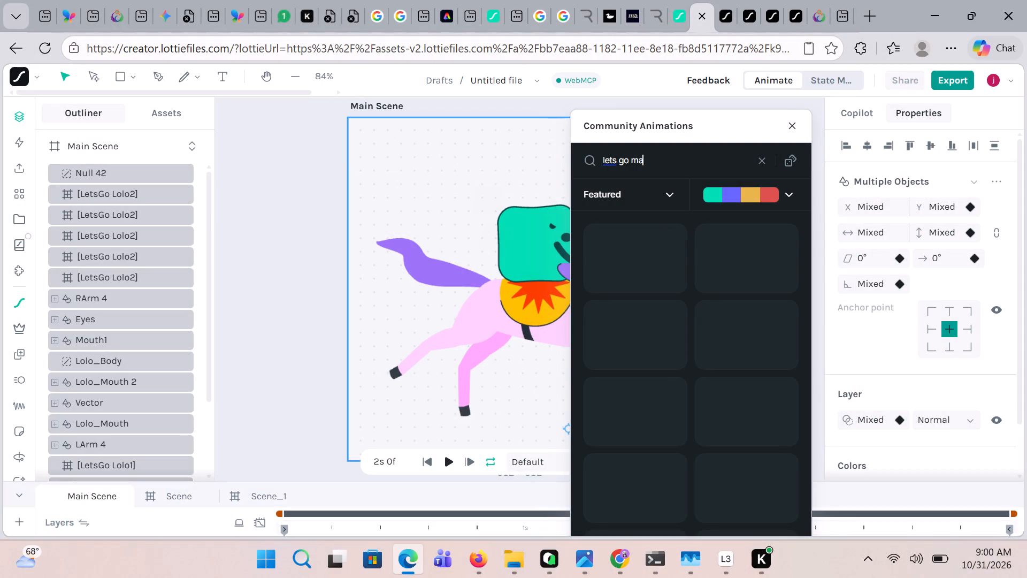
key("BackSpace")
key("BackSpace")
key("BackSpace")
key("Return")
Switch to YouTube in Chrome, open the recommended "Moving IPO Work Forward with AI" video from the notifications, and return to Lottie Creator in Edge.
left_click(615, 570)
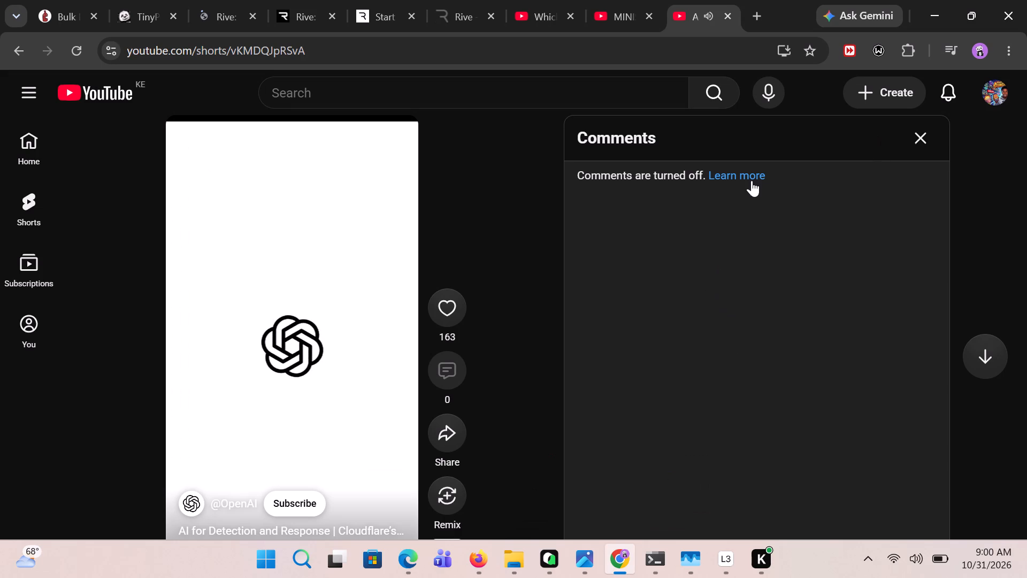
left_click(948, 100)
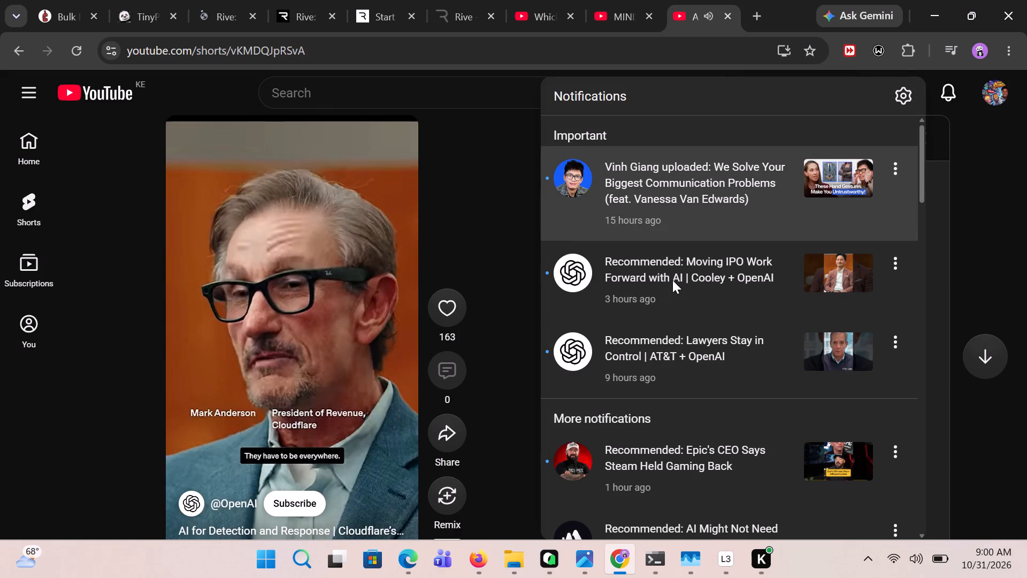
left_click(672, 293)
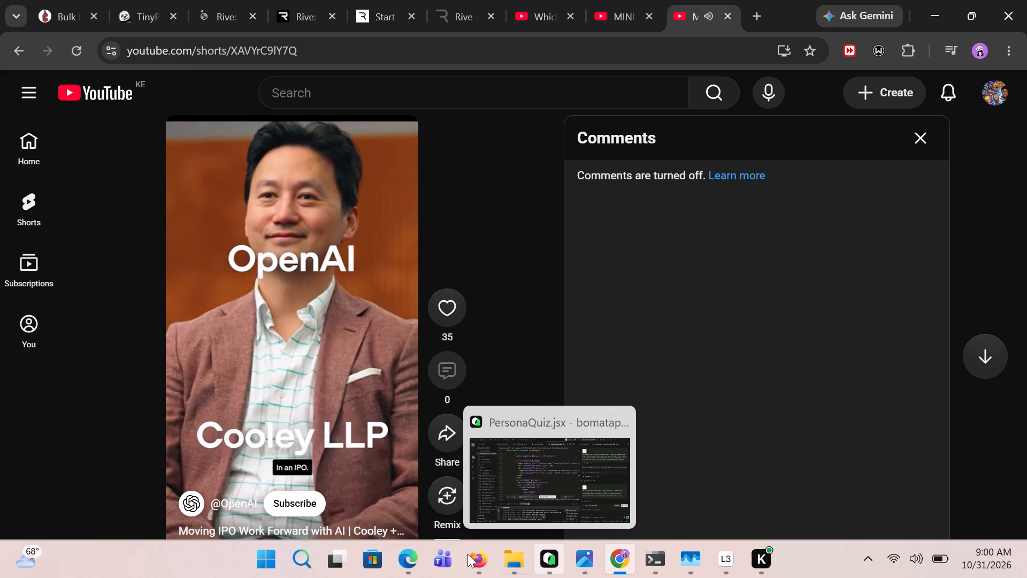
left_click(416, 552)
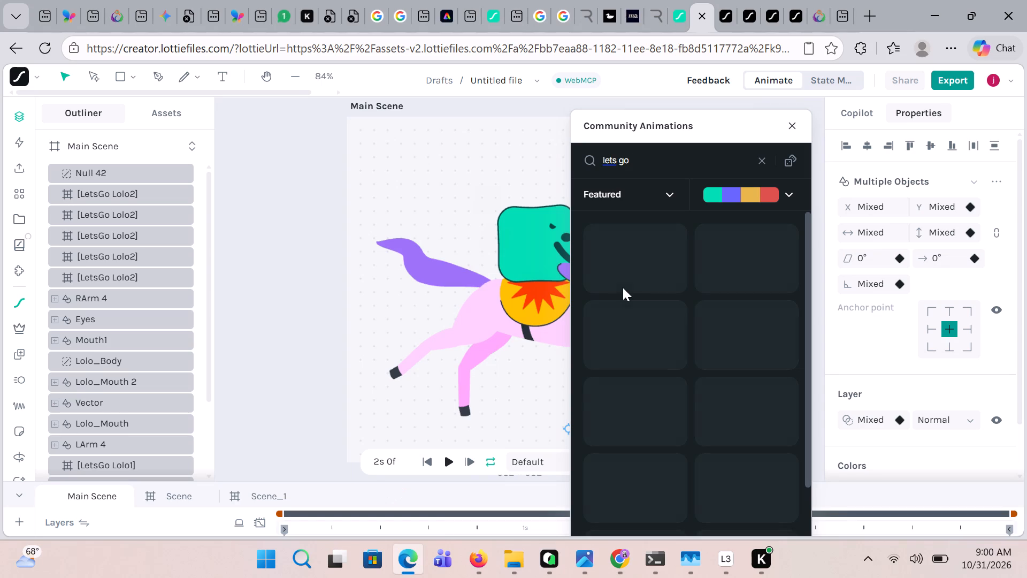
Browse the community animation results for "lets go" for one that suits the unicorn-riding scene.
scroll(658, 361, "down", 2)
scroll(658, 361, "up", 6)
scroll(702, 273, "down", 2)
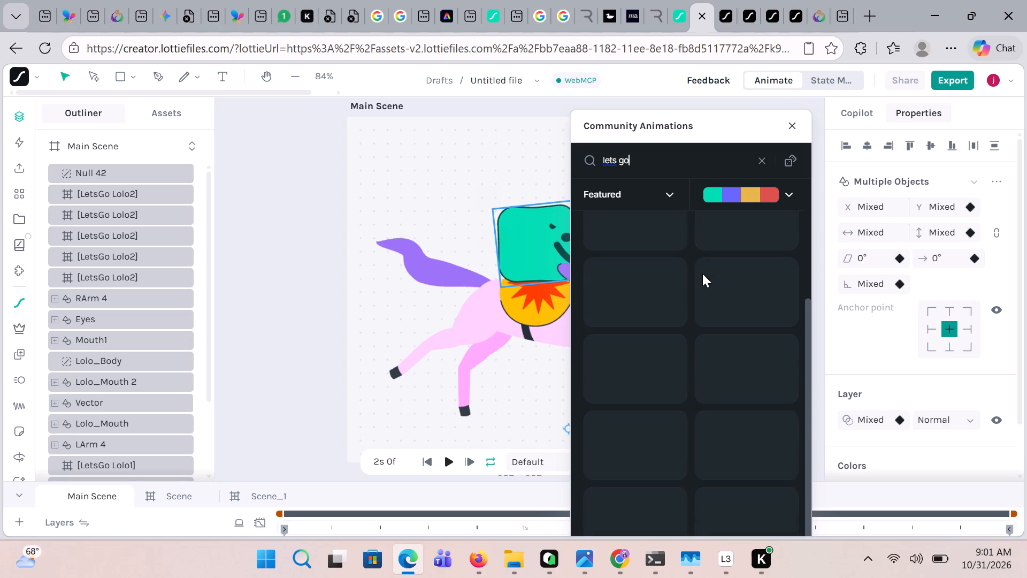
scroll(702, 273, "up", 2)
scroll(702, 273, "down", 2)
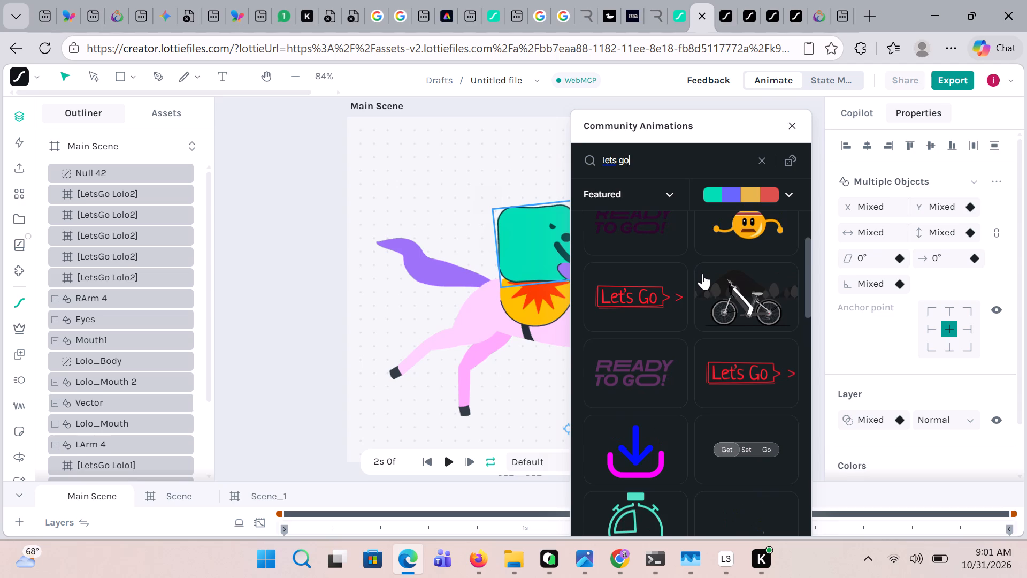
scroll(702, 273, "down", 1)
scroll(702, 273, "up", 1)
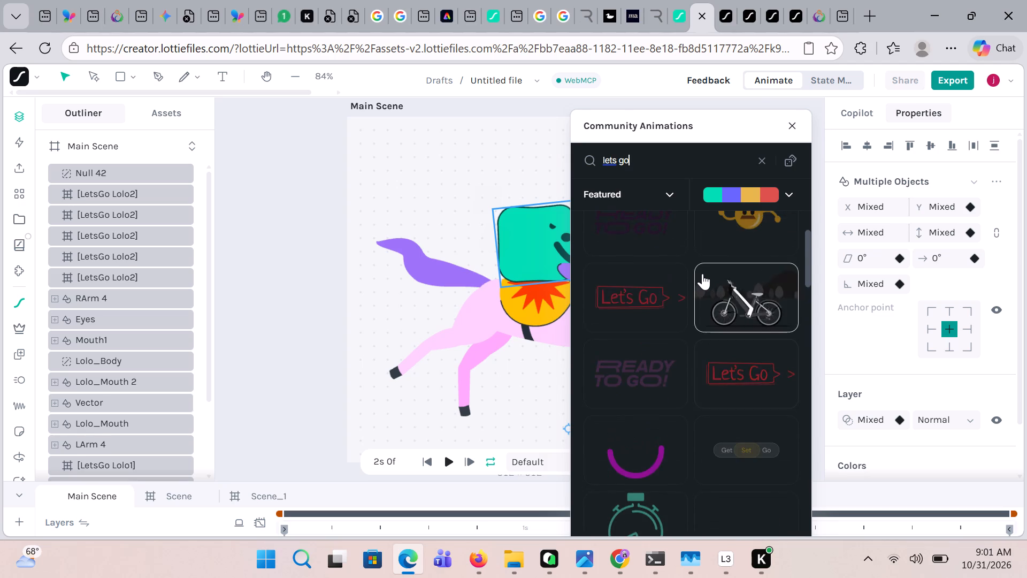
scroll(702, 273, "up", 2)
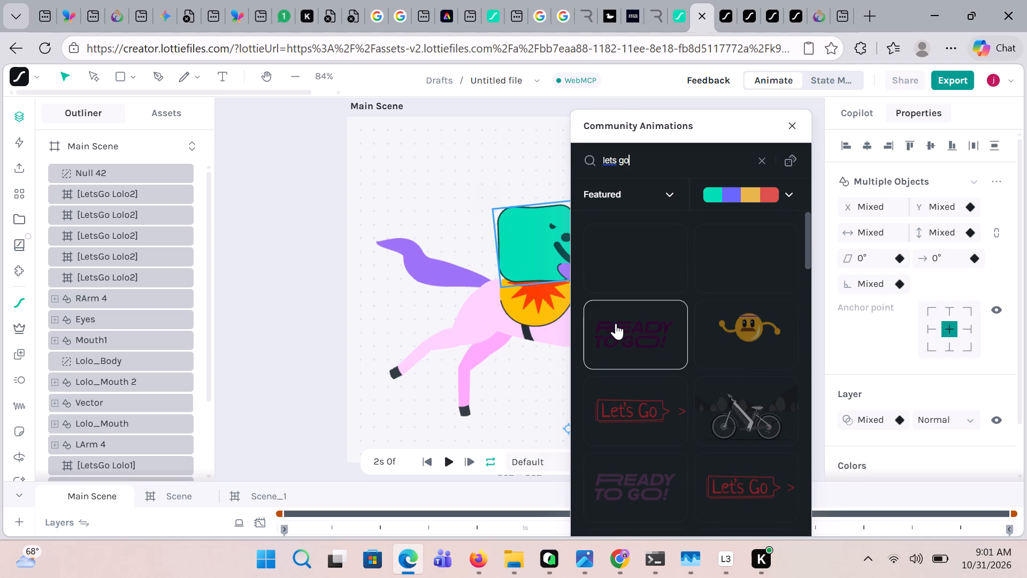
scroll(616, 323, "down", 2)
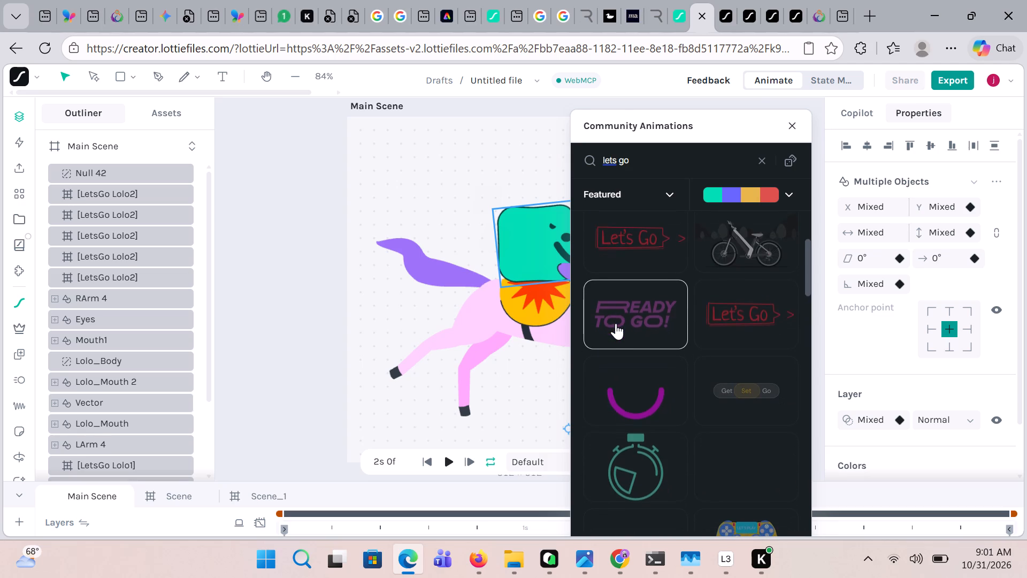
scroll(616, 323, "down", 4)
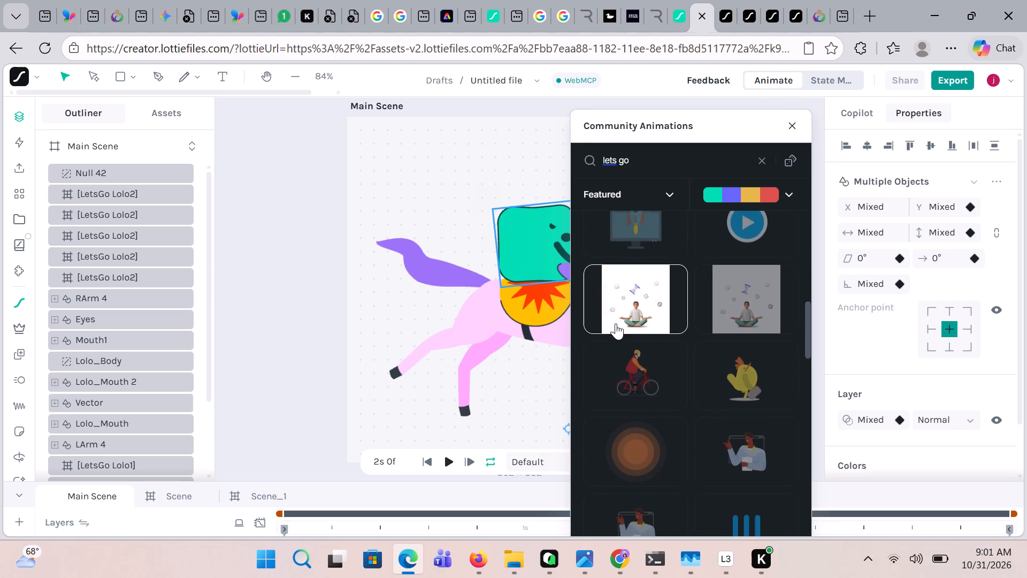
scroll(616, 323, "down", 1)
scroll(616, 323, "up", 1)
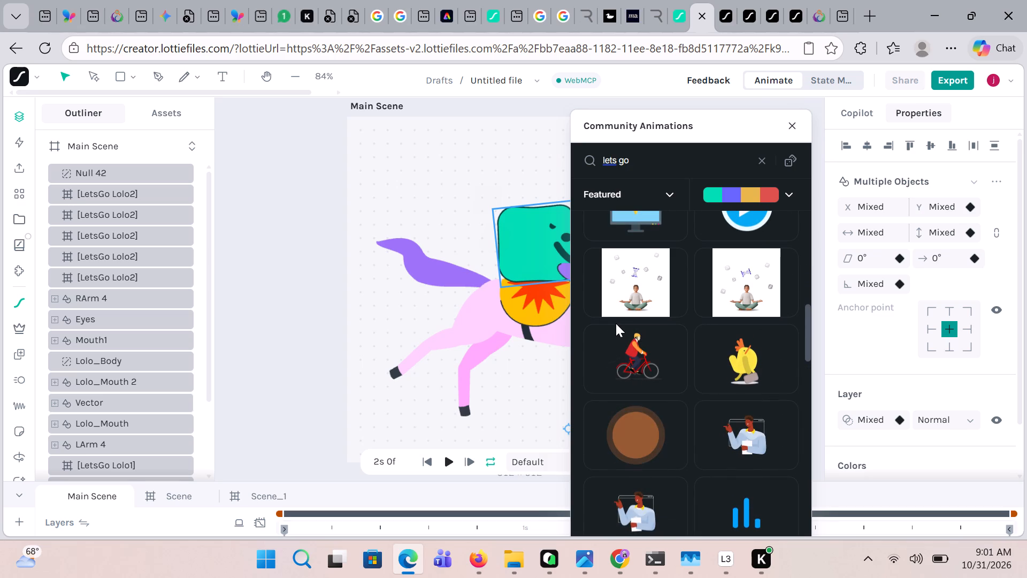
scroll(719, 470, "down", 3)
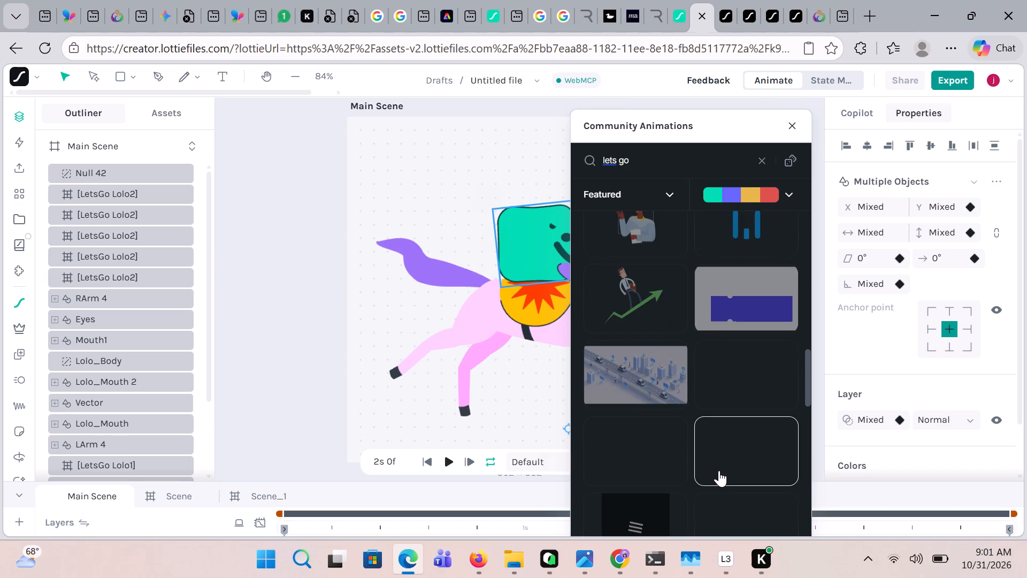
scroll(719, 470, "down", 1)
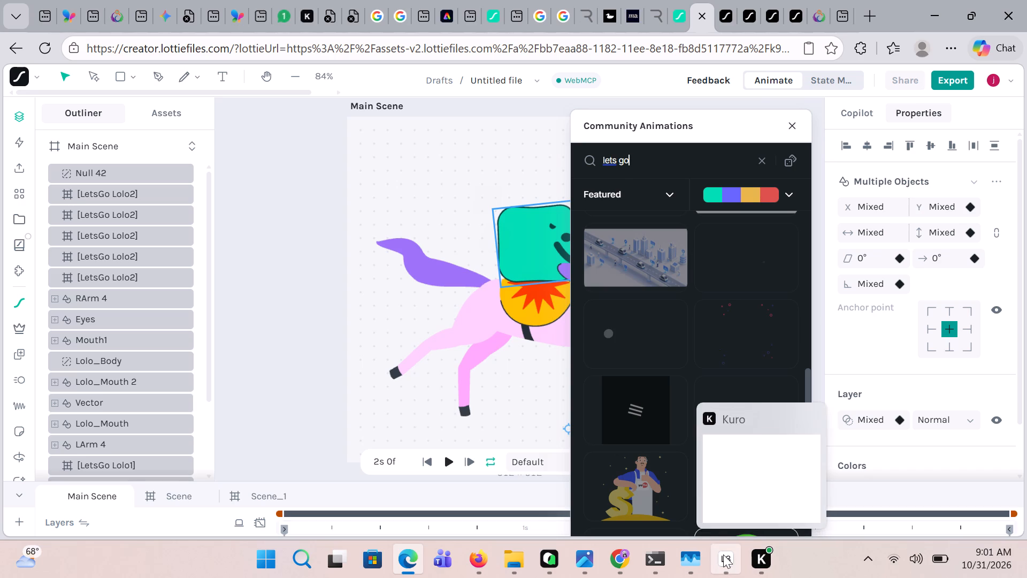
Switch to YouTube in Chrome, open the recommended "Epic's CEO Says Steam Held Gaming Back" video from the notifications, and return to Lottie Creator in Edge.
left_click(616, 553)
left_click(944, 83)
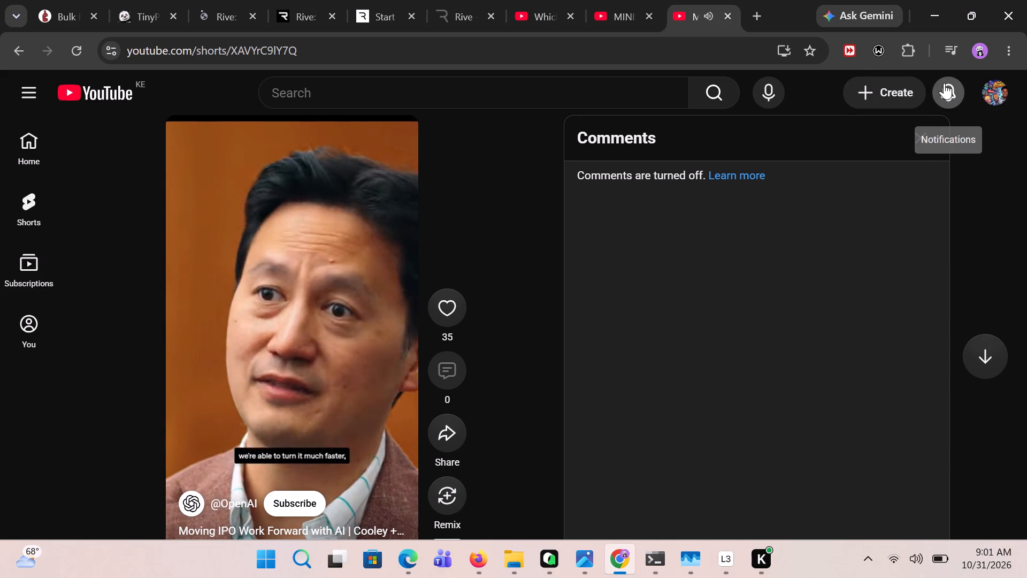
scroll(754, 352, "down", 1)
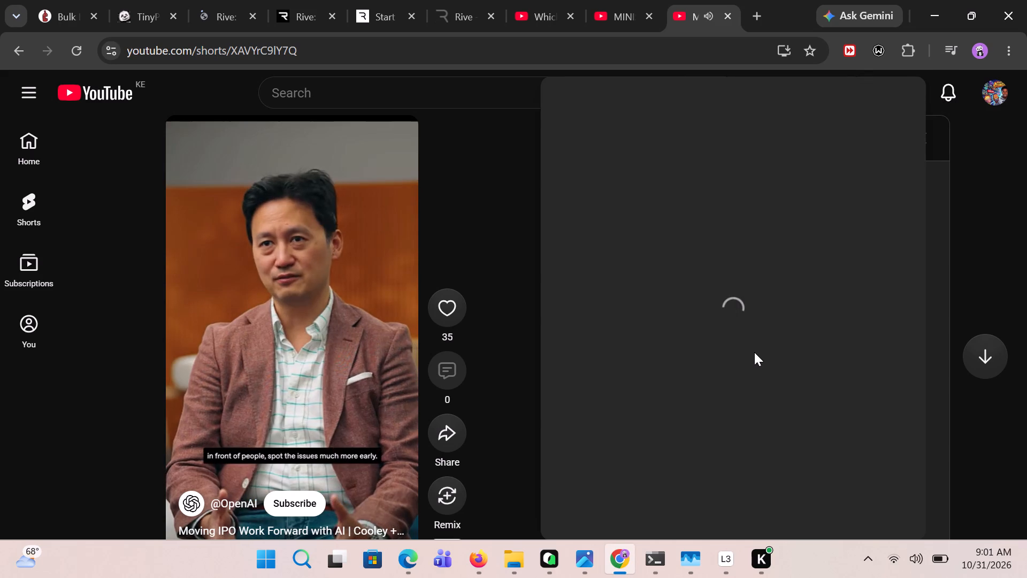
scroll(754, 352, "down", 1)
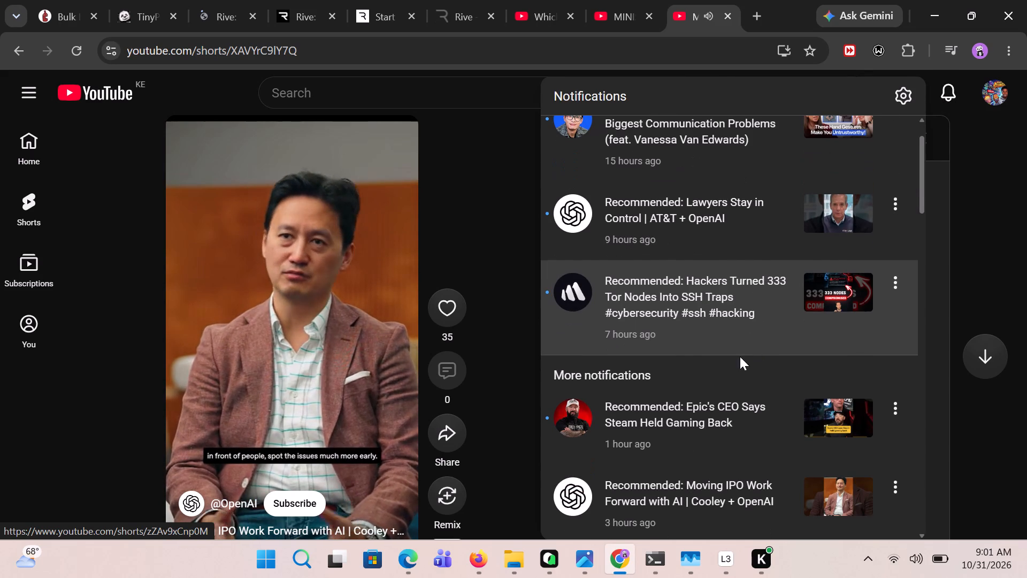
left_click(677, 423)
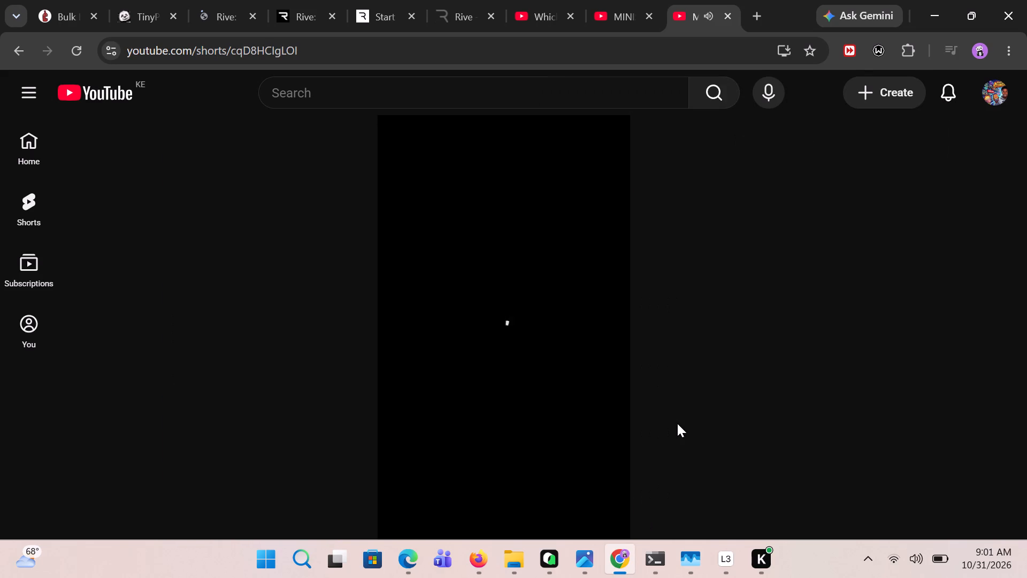
left_click(402, 560)
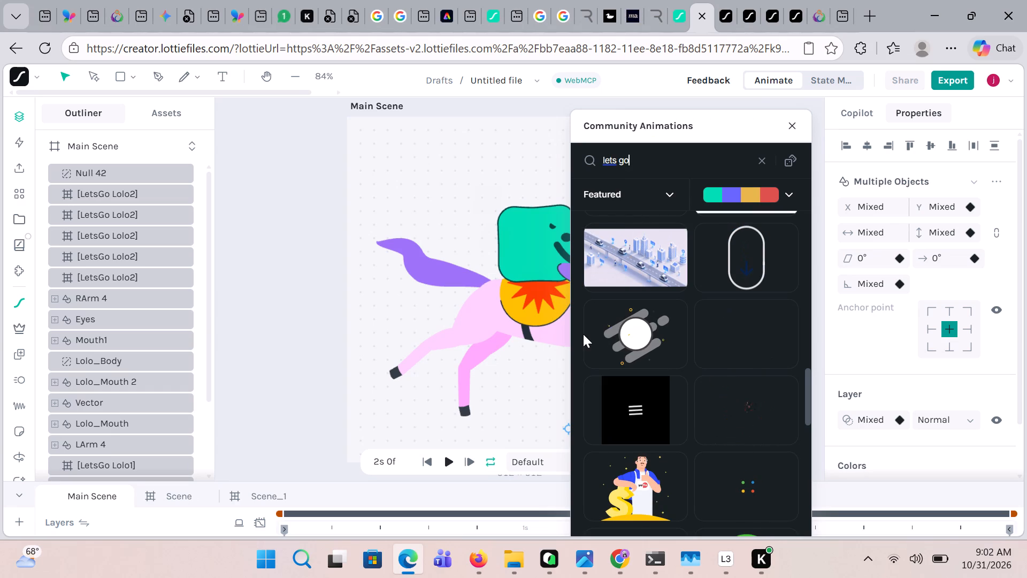
Browse further through the "lets go" community animation results for a text animation that suits the unicorn-riding scene.
scroll(583, 334, "down", 2)
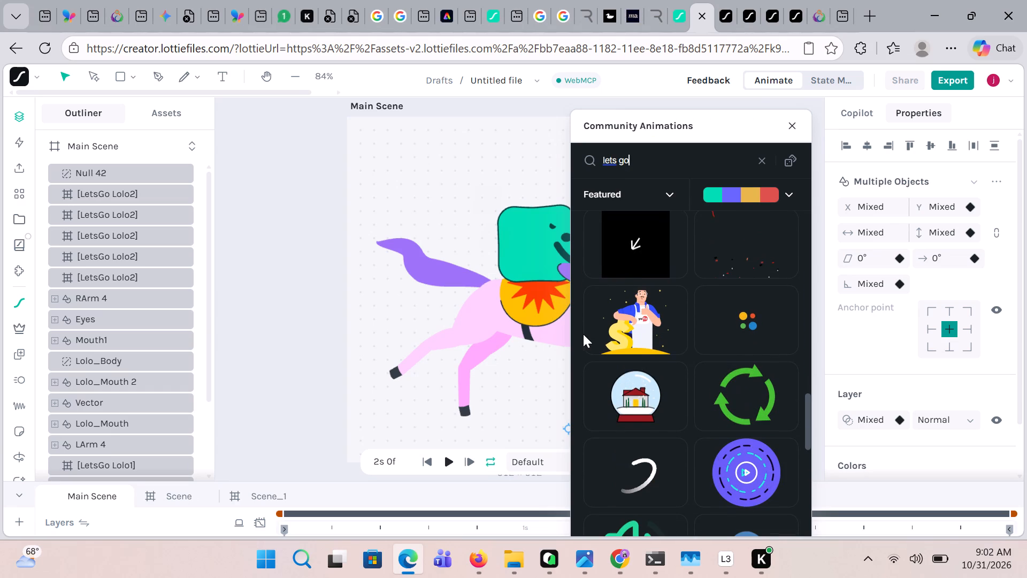
scroll(583, 334, "down", 1)
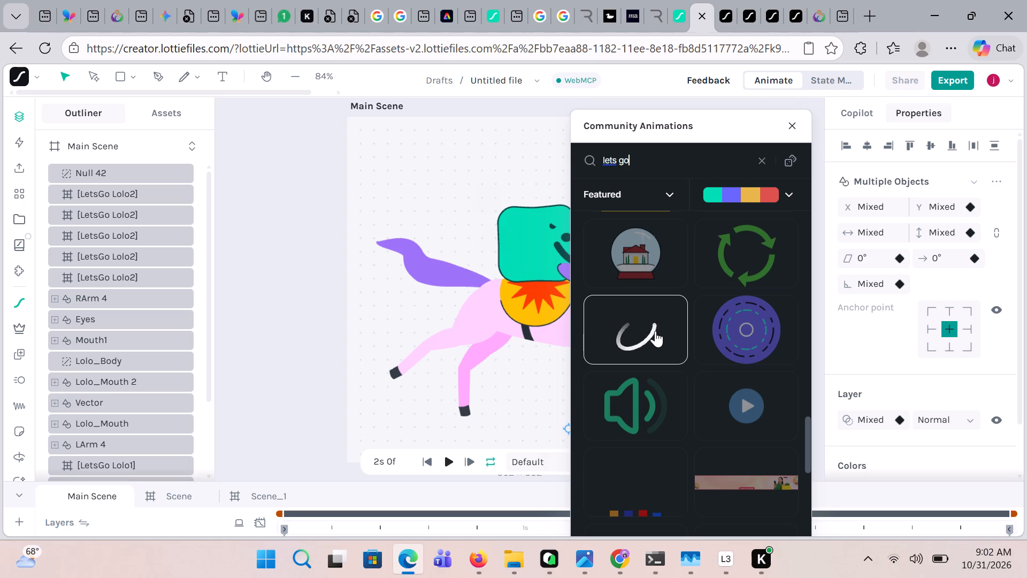
scroll(655, 331, "down", 1)
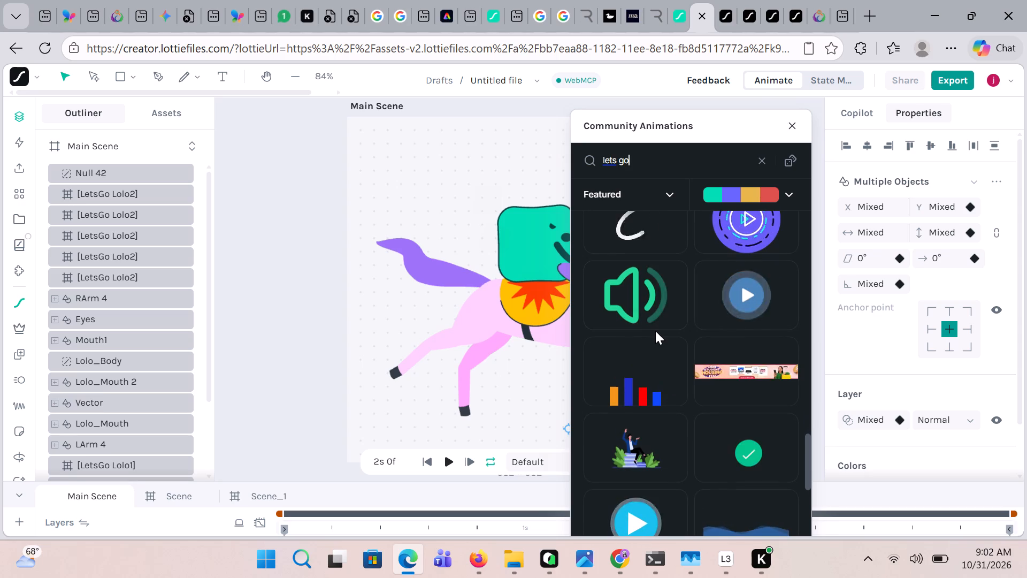
scroll(655, 331, "down", 2)
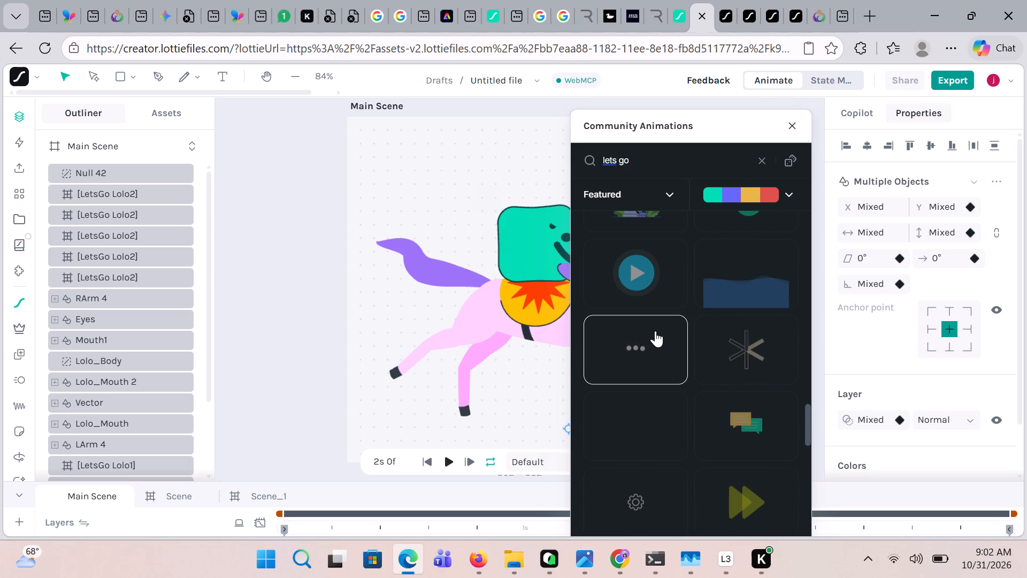
scroll(655, 331, "down", 2)
scroll(655, 331, "up", 4)
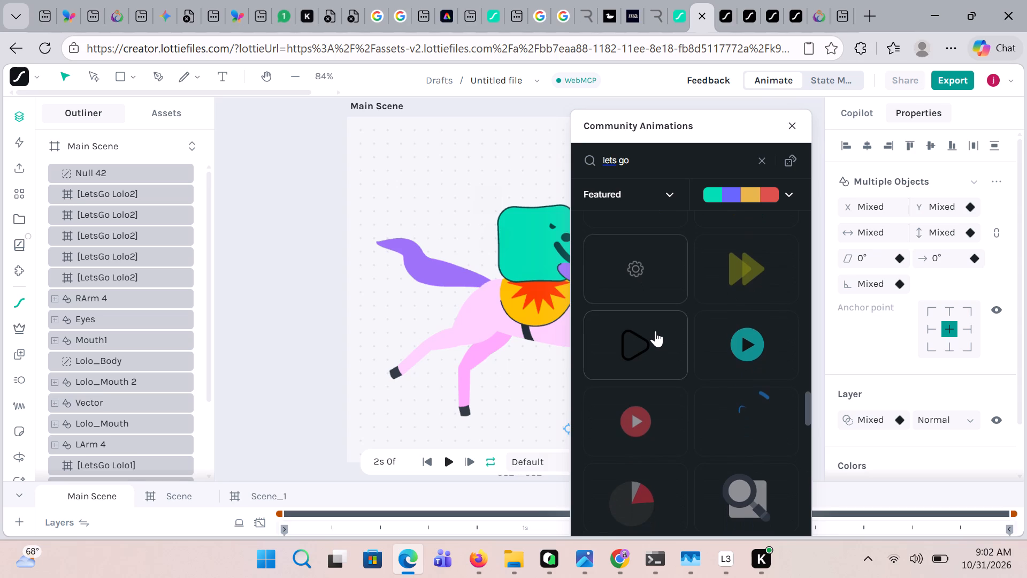
scroll(655, 331, "up", 2)
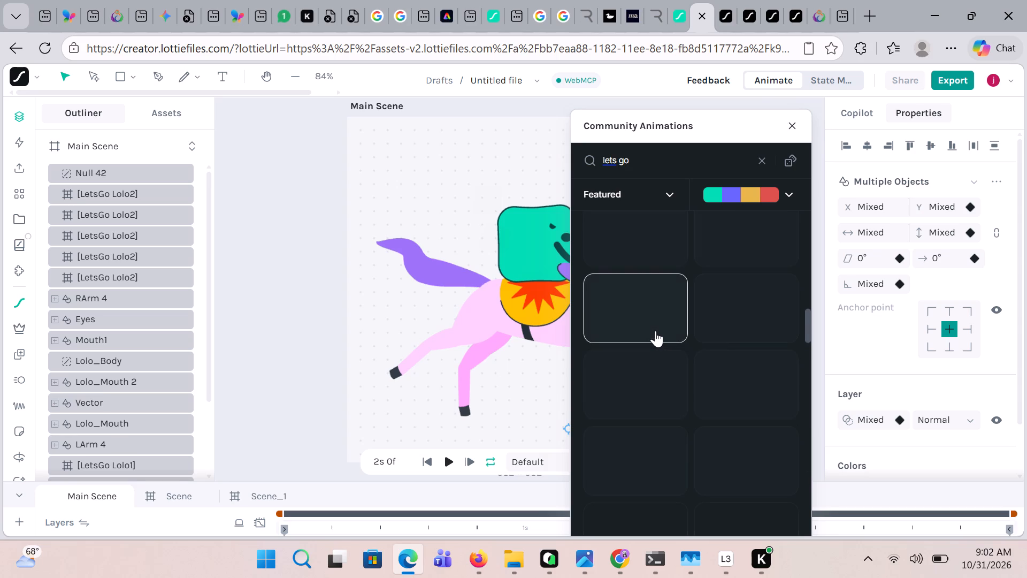
scroll(655, 331, "up", 5)
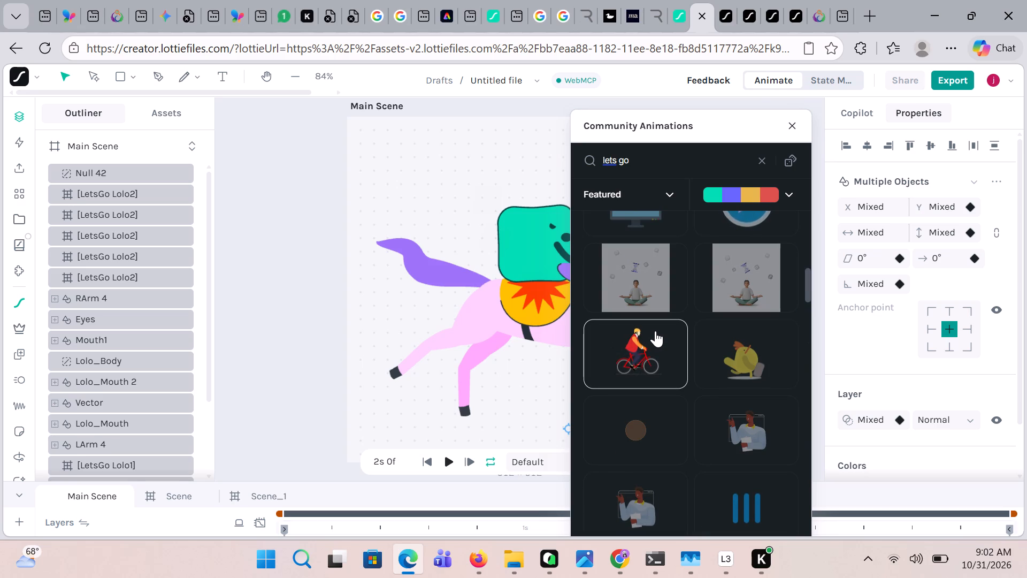
scroll(655, 331, "up", 3)
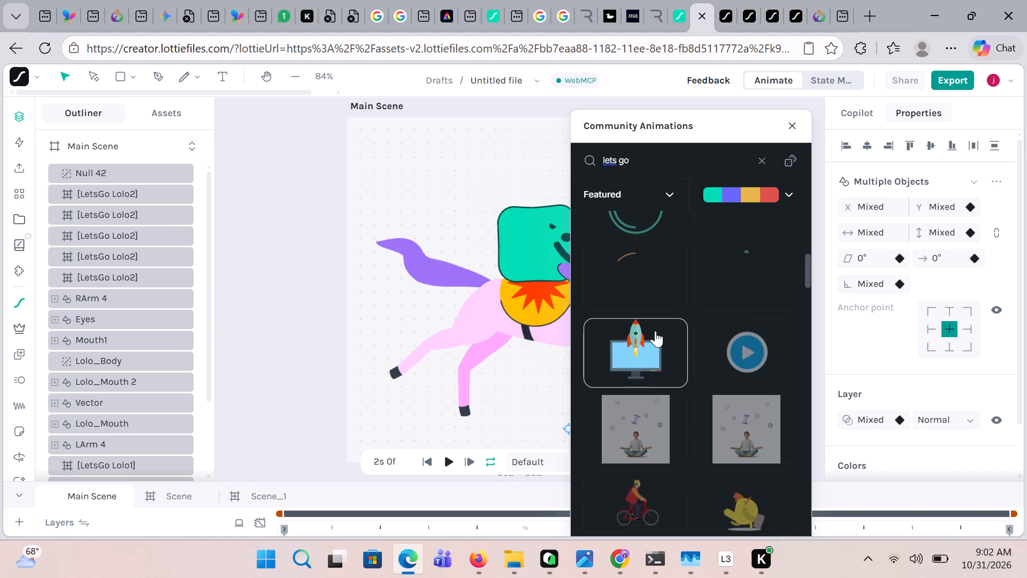
scroll(655, 331, "up", 4)
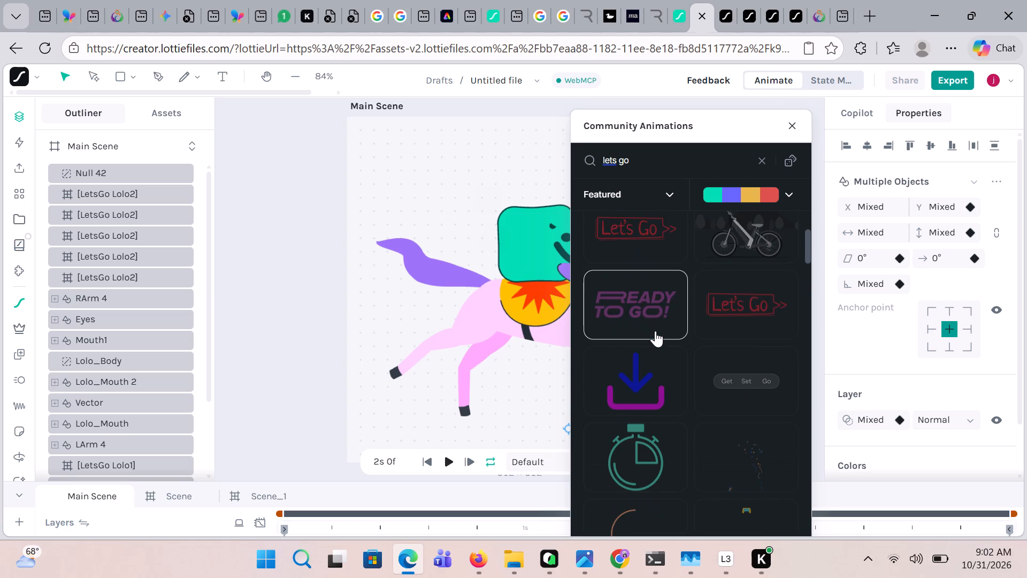
scroll(655, 331, "up", 4)
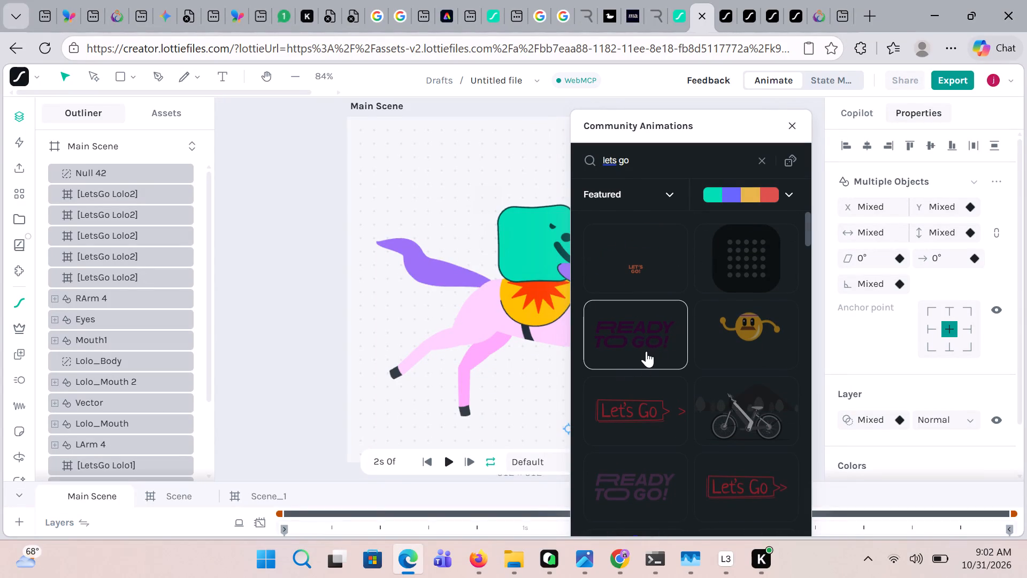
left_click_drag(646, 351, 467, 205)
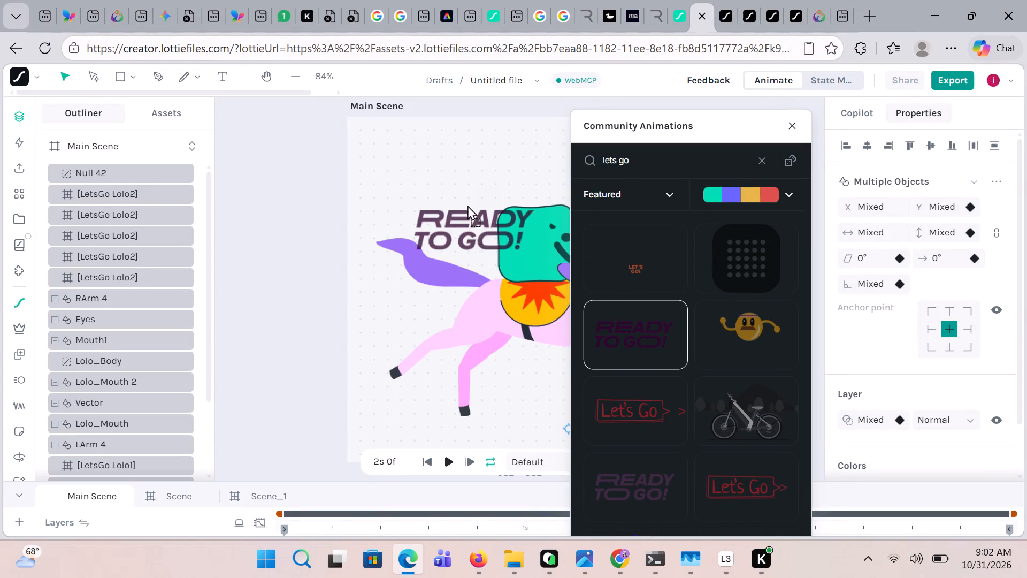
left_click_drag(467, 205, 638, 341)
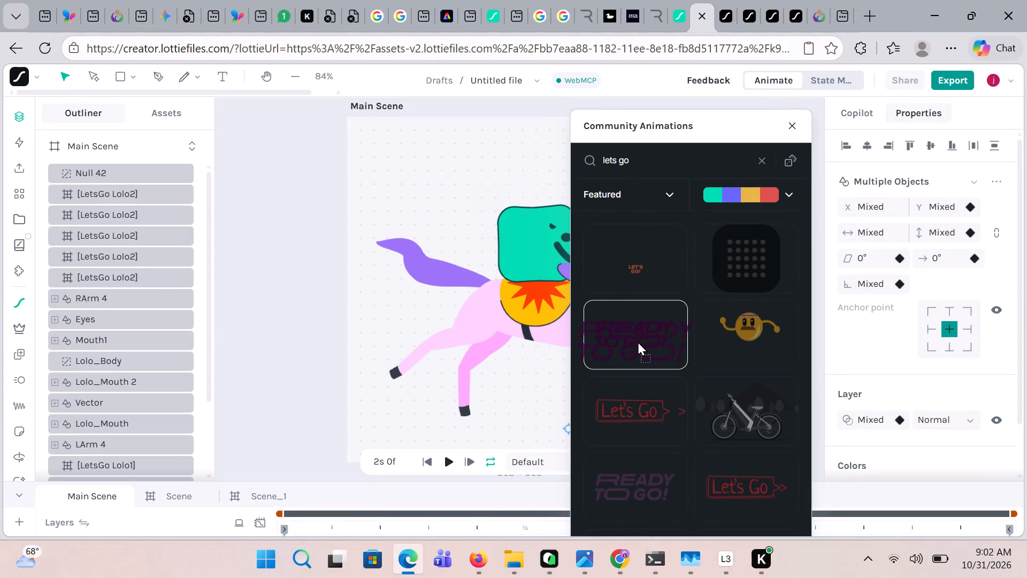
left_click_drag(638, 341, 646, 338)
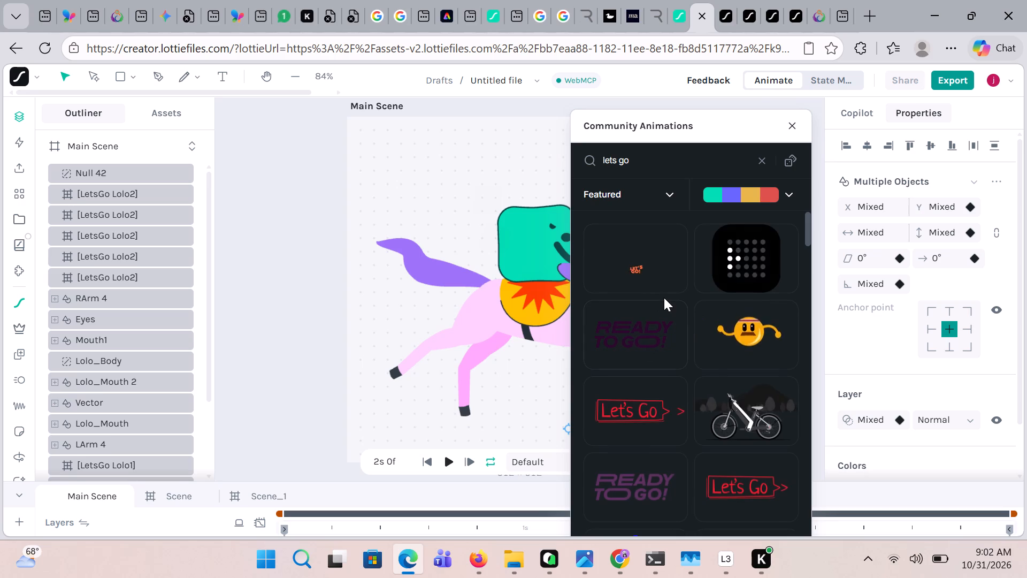
Add the orange "LET'S GO!" community animation to Main Scene and close the community animations library.
scroll(664, 298, "up", 2)
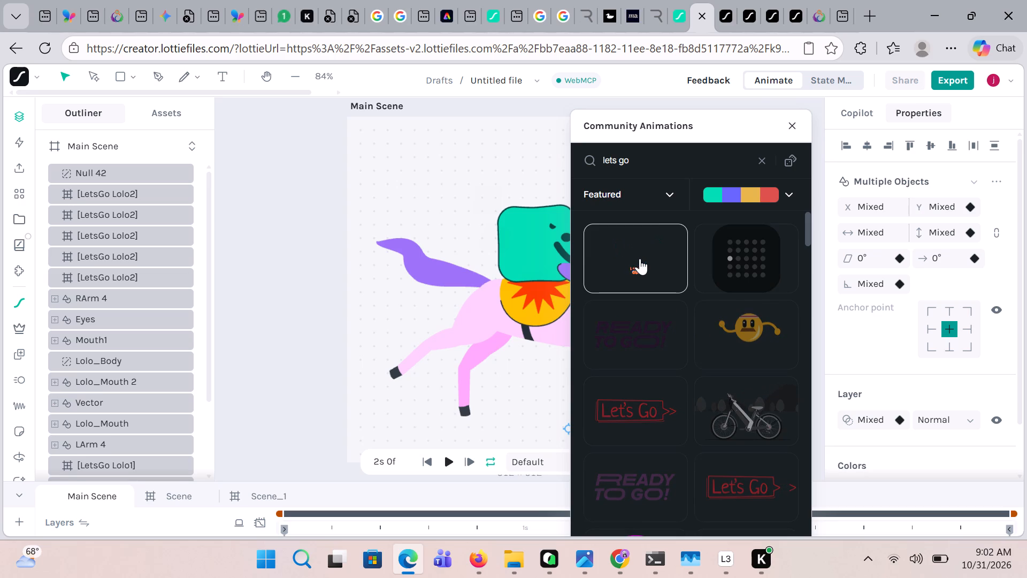
left_click_drag(640, 258, 425, 145)
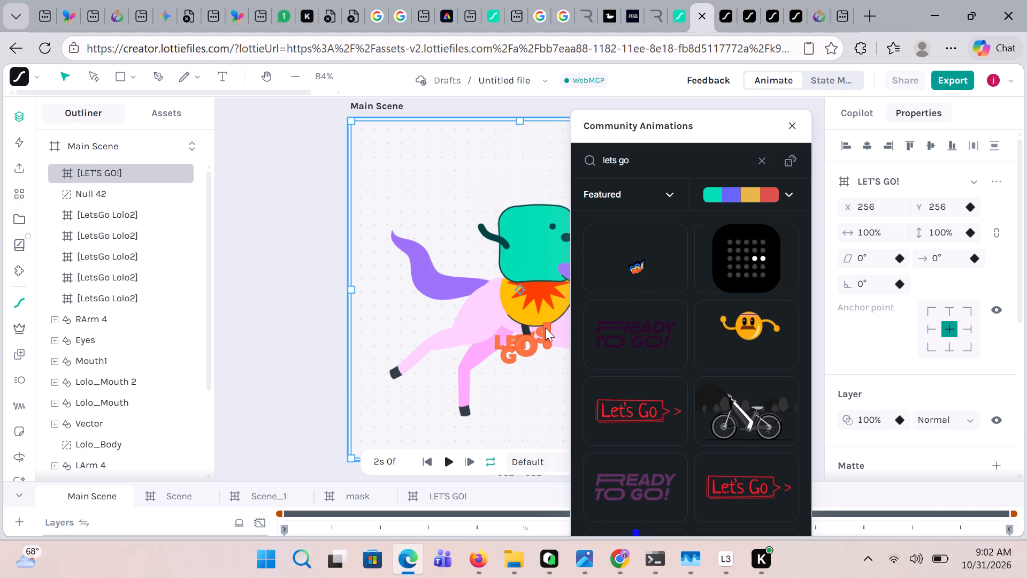
left_click(790, 134)
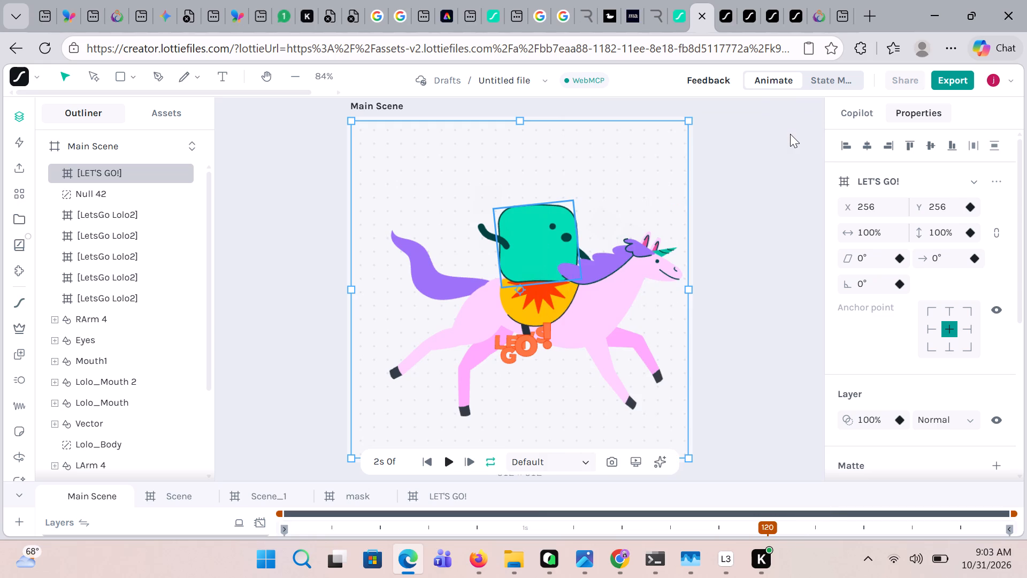
Enlarge the timeline to show the layer tracks and select the middle of the five LetsGo Lolo1 layers.
left_click(530, 342)
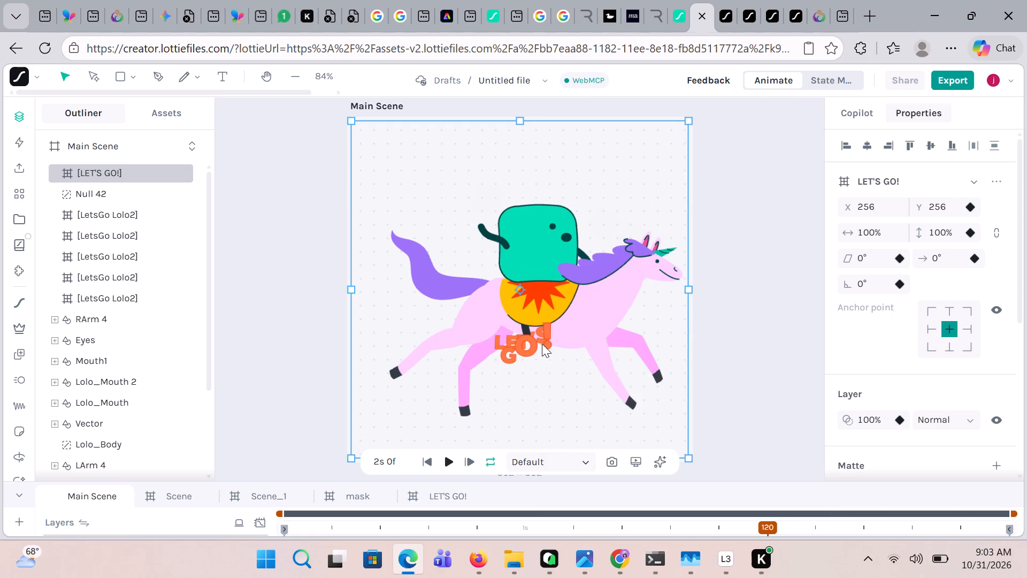
scroll(78, 382, "down", 4)
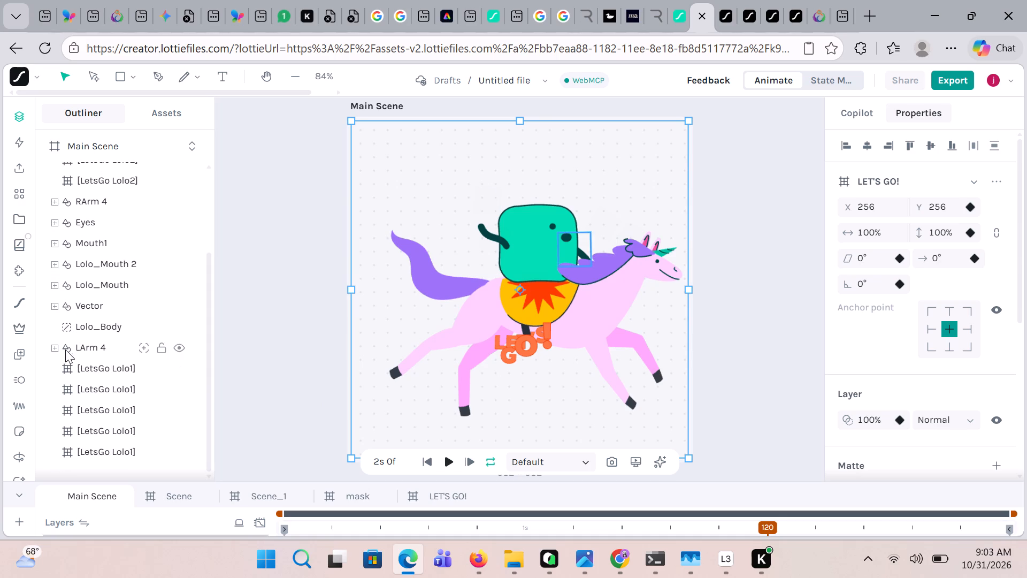
left_click(88, 369)
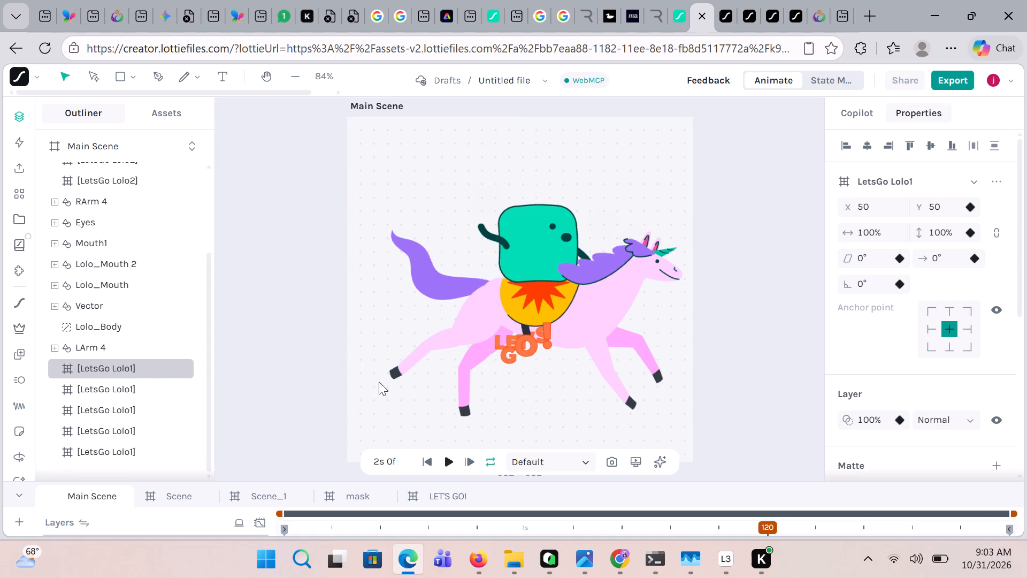
scroll(132, 437, "down", 3)
left_click_drag(382, 483, 369, 345)
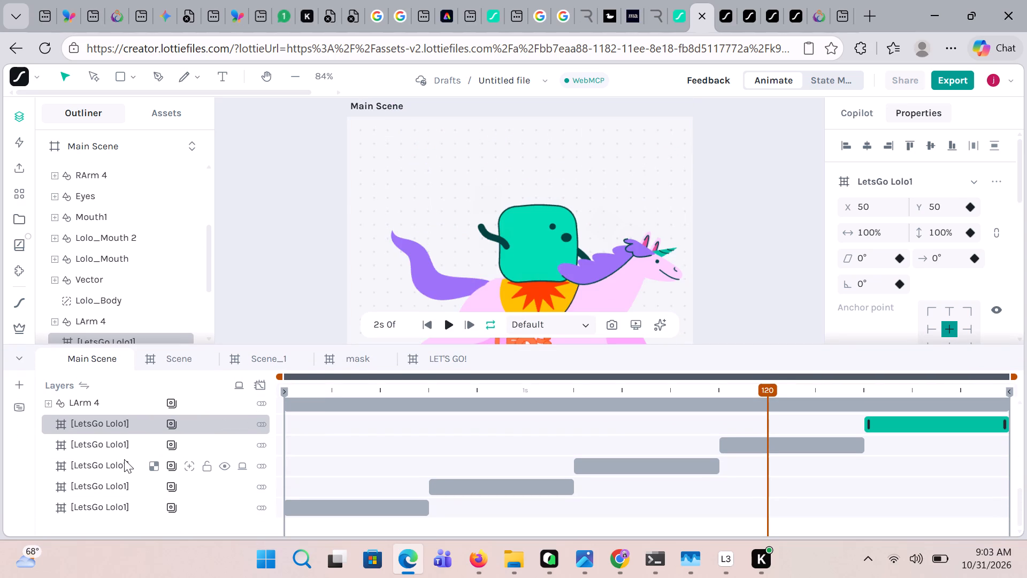
left_click(82, 459)
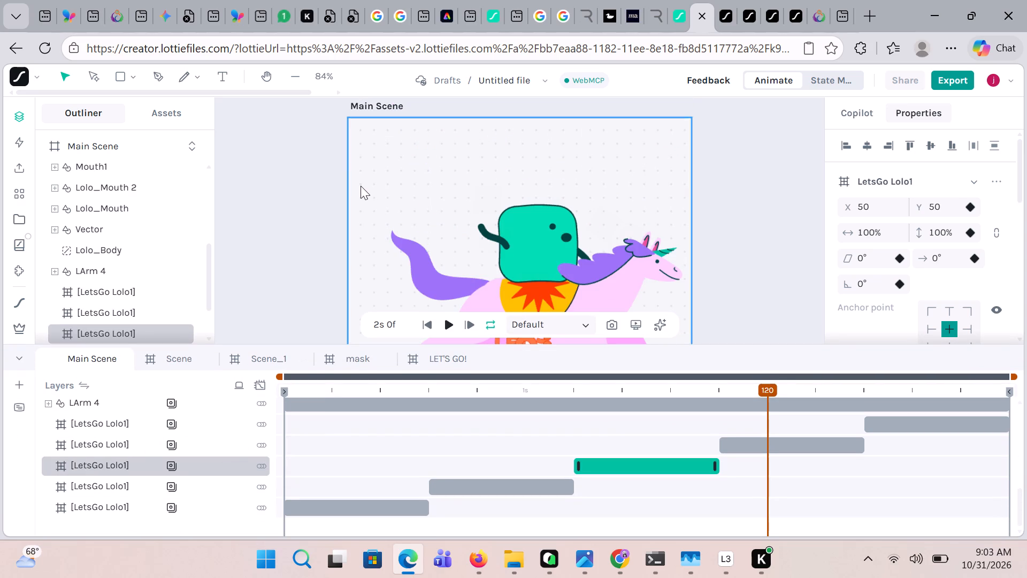
Stretch the LET'S GO! layer horizontally to about 132% of its width, keeping its height at 100%.
left_click(313, 70)
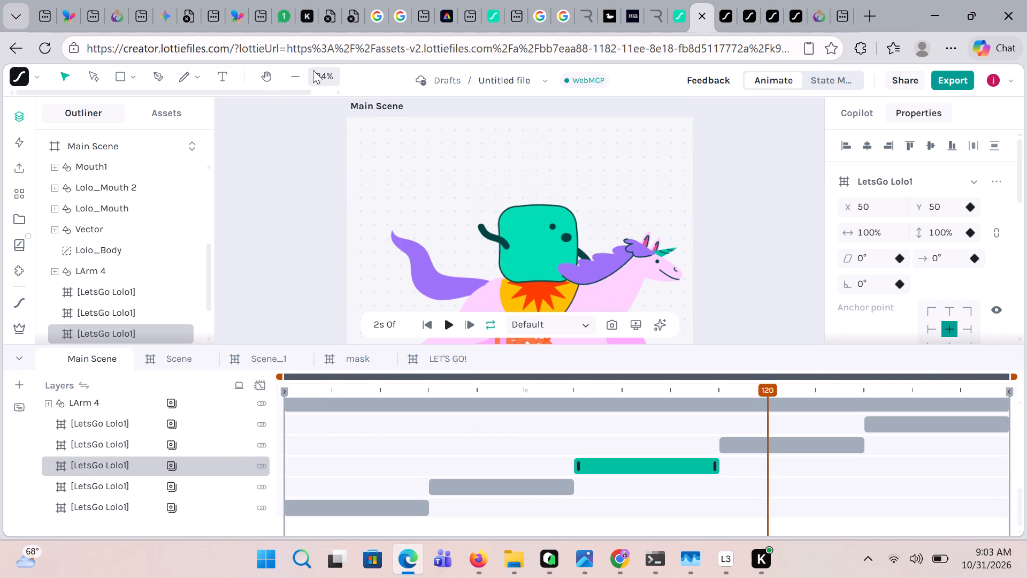
left_click(347, 117)
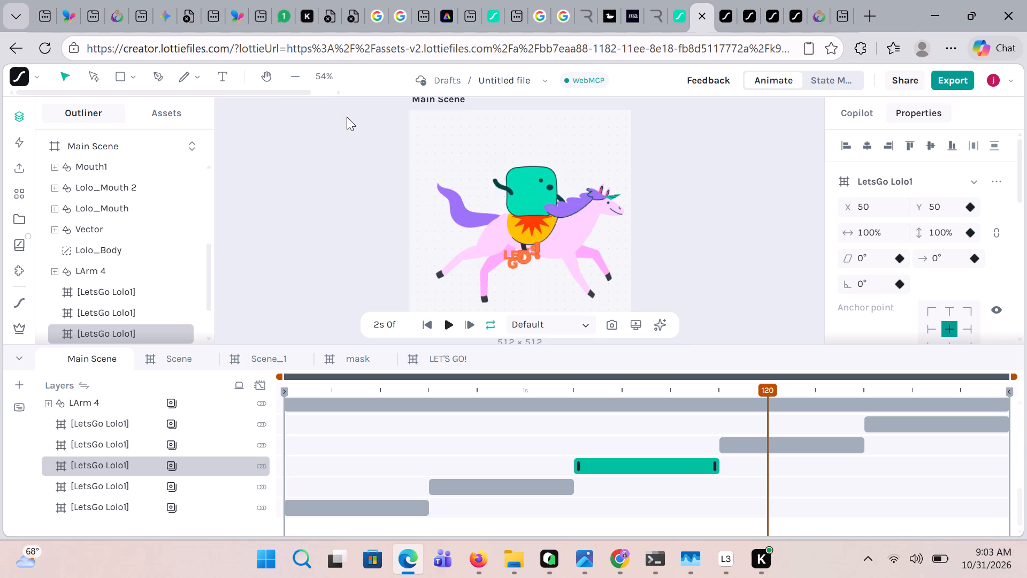
left_click(765, 250)
left_click(521, 260)
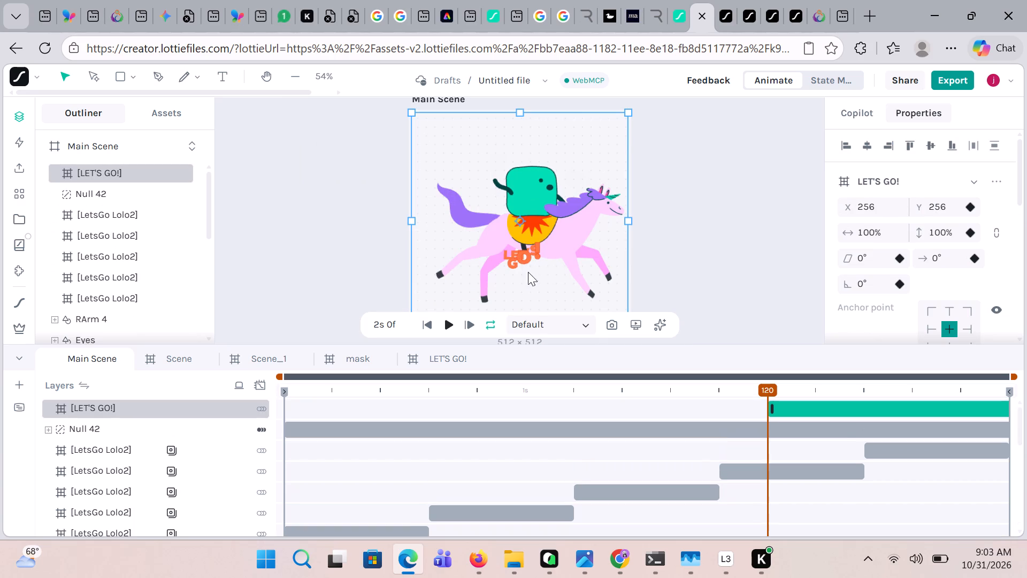
left_click(519, 258)
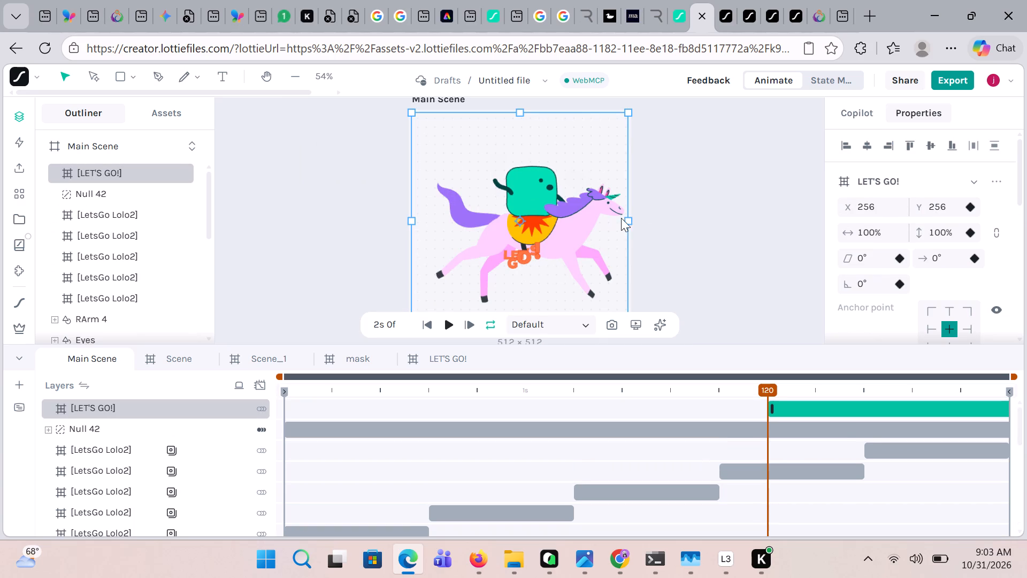
left_click_drag(629, 218, 659, 218)
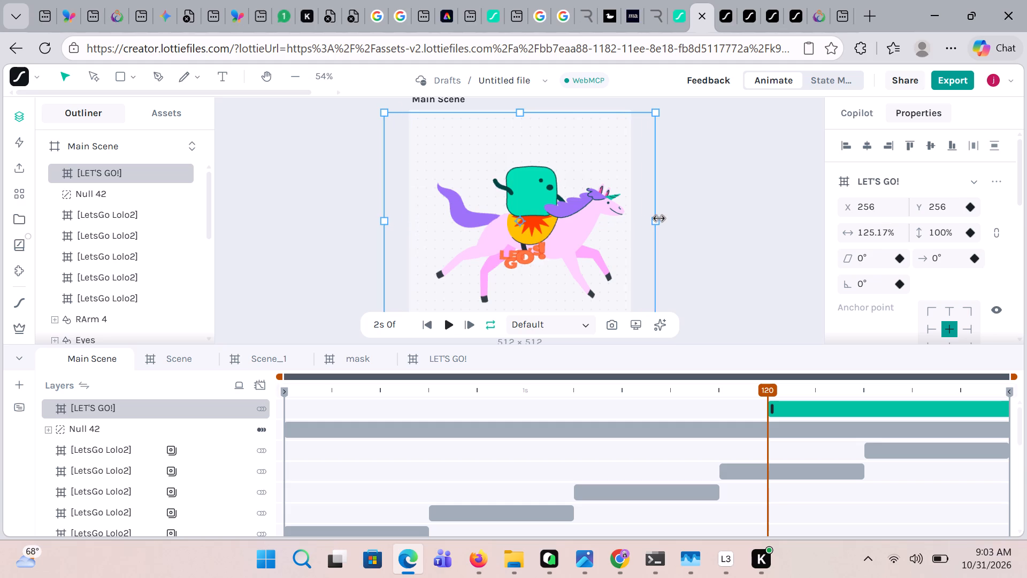
left_click_drag(659, 218, 664, 218)
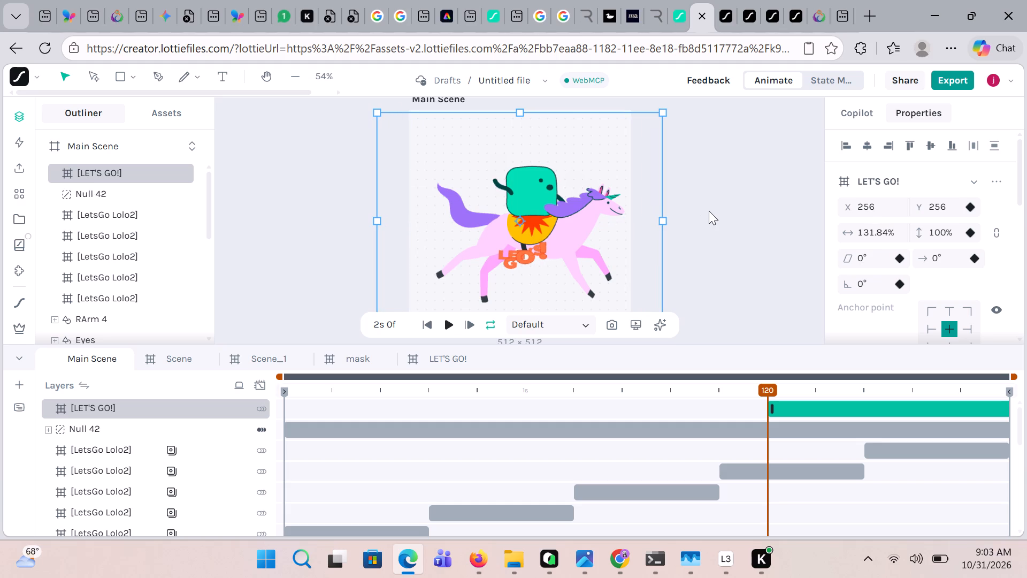
left_click(709, 211)
left_click(603, 142)
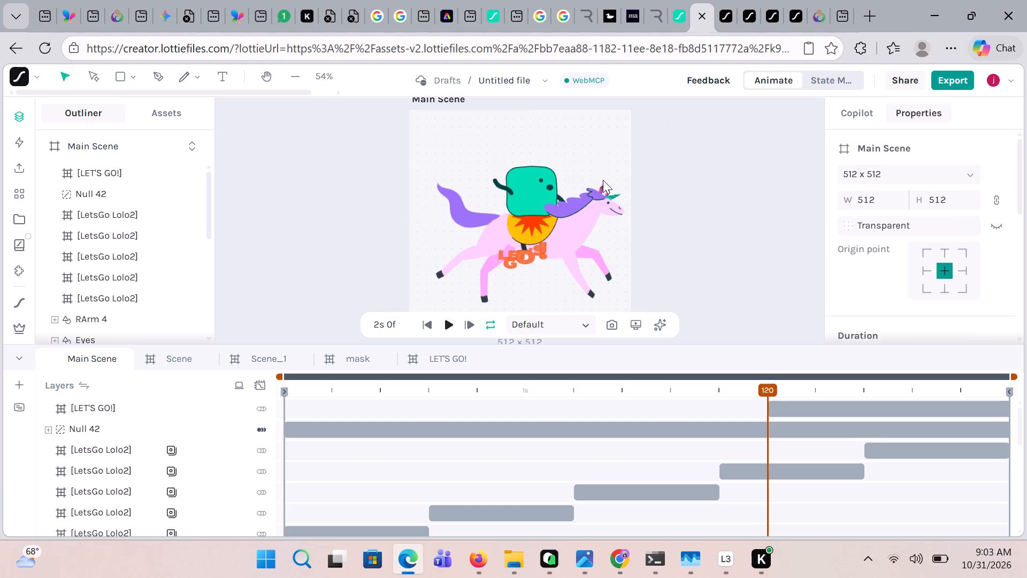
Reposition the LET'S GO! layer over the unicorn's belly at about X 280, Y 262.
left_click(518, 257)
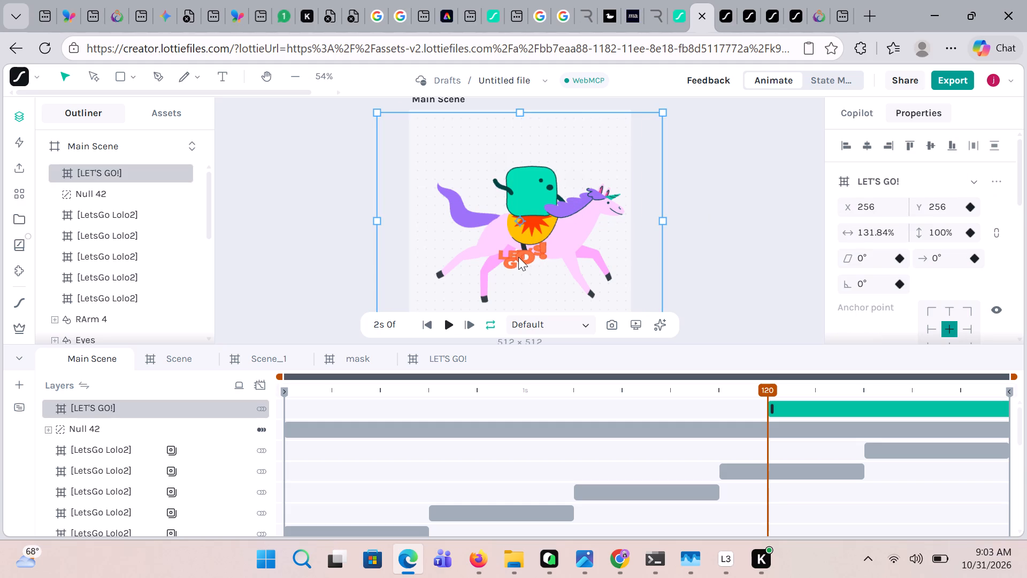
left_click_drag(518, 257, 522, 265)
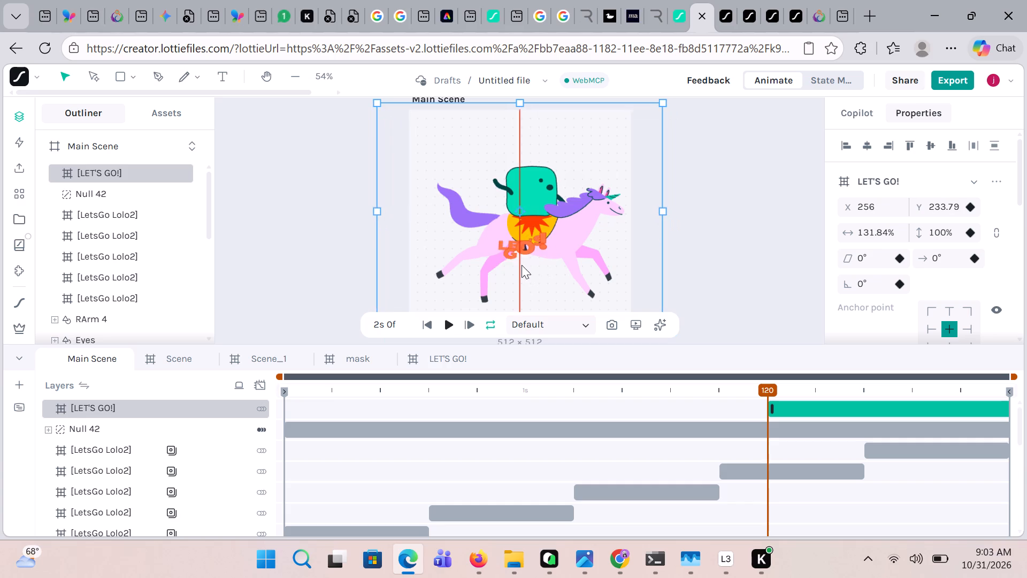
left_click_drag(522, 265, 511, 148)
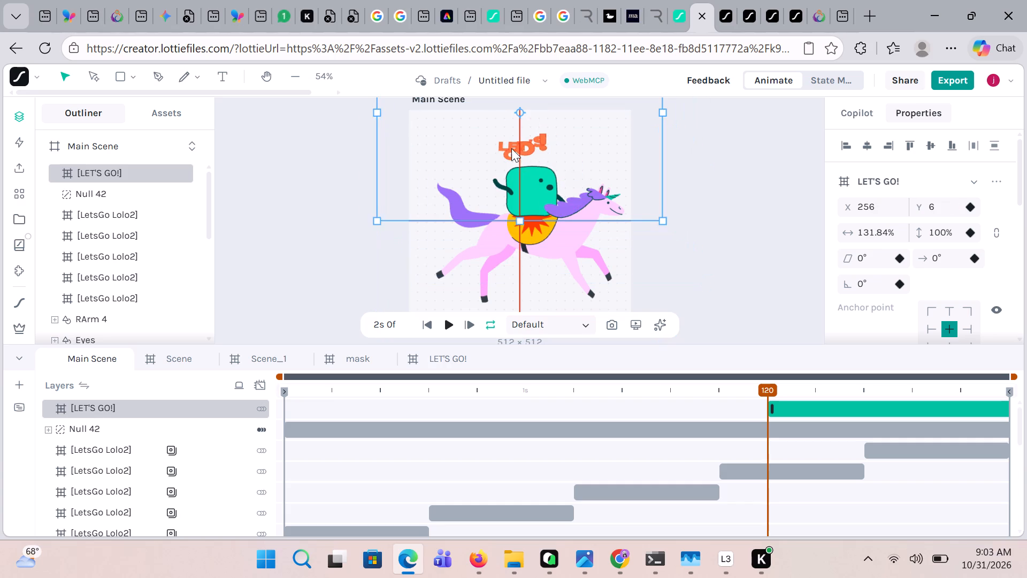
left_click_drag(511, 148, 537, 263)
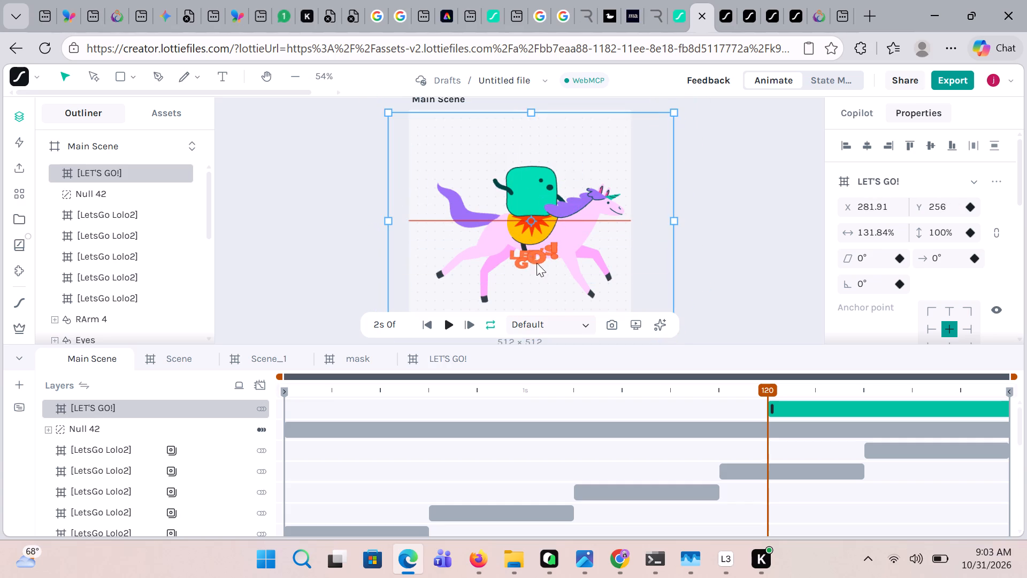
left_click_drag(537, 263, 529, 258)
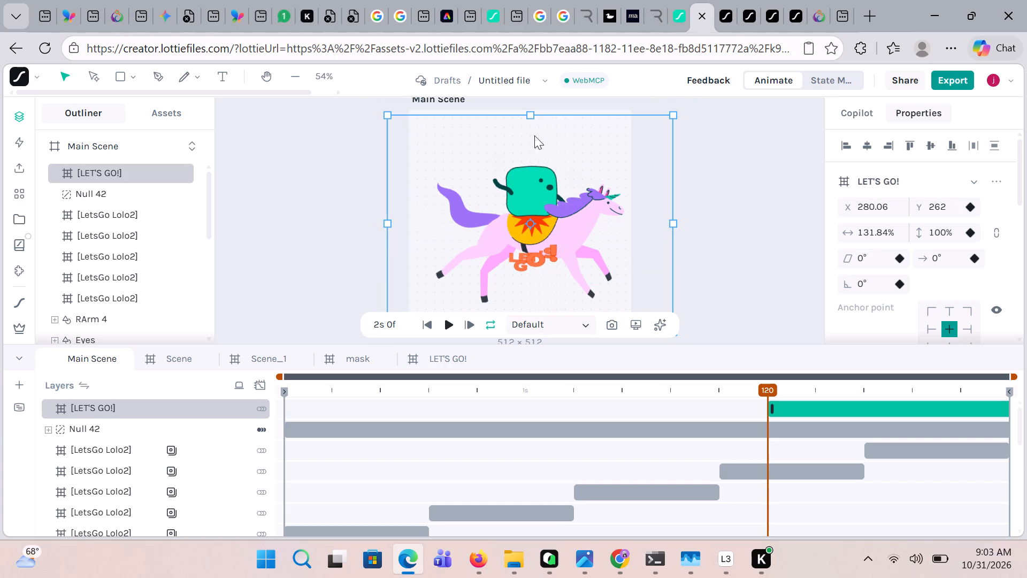
Shrink the LET'S GO! layer to about 71% width and 50% height.
left_click_drag(530, 117, 530, 119)
left_click_drag(530, 119, 542, 201)
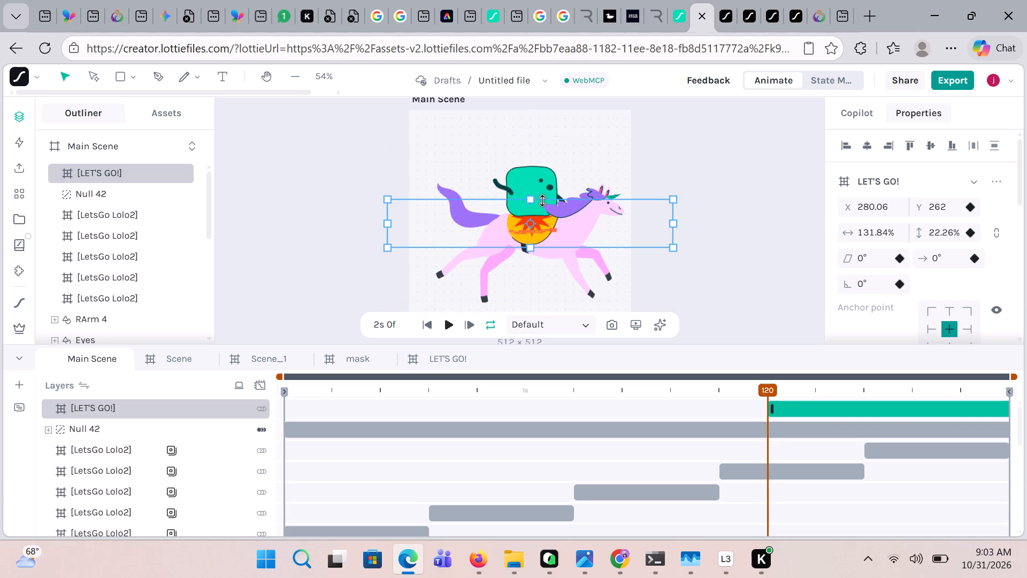
left_click_drag(542, 201, 543, 171)
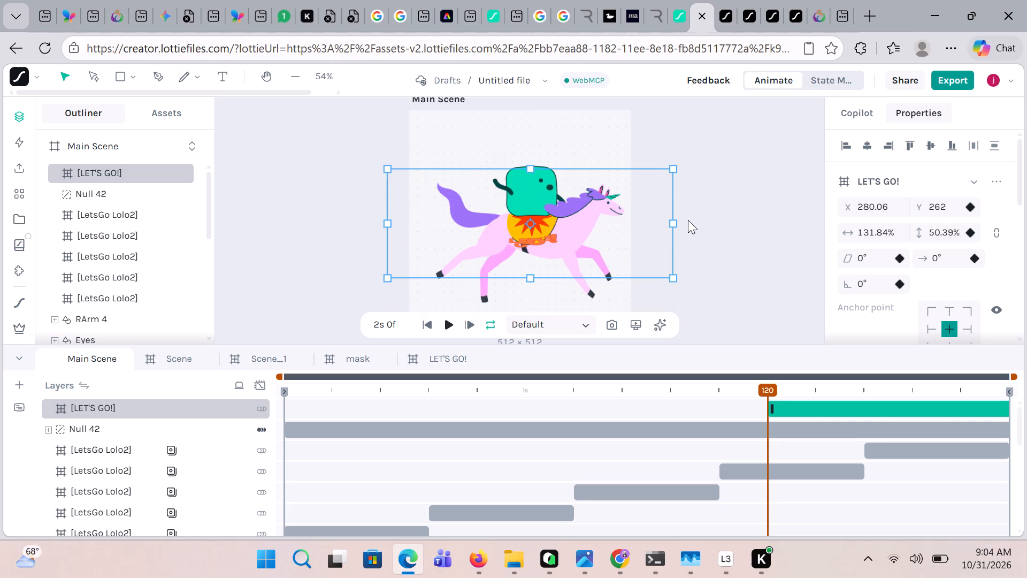
left_click_drag(673, 223, 653, 223)
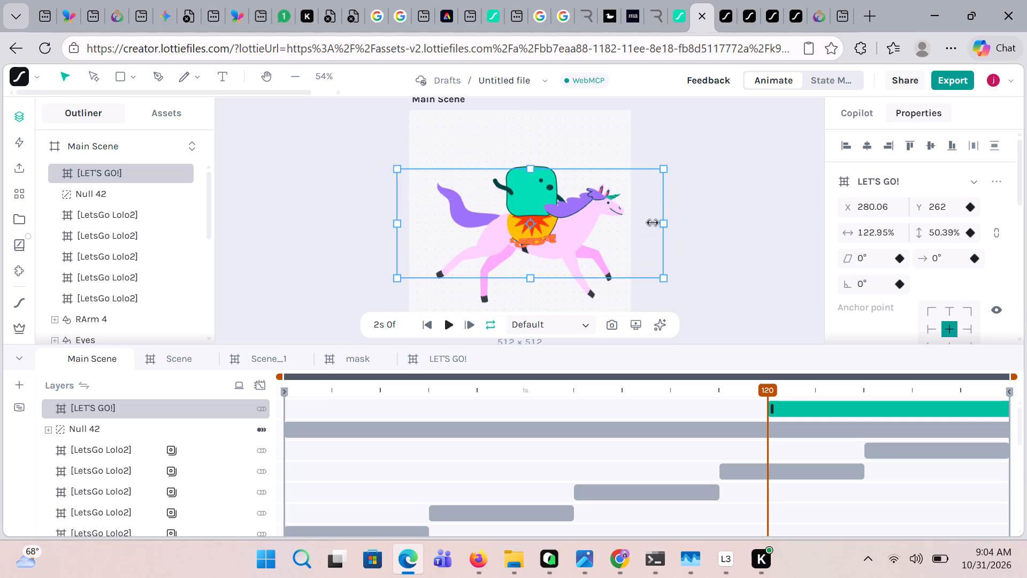
left_click_drag(653, 223, 584, 230)
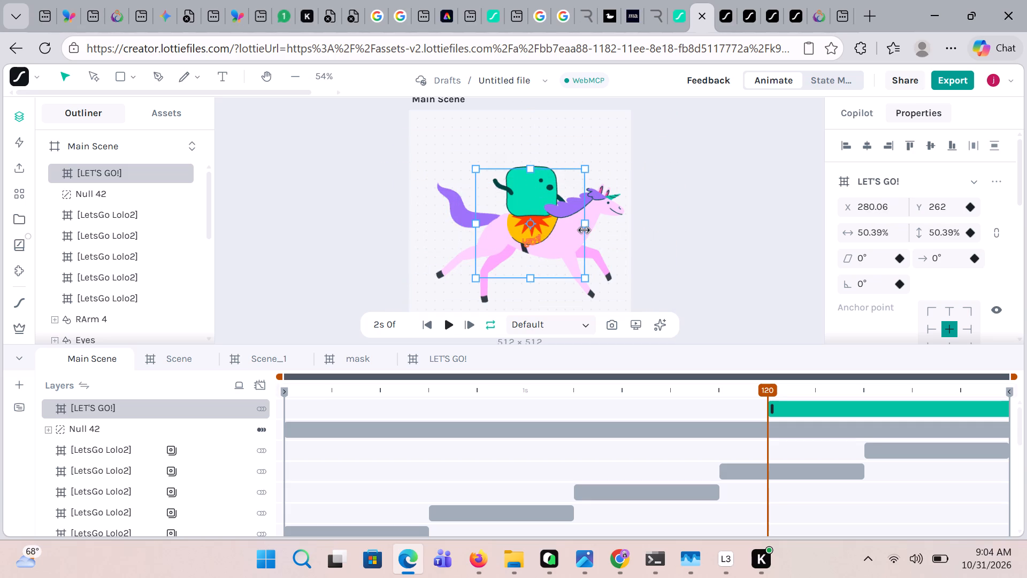
left_click_drag(584, 230, 607, 232)
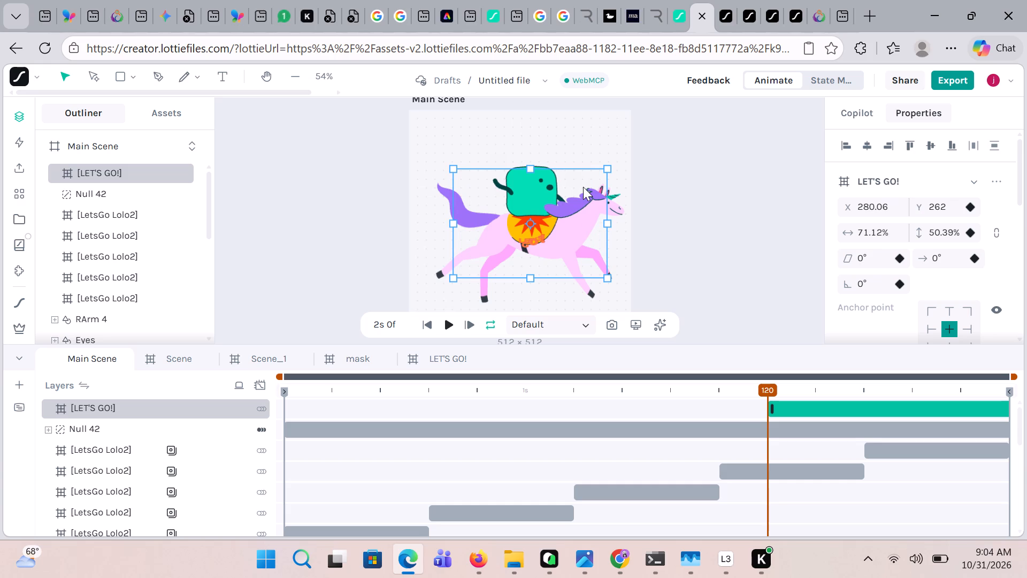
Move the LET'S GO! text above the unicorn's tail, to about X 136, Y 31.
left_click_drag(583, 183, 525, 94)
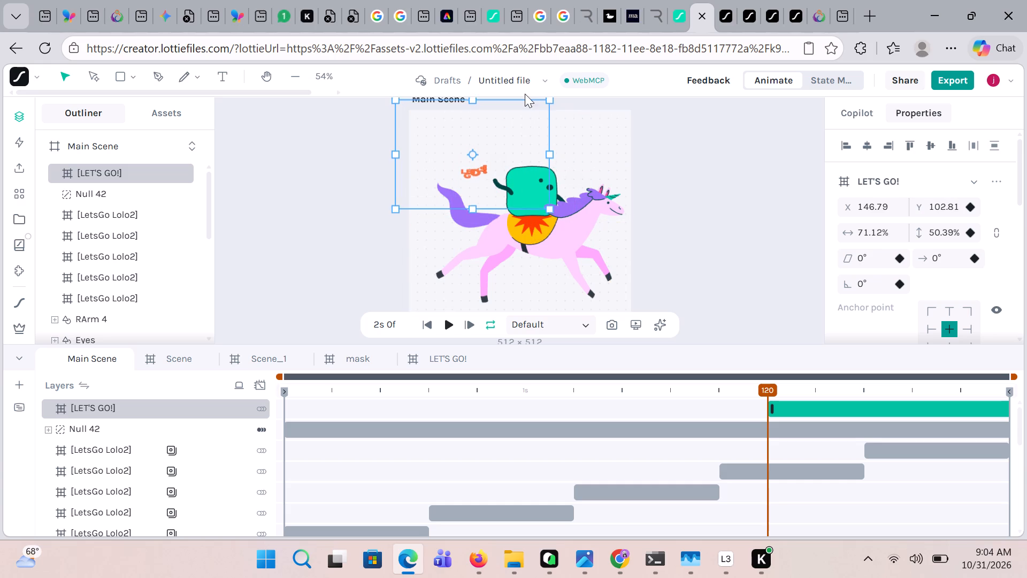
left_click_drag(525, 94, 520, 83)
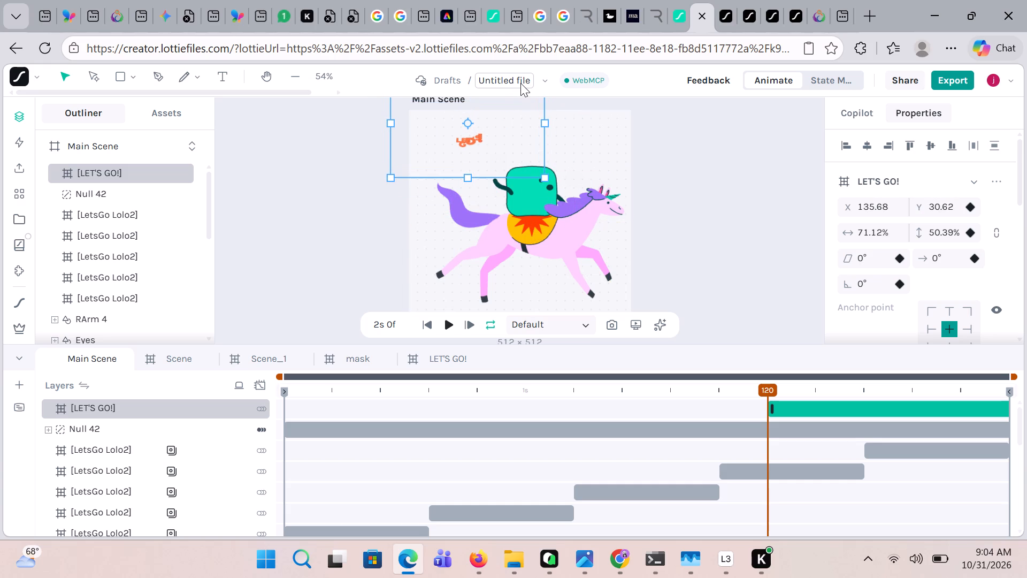
Play the scene up to frame 168 and reduce the LET'S GO! layer's height to about 30%.
left_click(452, 330)
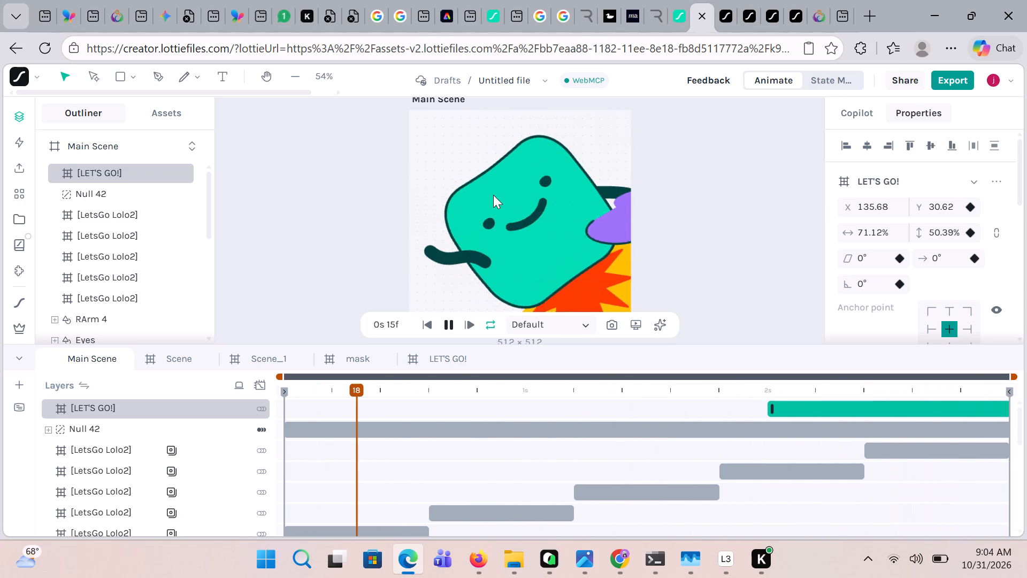
left_click(446, 326)
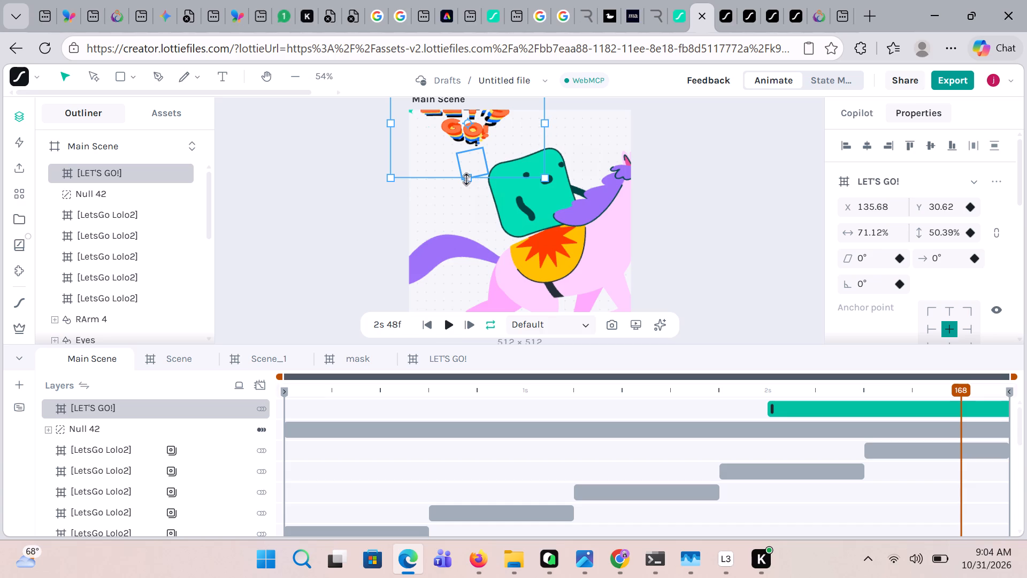
left_click_drag(466, 179, 470, 141)
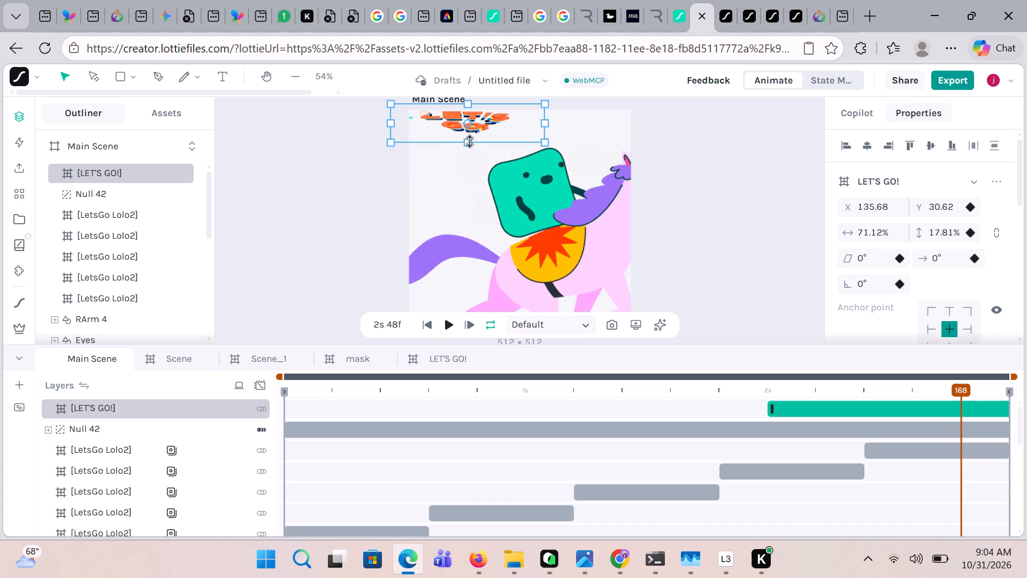
left_click_drag(470, 141, 470, 157)
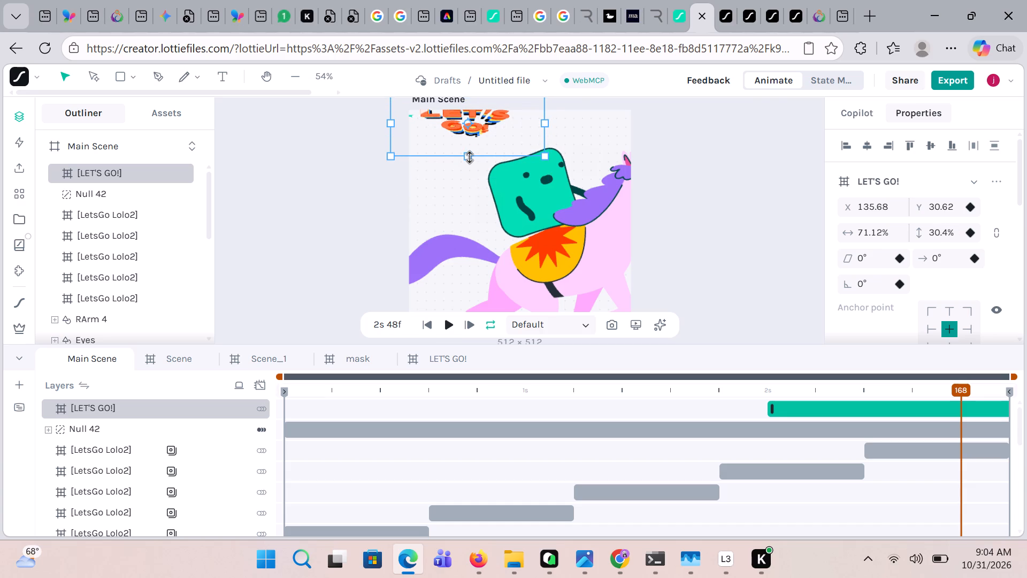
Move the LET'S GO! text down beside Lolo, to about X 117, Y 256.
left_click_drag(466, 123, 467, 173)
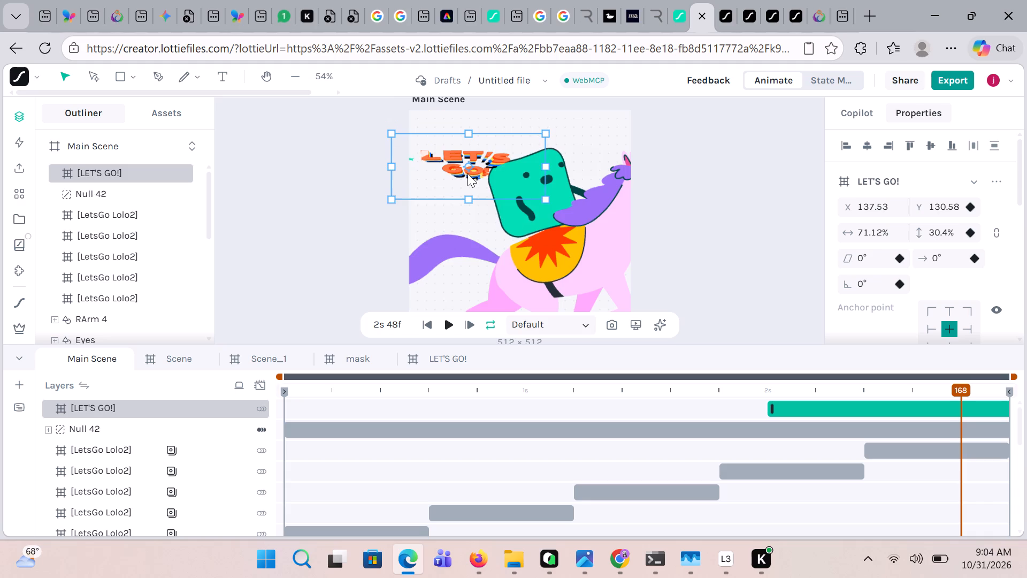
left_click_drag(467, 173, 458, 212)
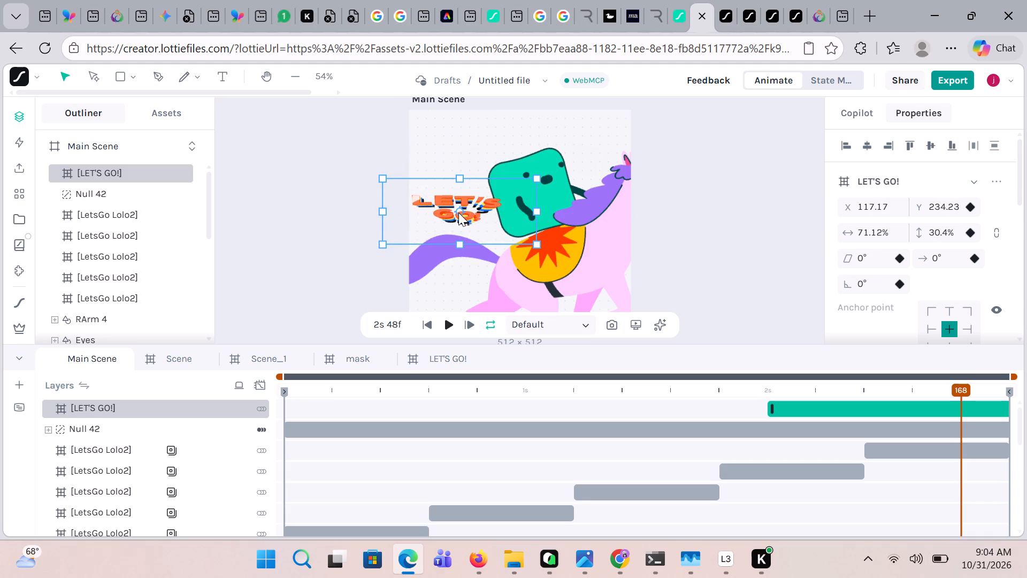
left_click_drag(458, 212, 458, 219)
Play Main Scene and scrub through to frame 176, checking how the LET'S GO! text sits against Lolo and the unicorn.
left_click(448, 326)
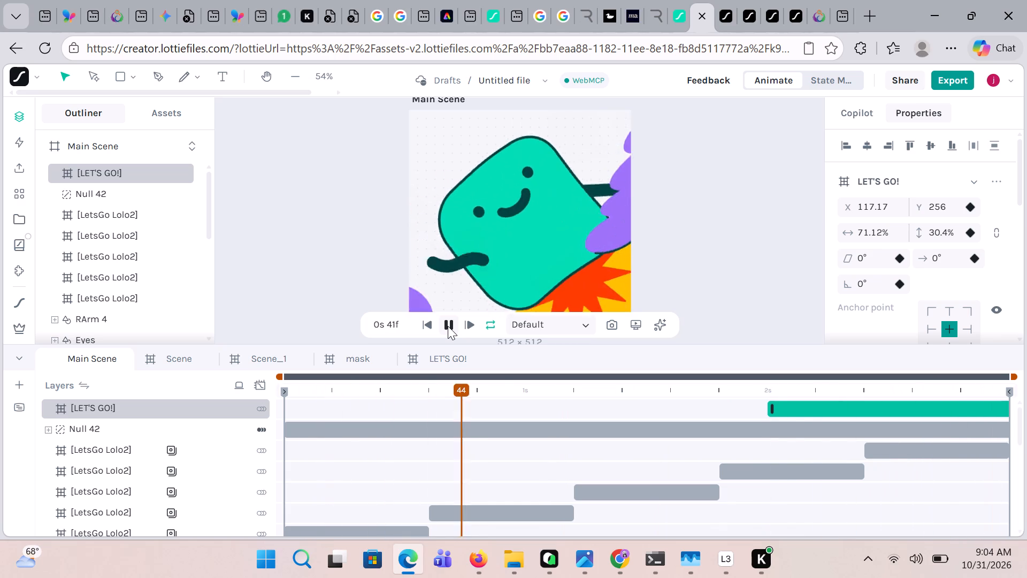
left_click(448, 326)
left_click(448, 326)
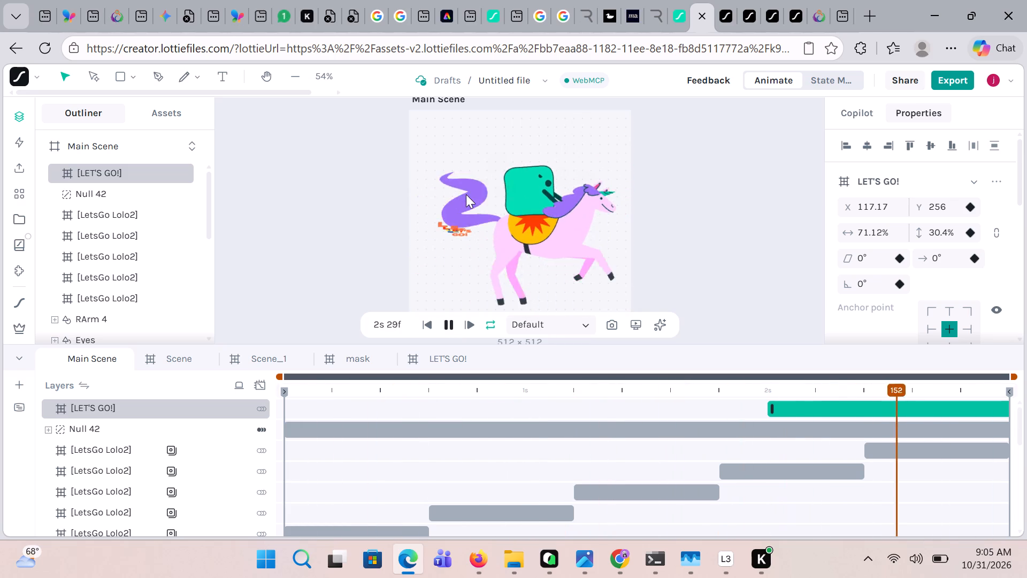
left_click(466, 212)
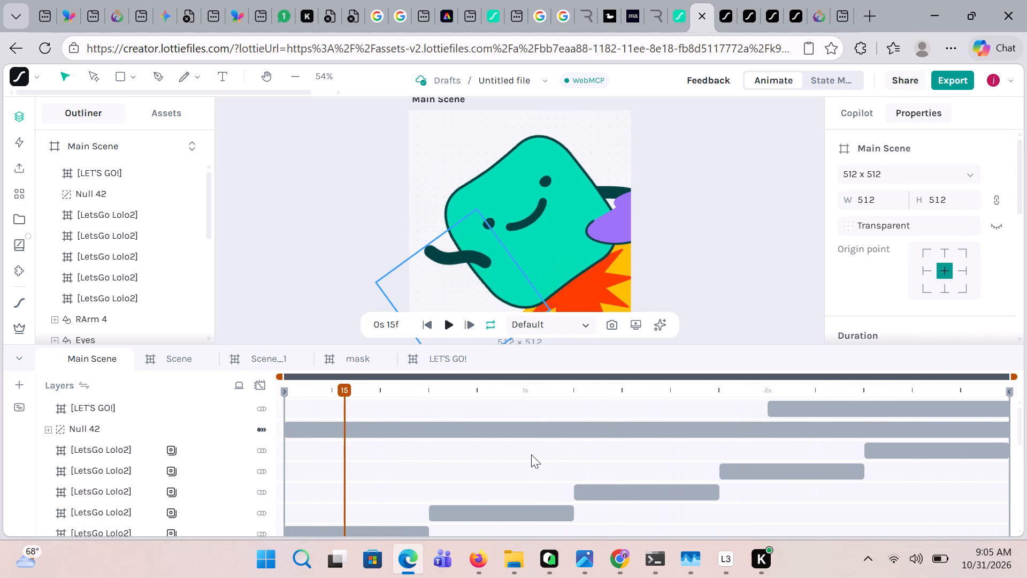
left_click_drag(350, 392, 395, 391)
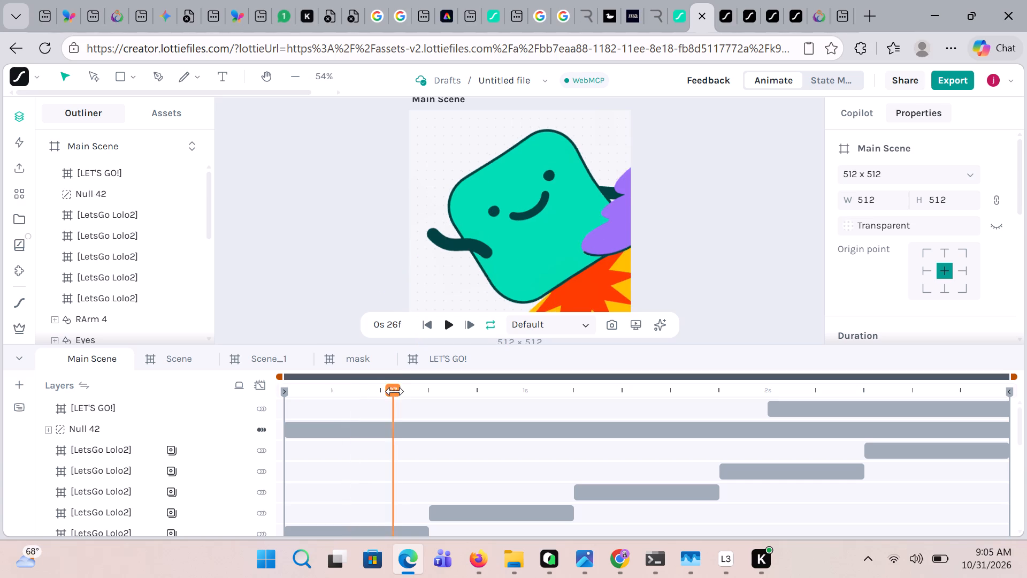
left_click_drag(395, 391, 451, 392)
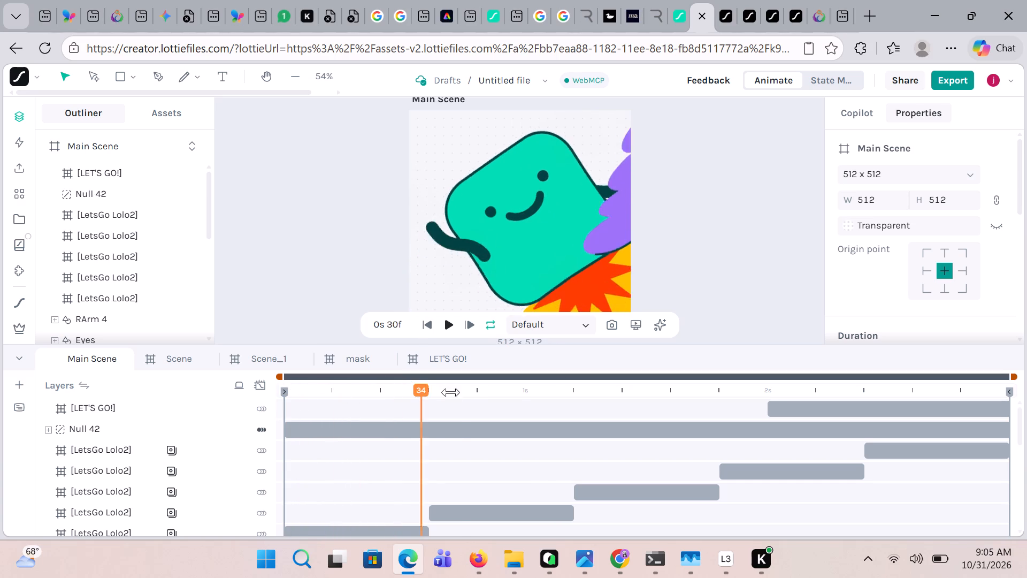
left_click_drag(451, 392, 742, 391)
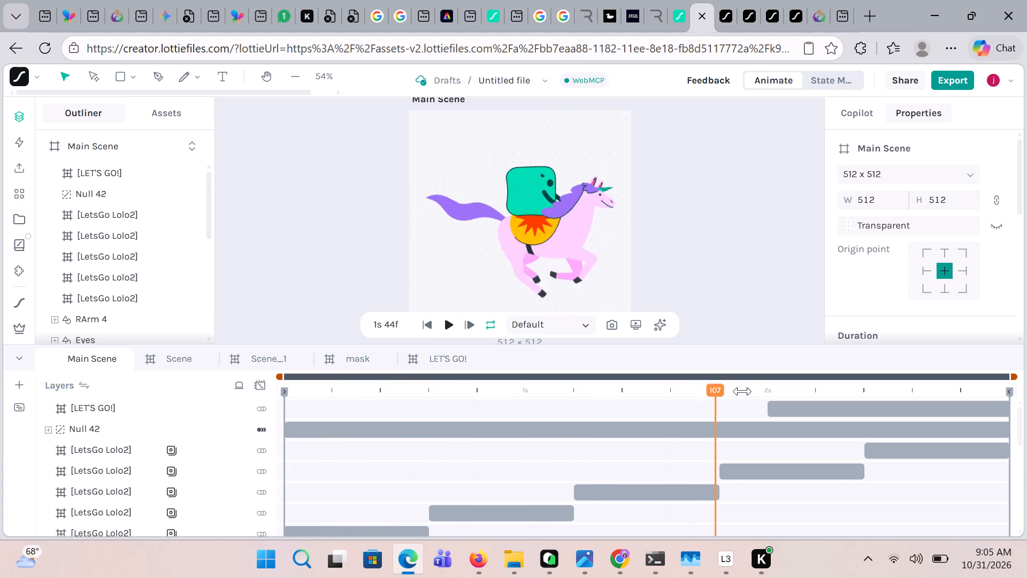
left_click_drag(742, 391, 777, 396)
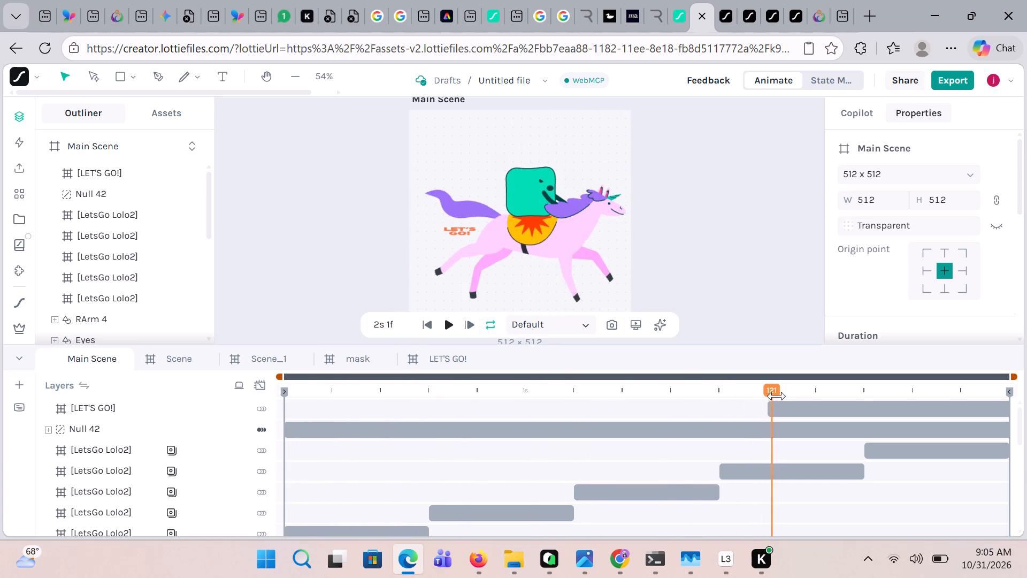
left_click_drag(777, 396, 856, 392)
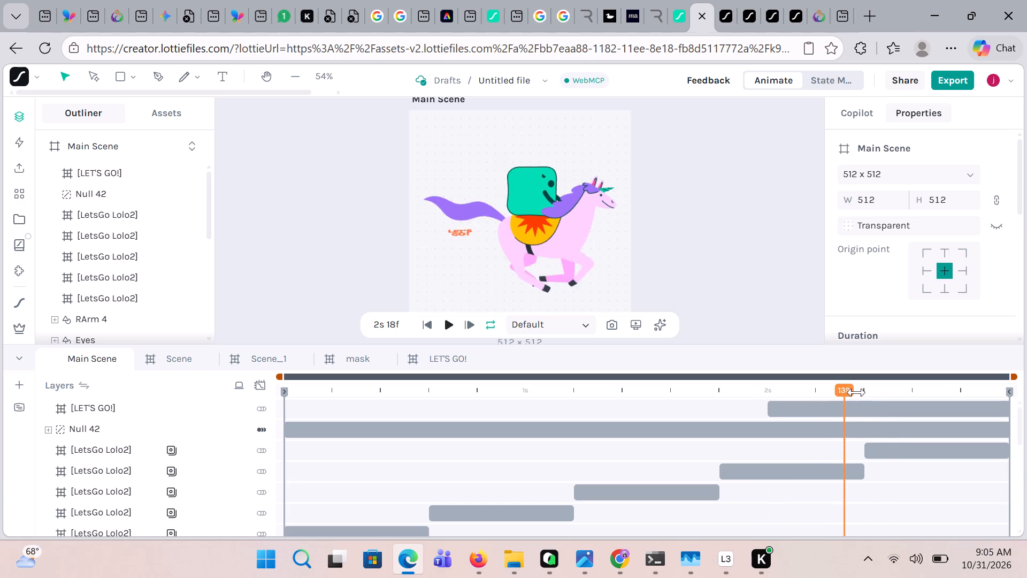
left_click_drag(856, 392, 917, 393)
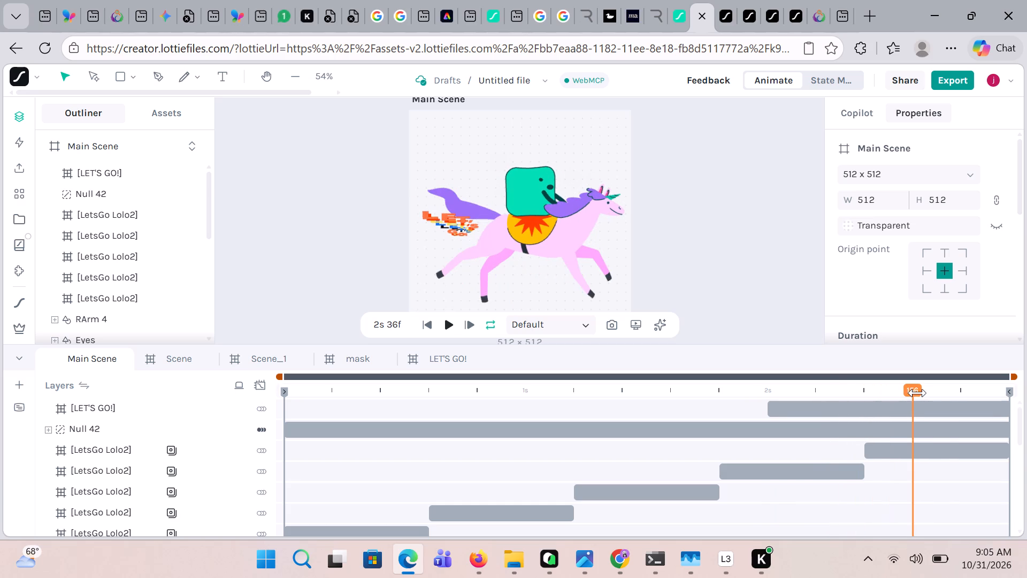
left_click_drag(917, 393, 978, 397)
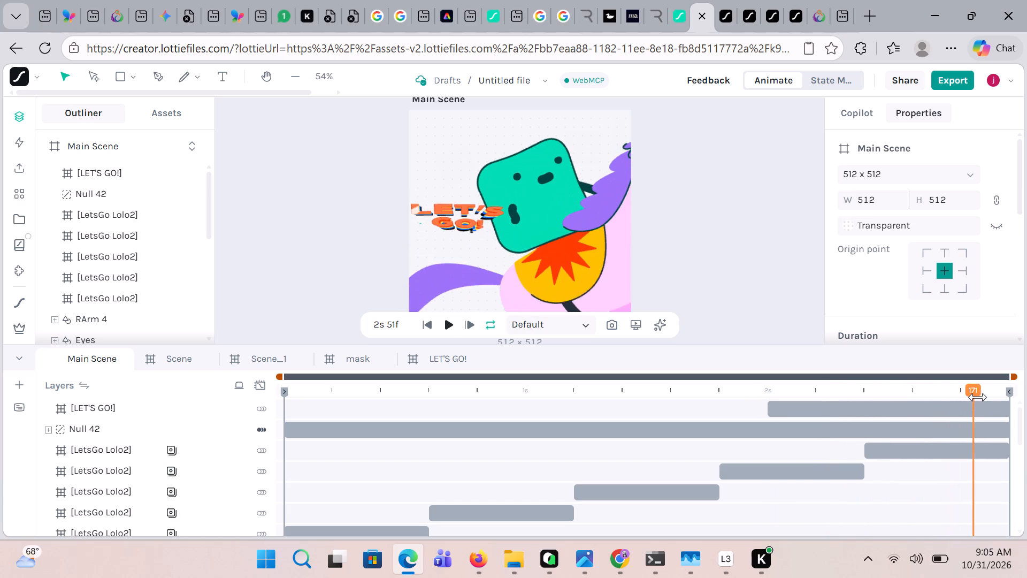
left_click_drag(978, 397, 988, 396)
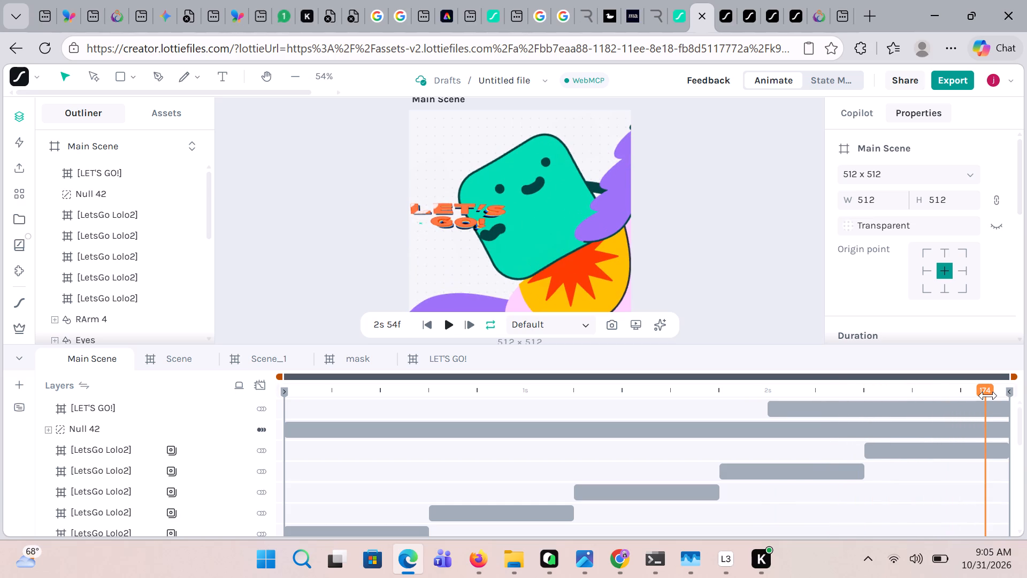
left_click_drag(988, 396, 960, 397)
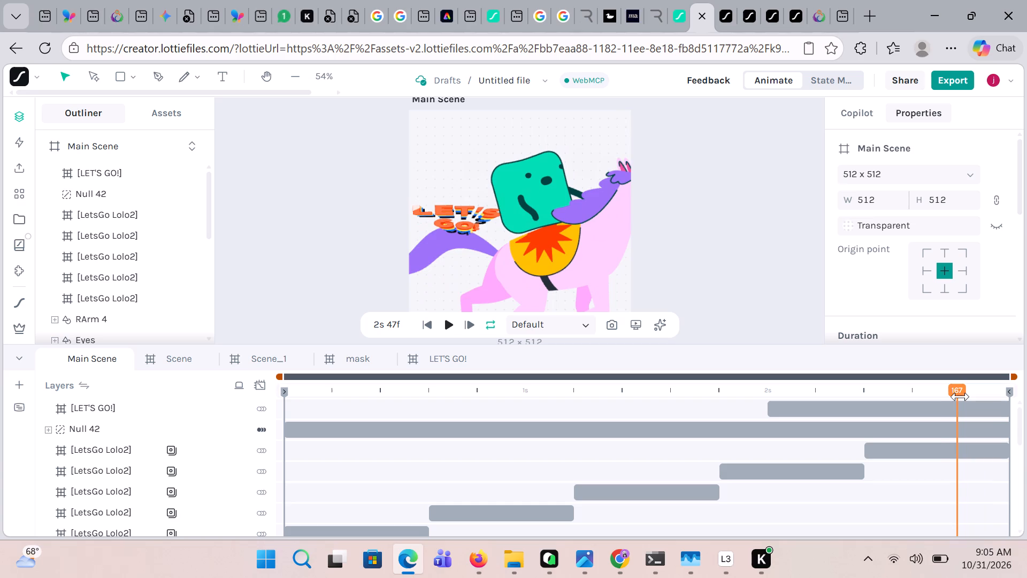
left_click_drag(960, 397, 997, 392)
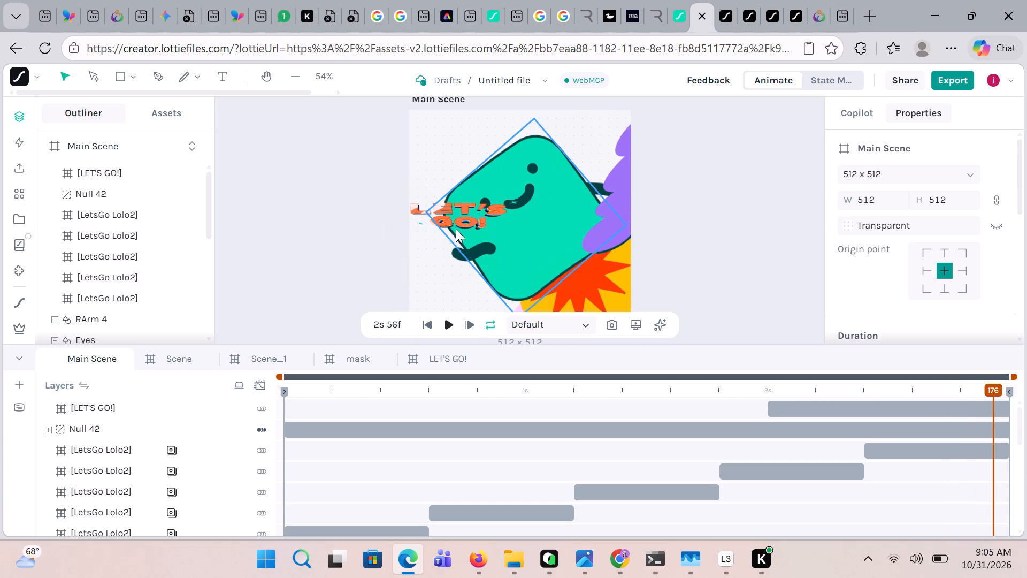
Move the LET'S GO! text at frame 176 to Lolo's lower side, about X 78, Y 406.
left_click(456, 204)
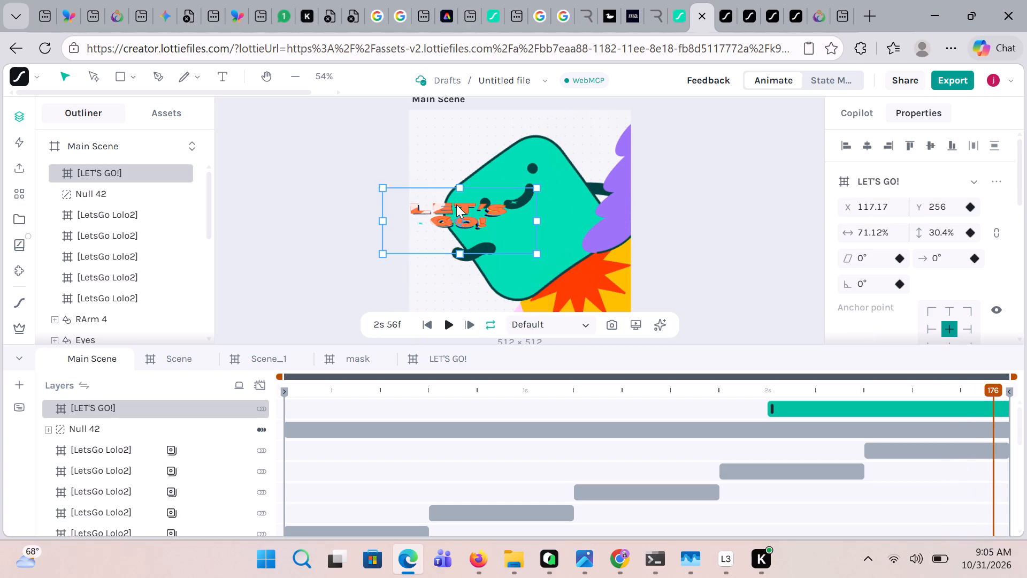
left_click_drag(456, 204, 444, 269)
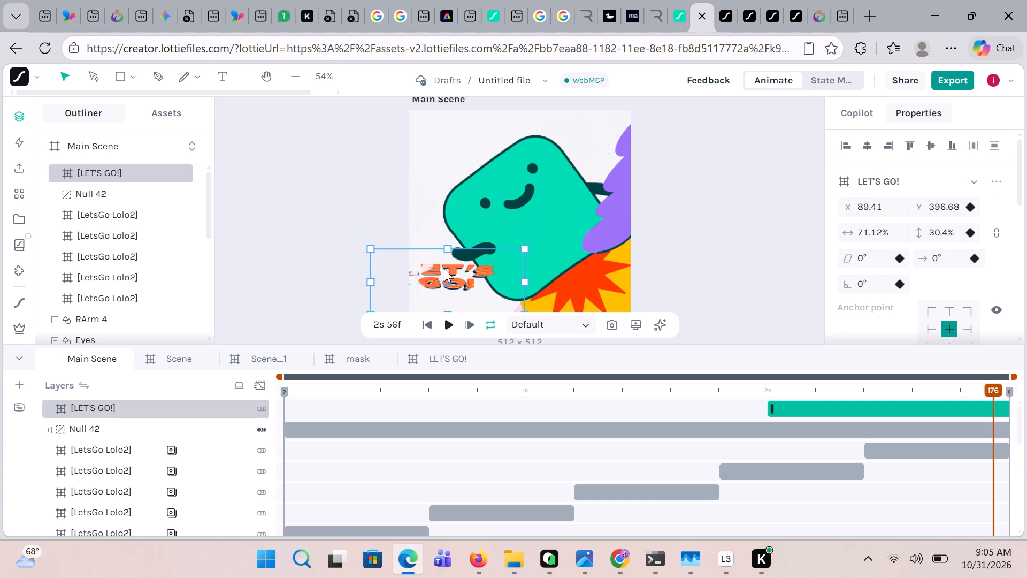
left_click_drag(444, 269, 442, 269)
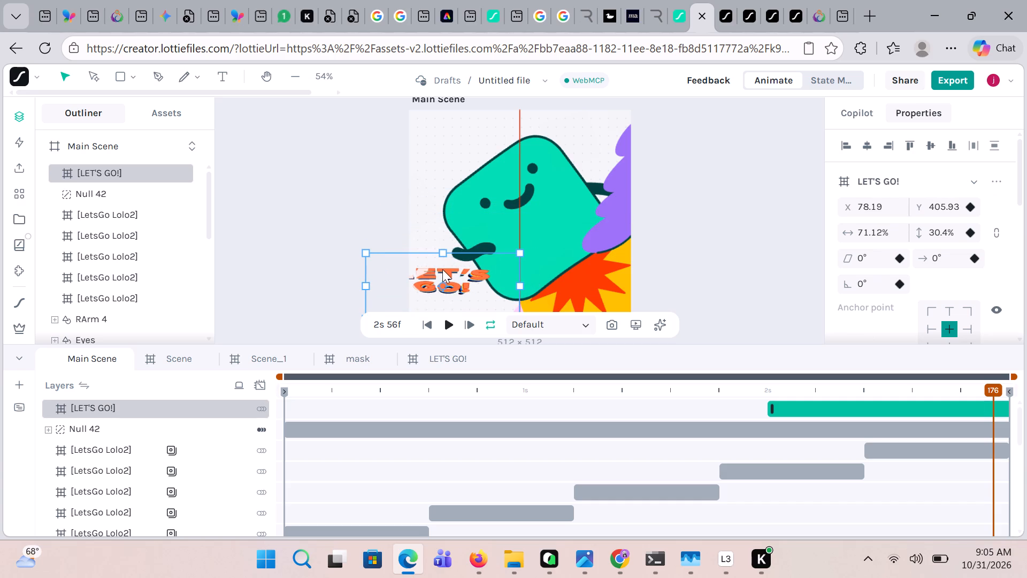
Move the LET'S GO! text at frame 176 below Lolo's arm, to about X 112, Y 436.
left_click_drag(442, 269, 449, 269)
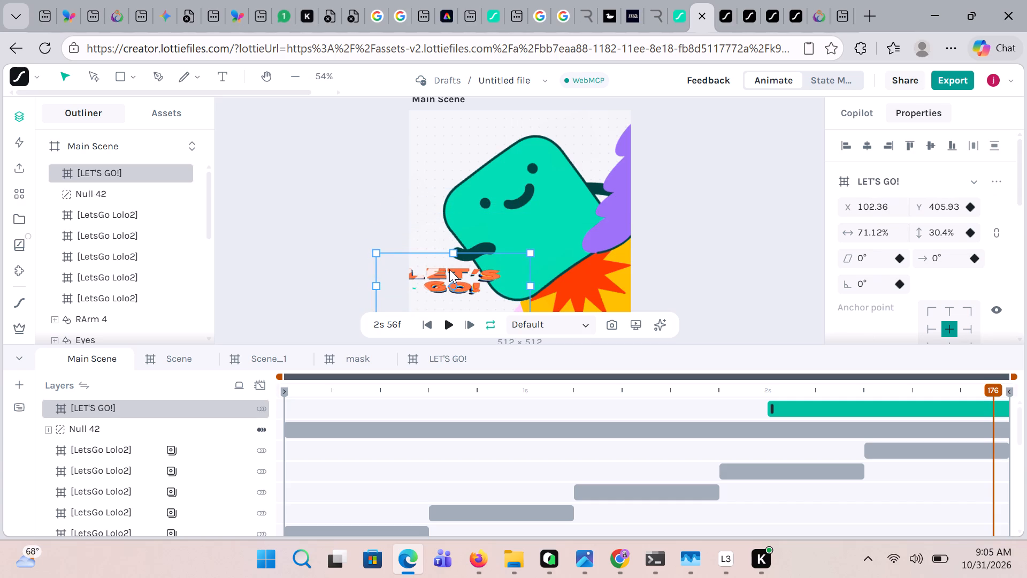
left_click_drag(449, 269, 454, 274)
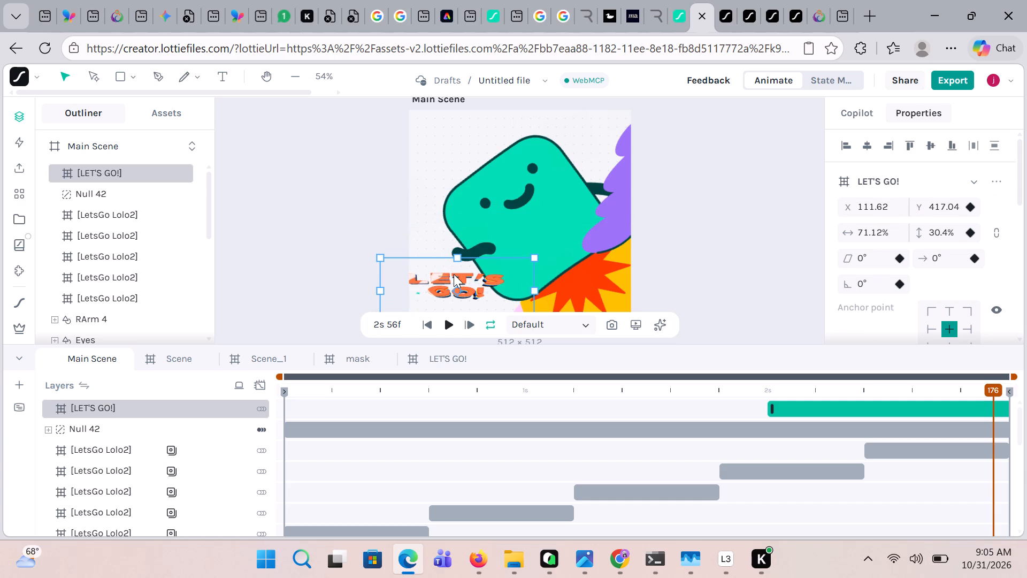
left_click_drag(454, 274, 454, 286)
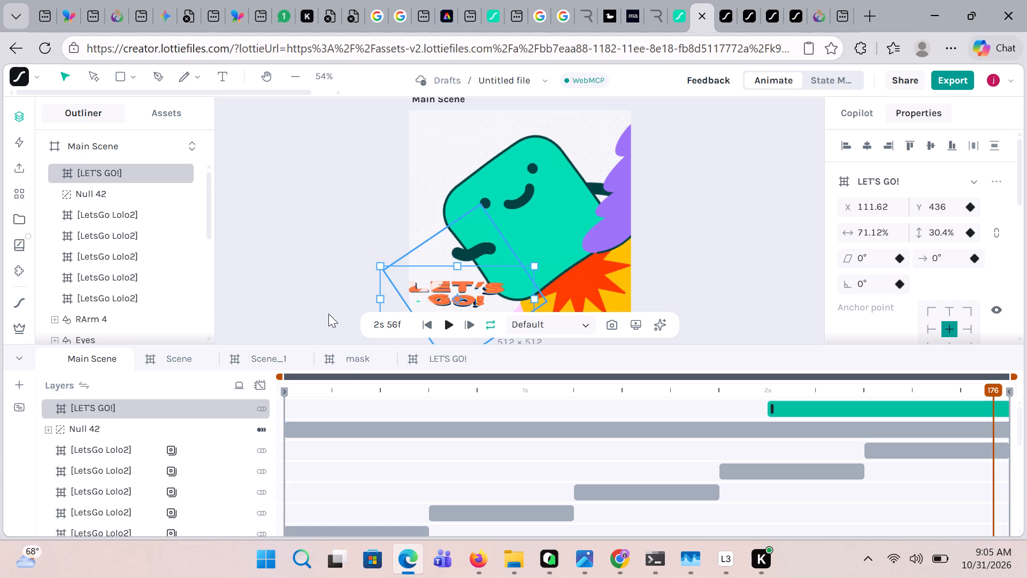
Reduce the timeline's height to give the canvas more room and fit the whole Main Scene in view.
left_click_drag(280, 340, 282, 362)
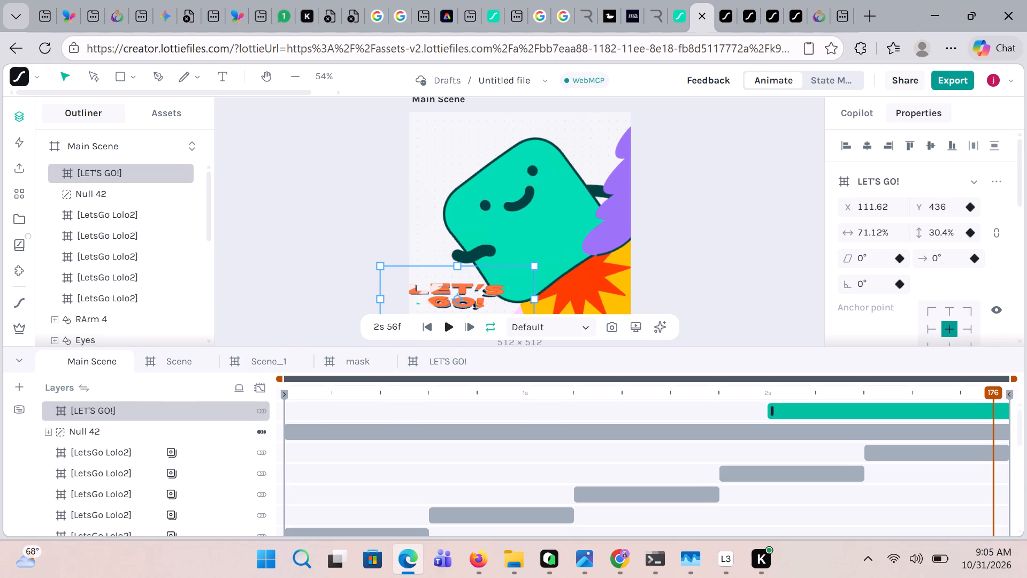
left_click_drag(282, 362, 285, 372)
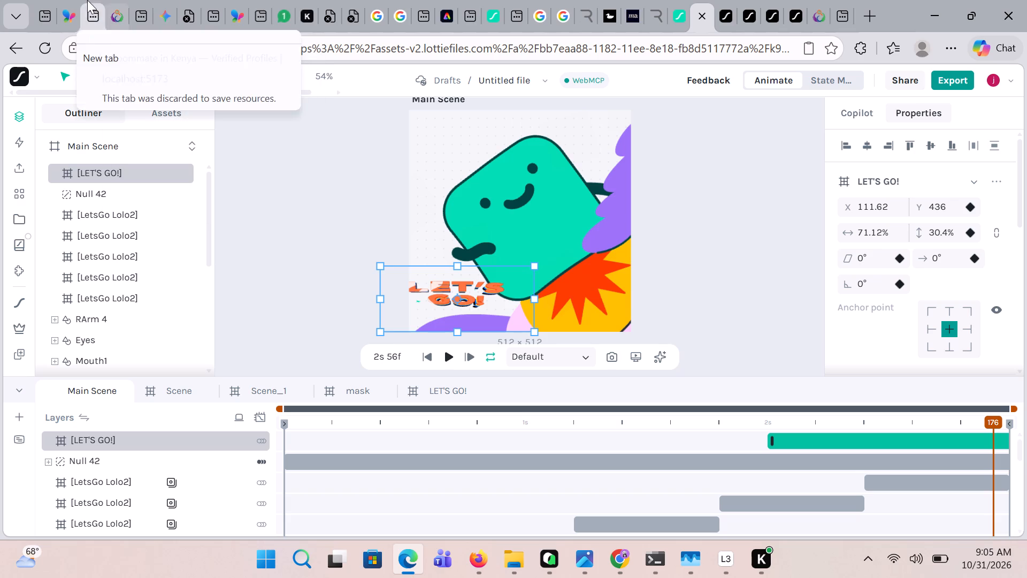
left_click(311, 67)
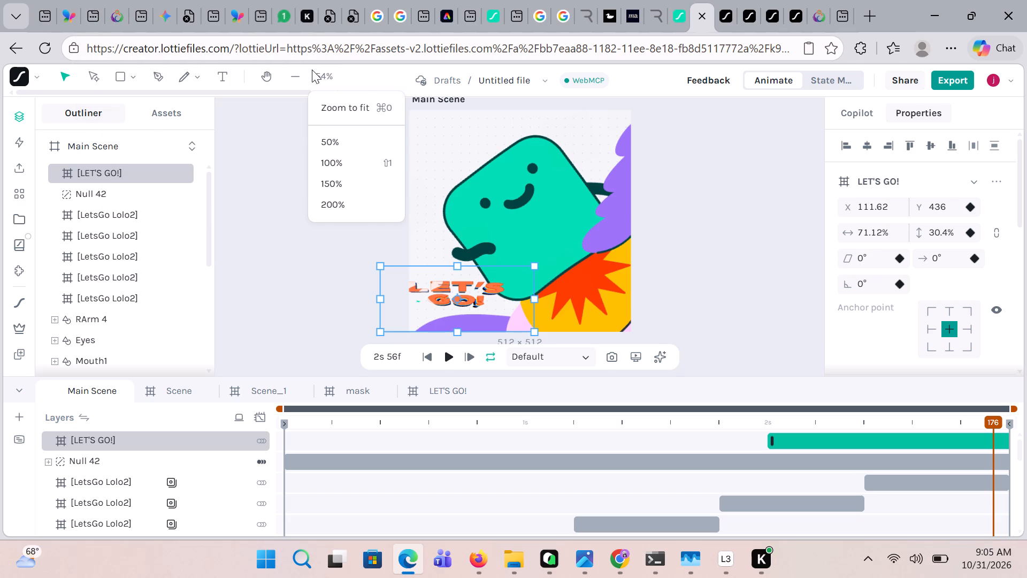
left_click(344, 107)
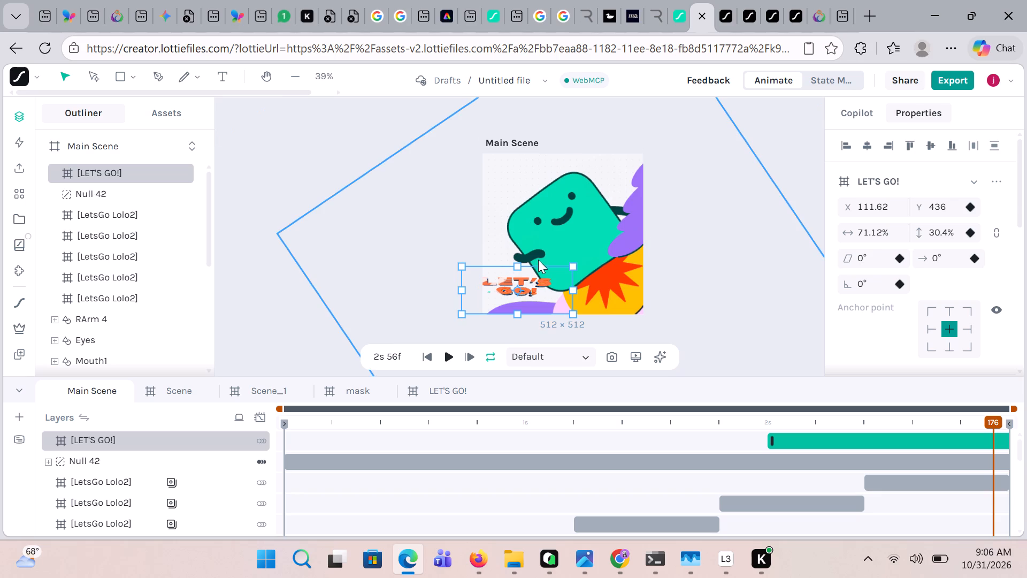
Play Main Scene and scrub through to frame 179, checking the LET'S GO! text against Lolo and the unicorn.
left_click(448, 360)
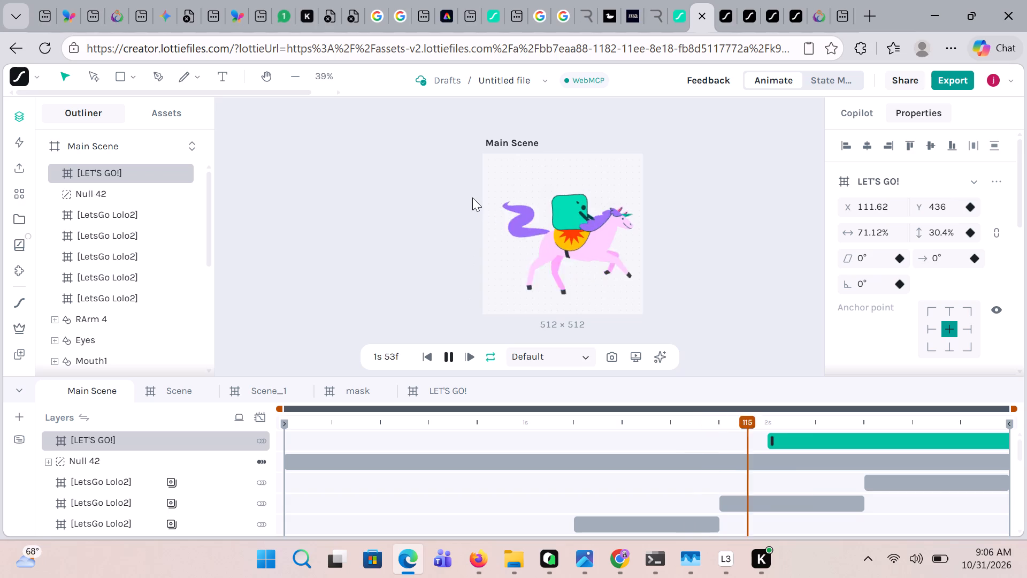
left_click(445, 358)
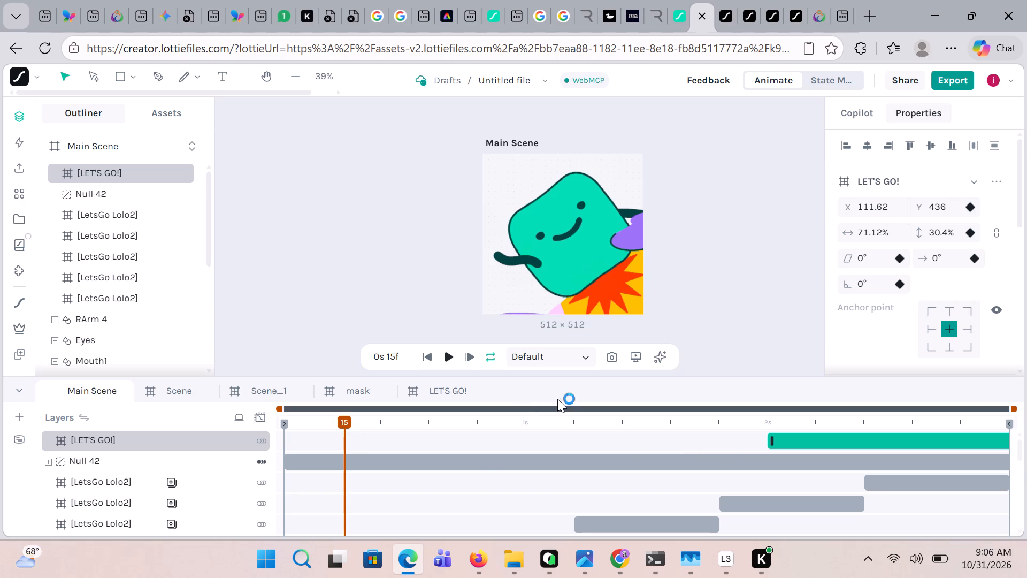
left_click(821, 448)
left_click(815, 450)
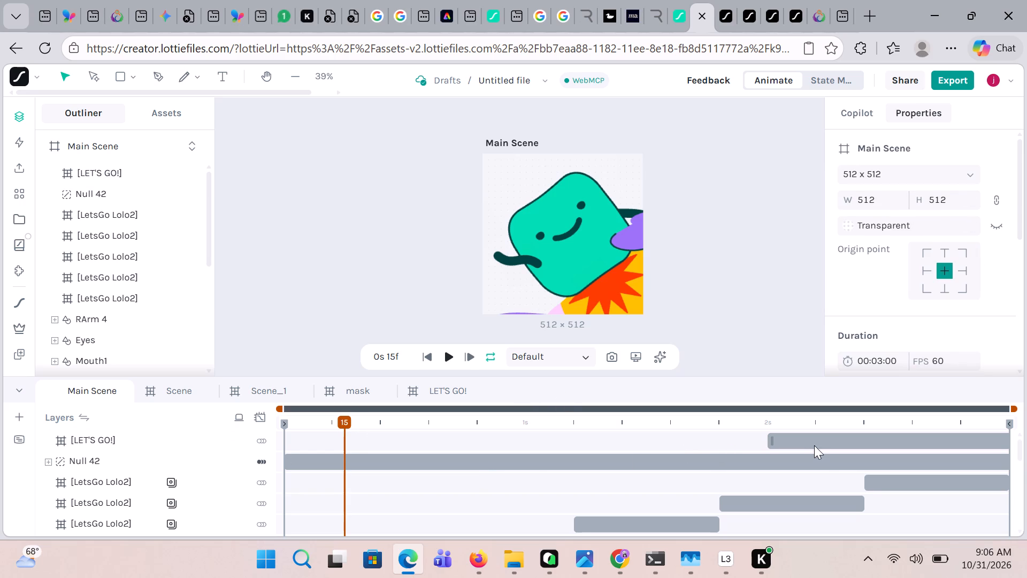
left_click(814, 445)
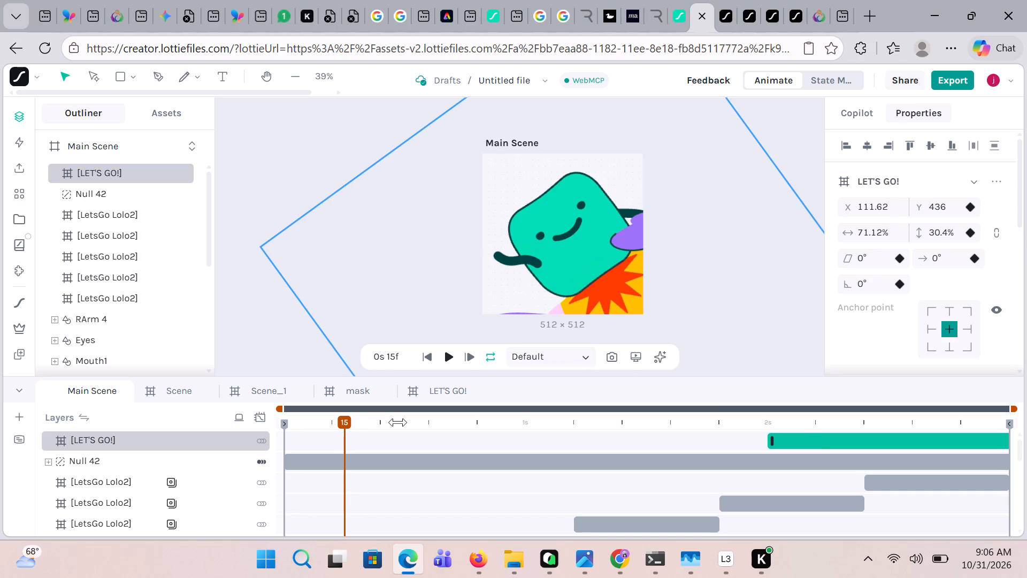
left_click_drag(352, 418, 467, 423)
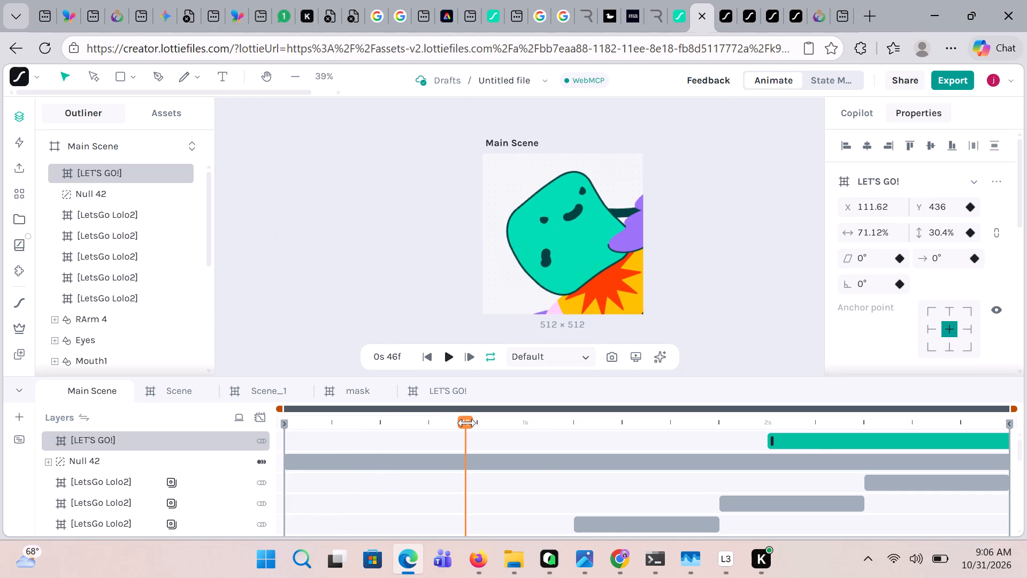
left_click_drag(467, 423, 616, 410)
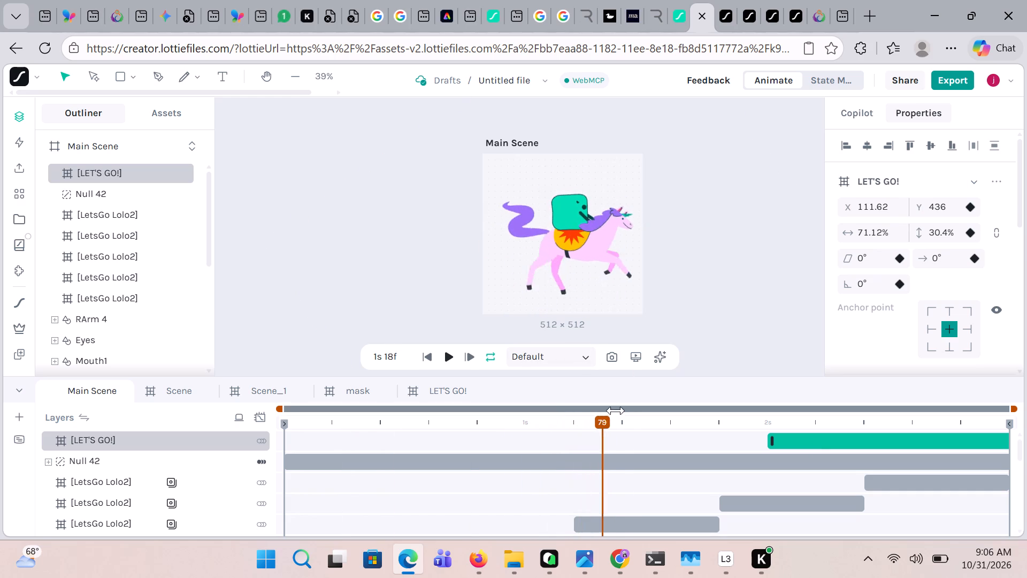
left_click_drag(616, 410, 788, 412)
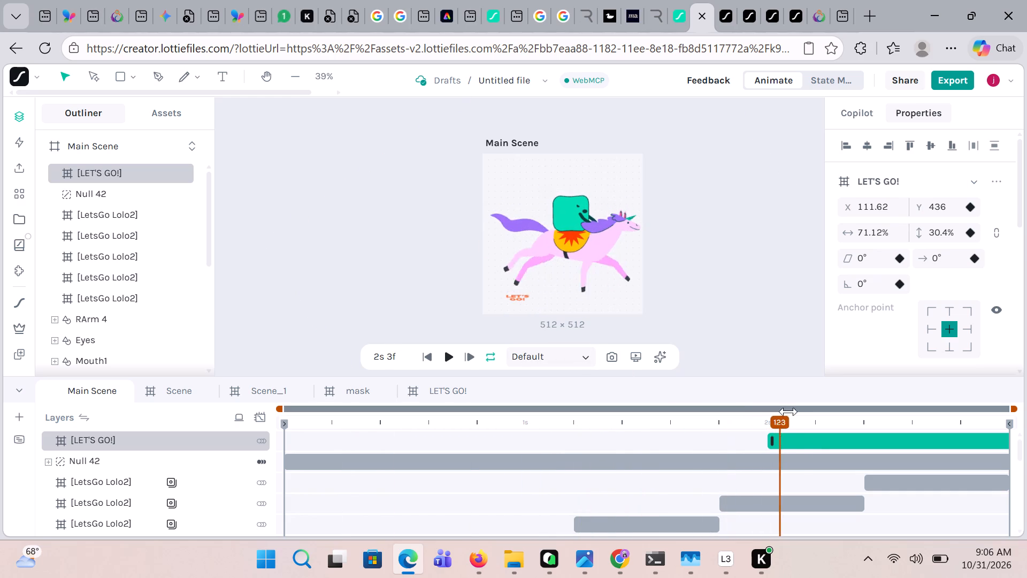
left_click_drag(788, 412, 858, 415)
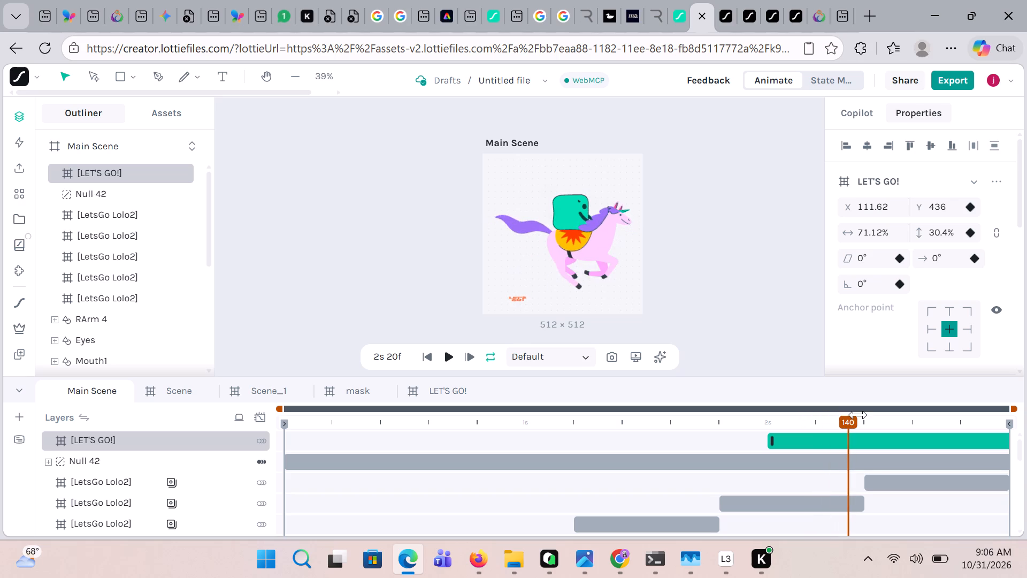
left_click_drag(858, 415, 951, 436)
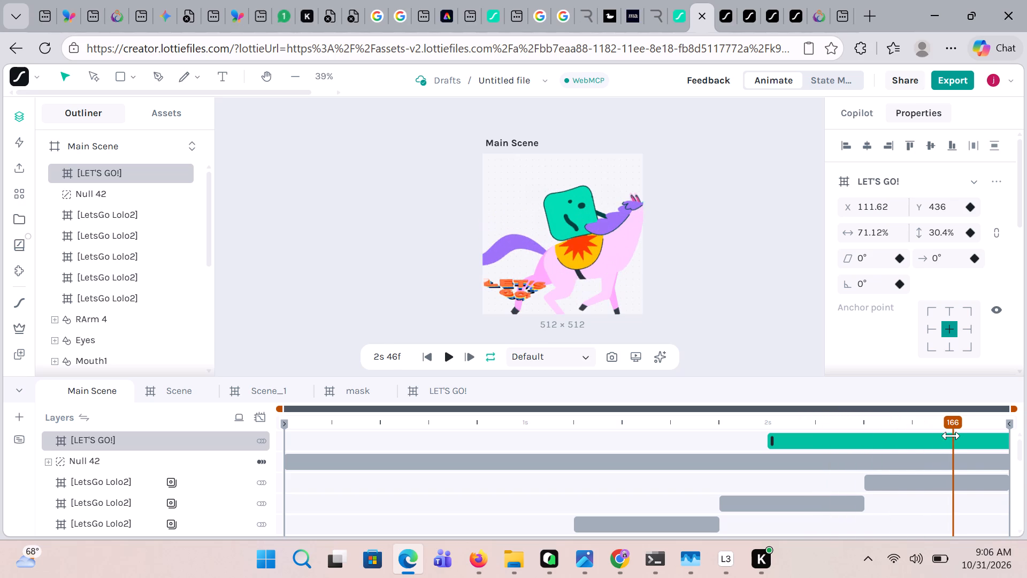
left_click_drag(951, 436, 994, 448)
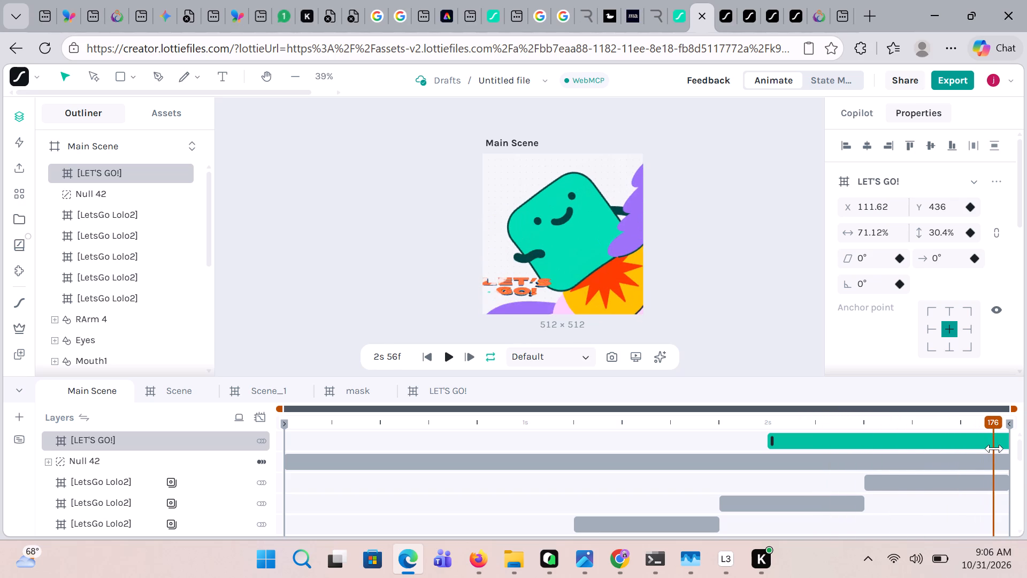
left_click_drag(994, 448, 1026, 451)
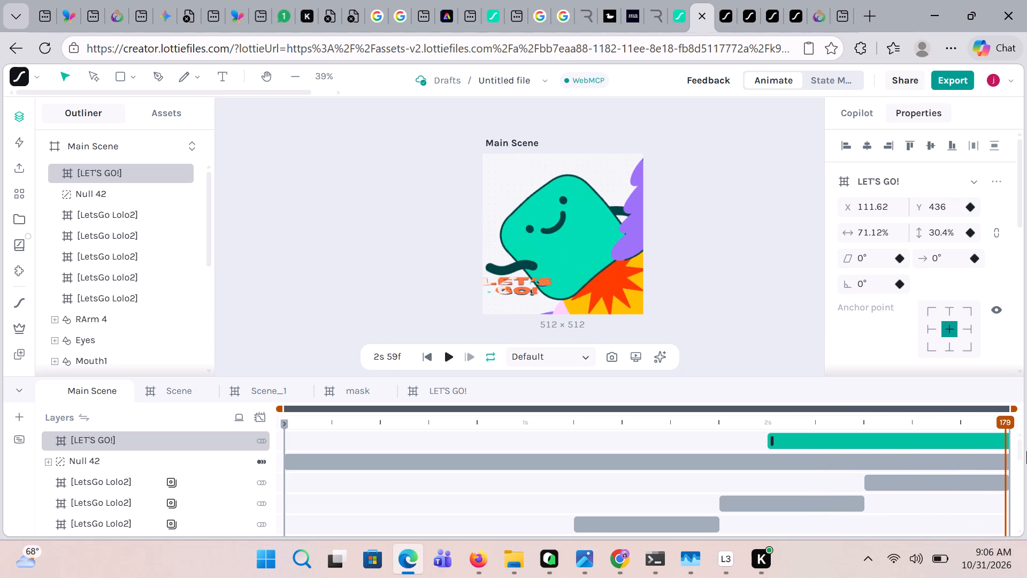
left_click_drag(1026, 451, 1026, 450)
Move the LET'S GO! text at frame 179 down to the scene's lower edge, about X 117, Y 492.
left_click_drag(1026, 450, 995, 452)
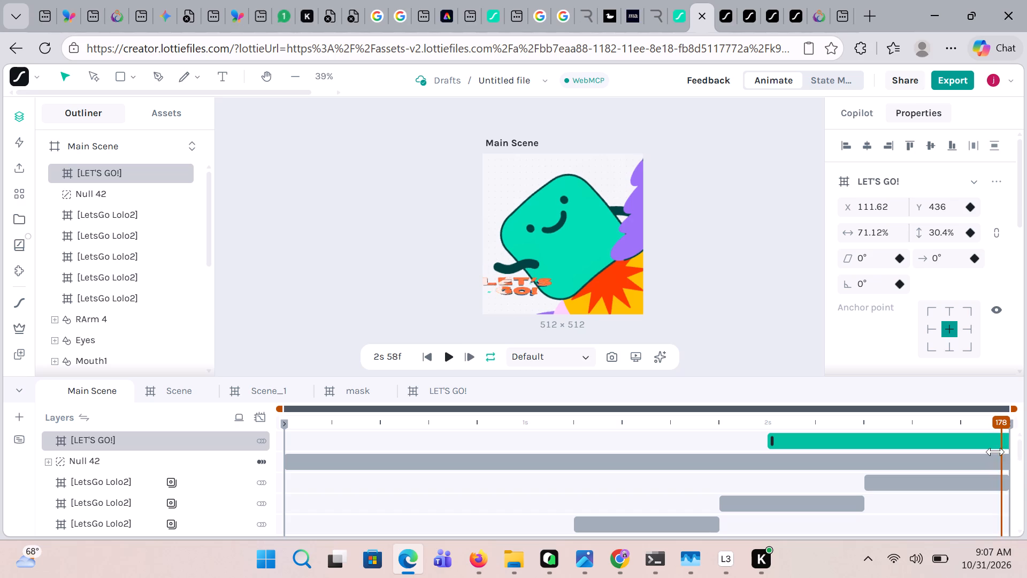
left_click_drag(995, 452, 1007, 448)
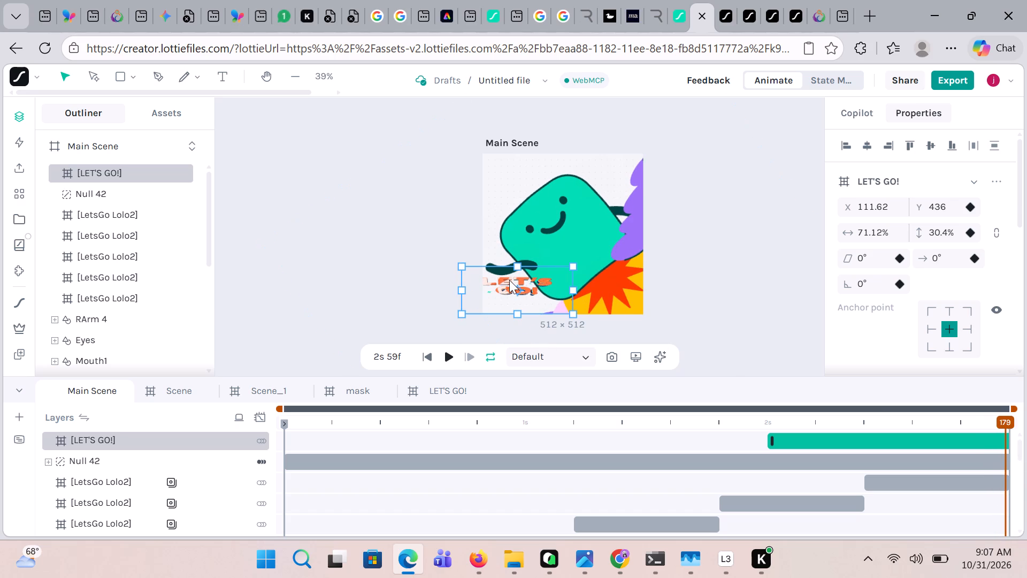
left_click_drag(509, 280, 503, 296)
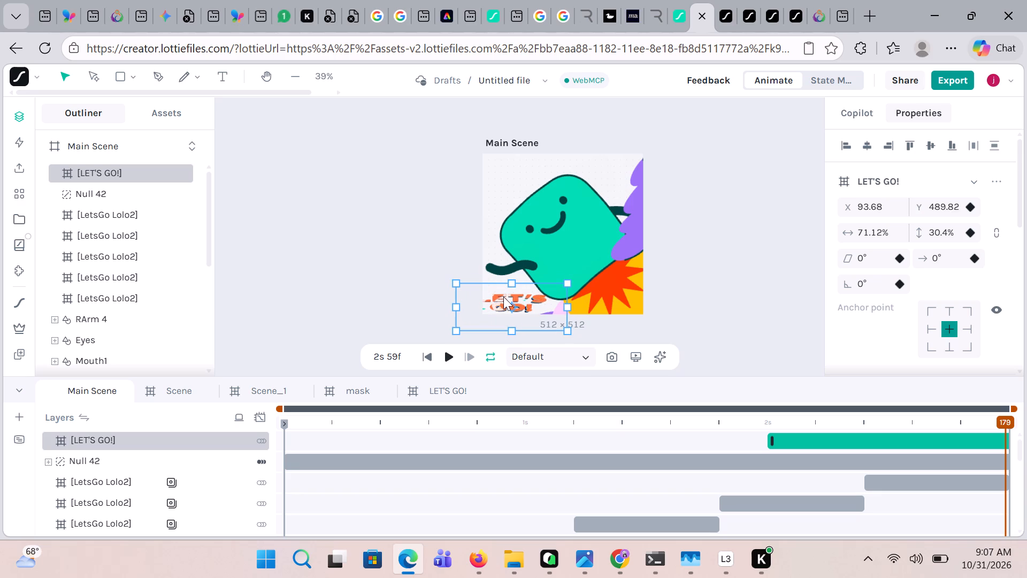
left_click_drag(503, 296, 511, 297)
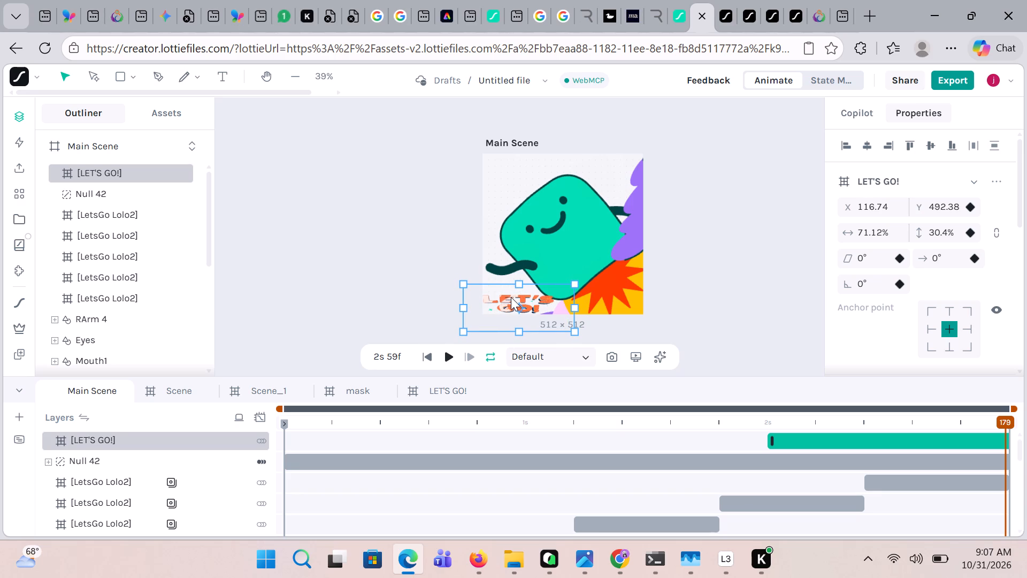
Play the scene, scrub to frame 162 and move the LET'S GO! text above the unicorn's tail, to about X 124, Y 128.
left_click(451, 353)
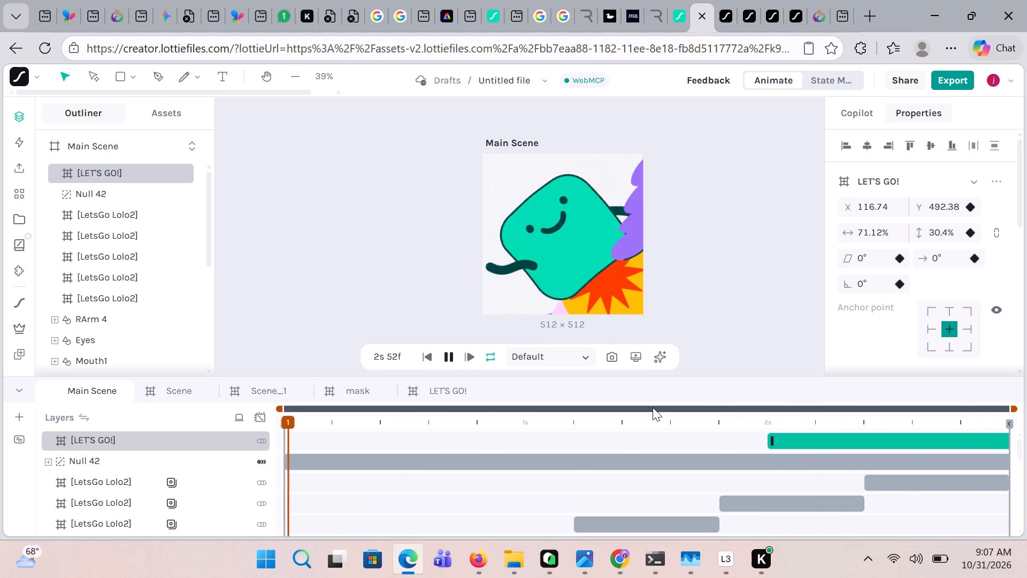
left_click(450, 363)
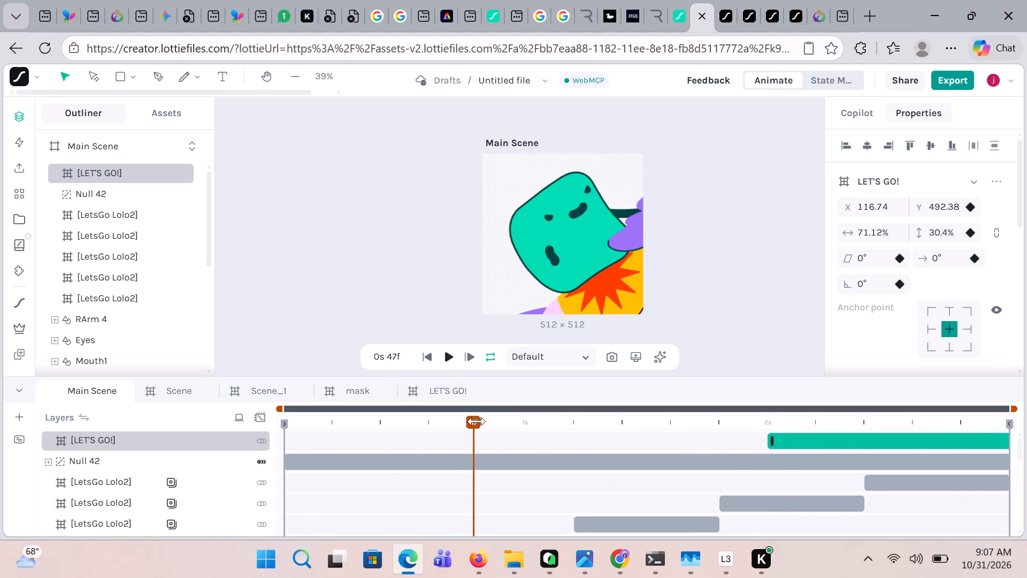
left_click_drag(473, 420, 836, 434)
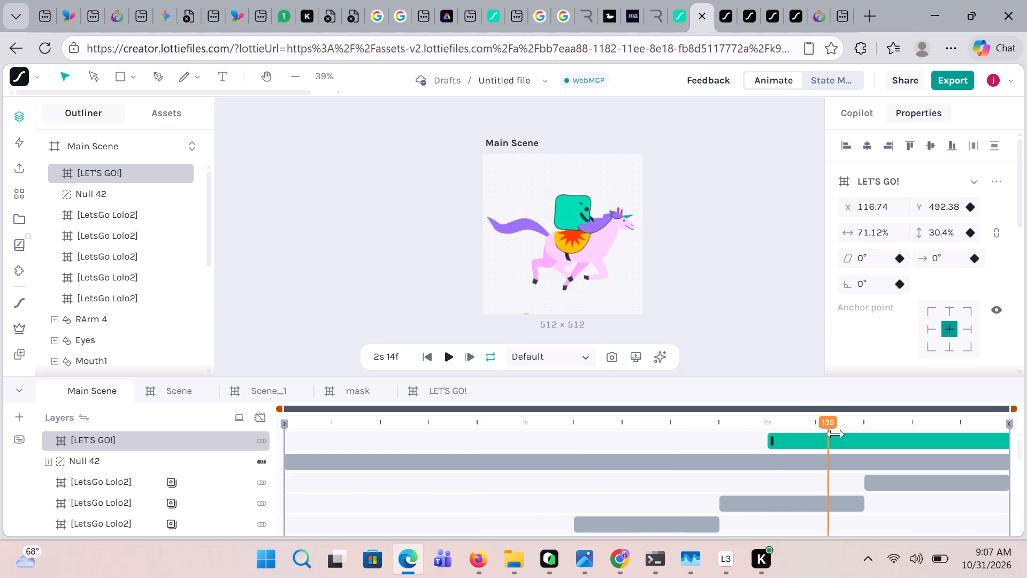
left_click_drag(836, 434, 893, 432)
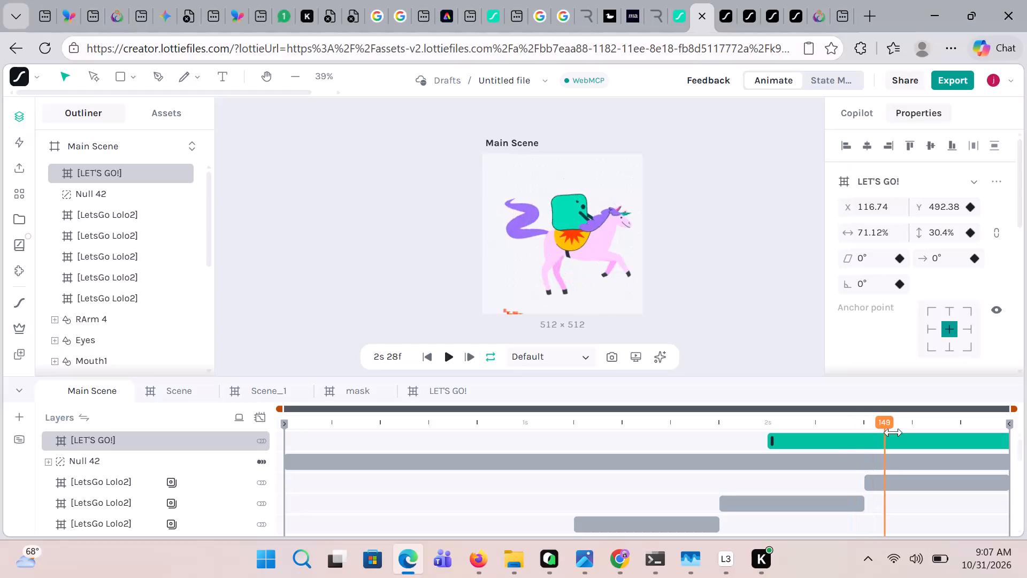
left_click_drag(893, 432, 940, 425)
left_click_drag(526, 307, 525, 192)
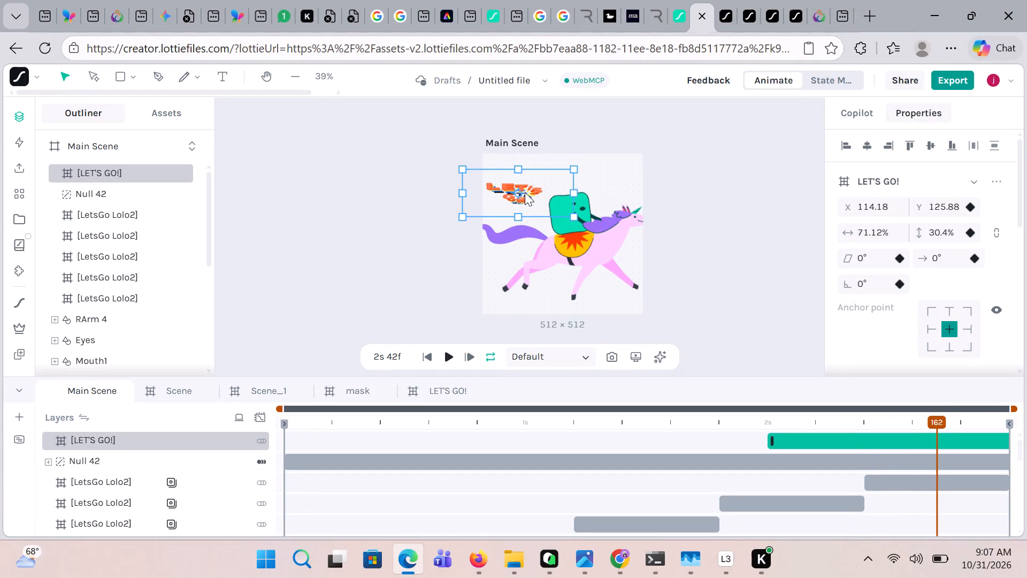
left_click_drag(525, 192, 528, 193)
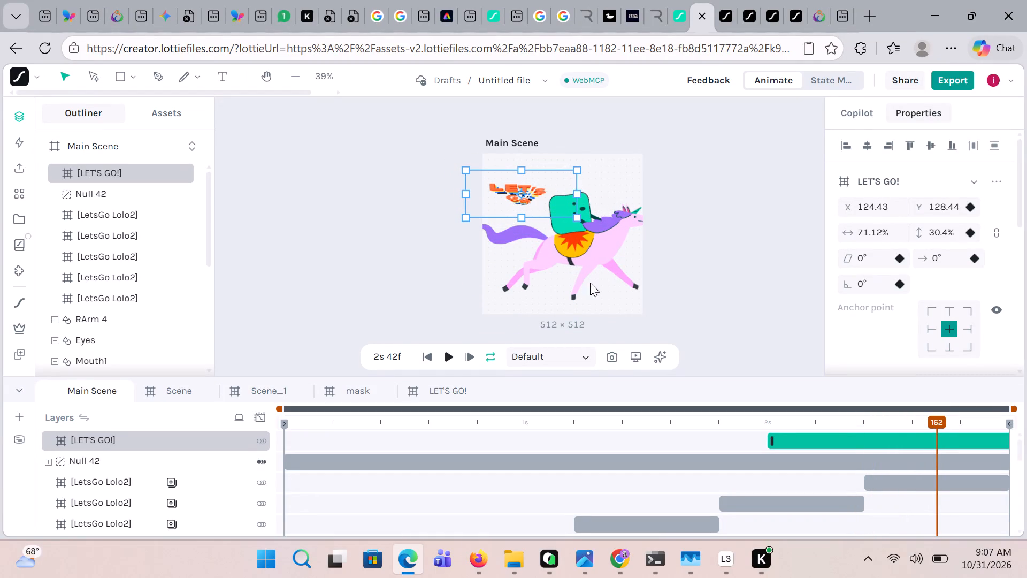
left_click(448, 355)
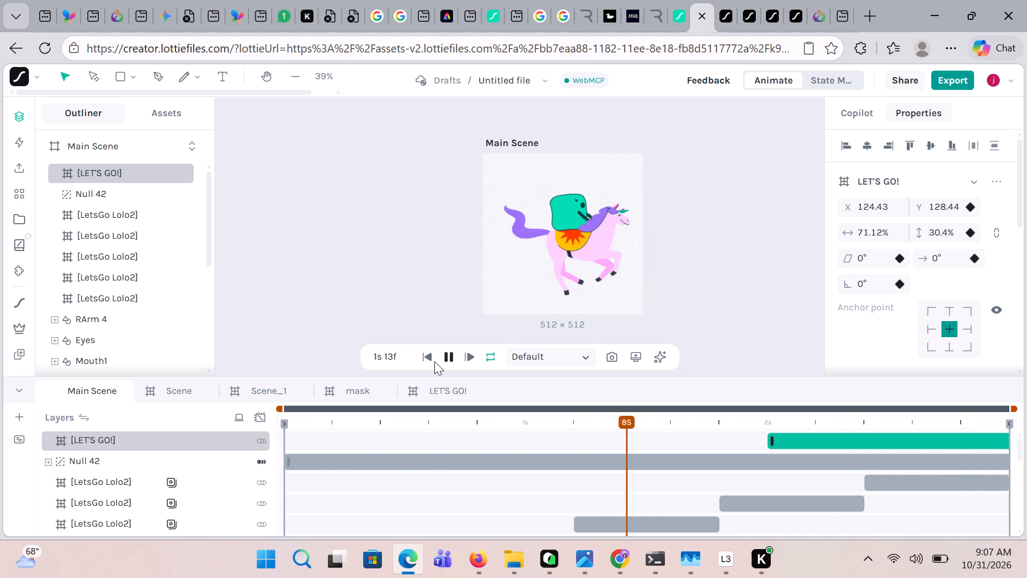
left_click(453, 354)
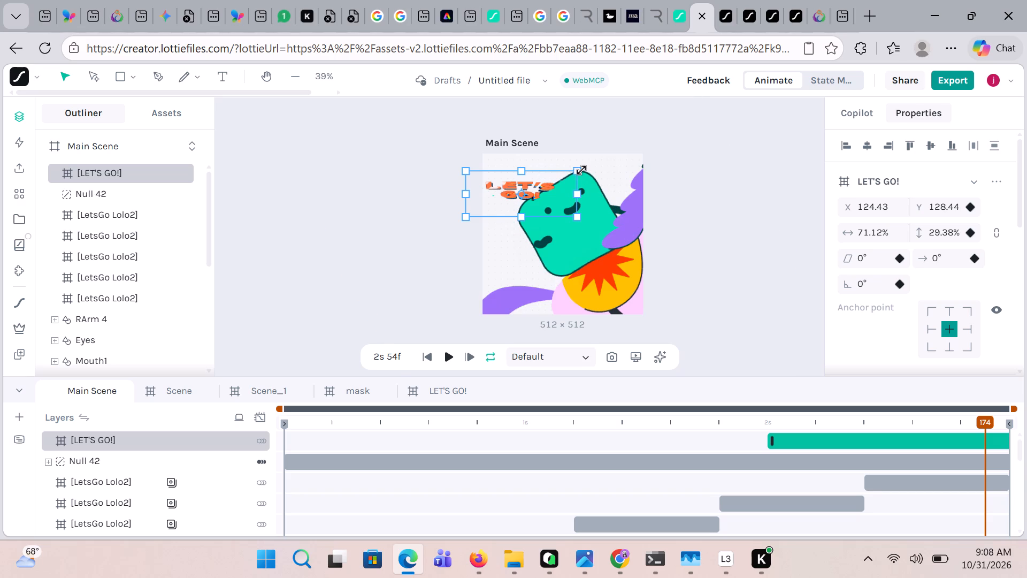
left_click_drag(581, 171, 568, 147)
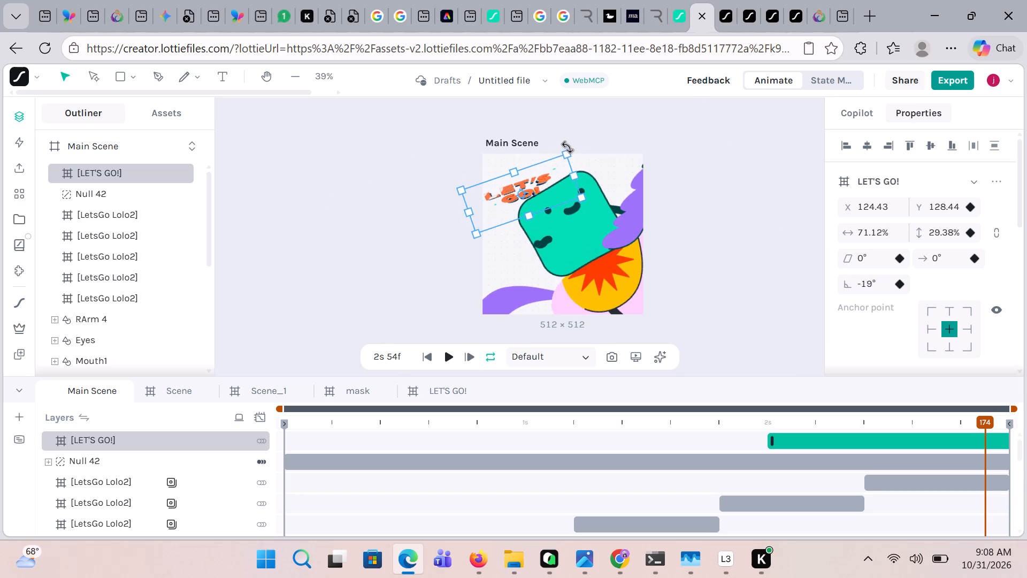
left_click_drag(568, 147, 558, 133)
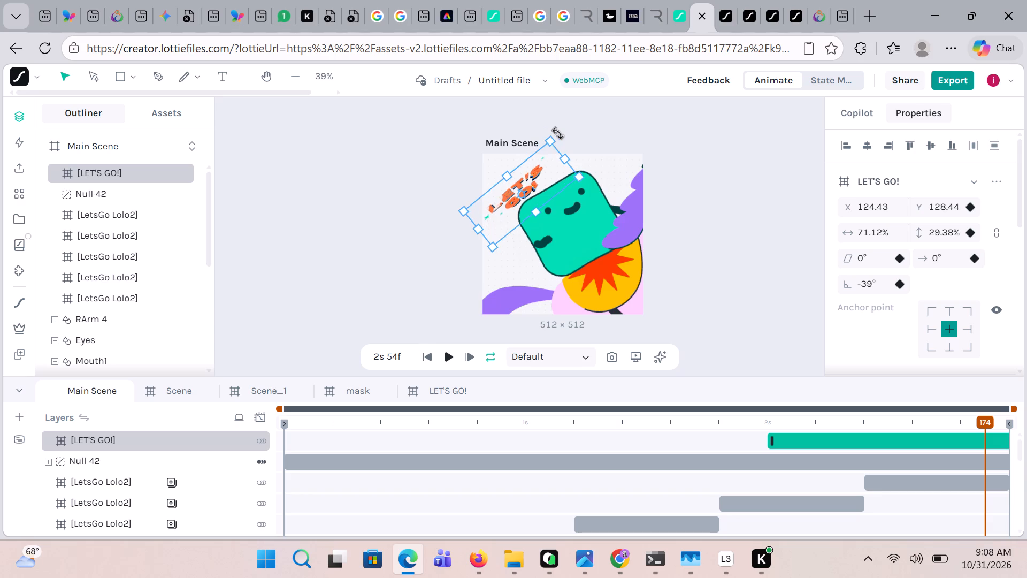
left_click_drag(558, 133, 564, 133)
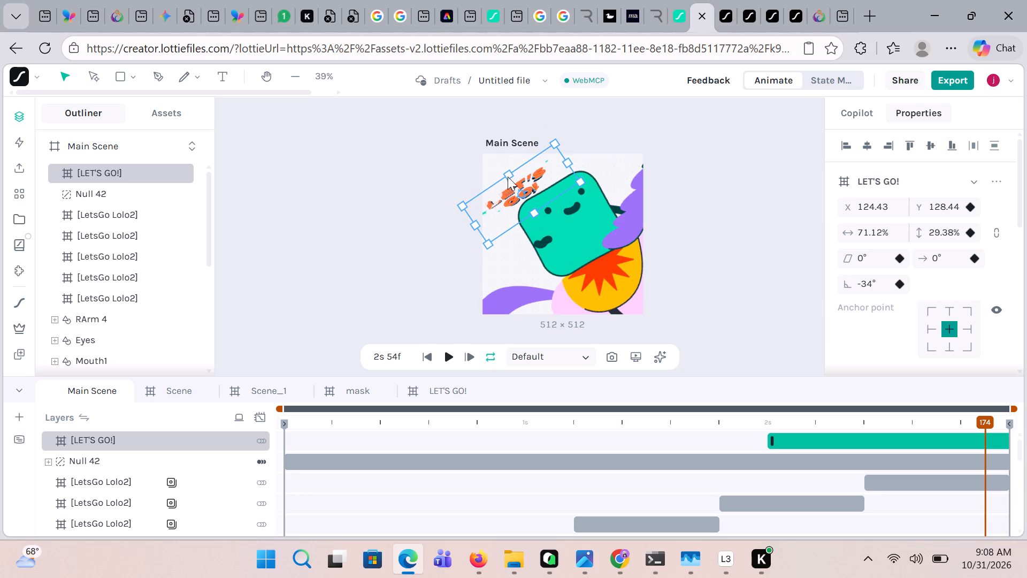
left_click_drag(517, 185, 515, 171)
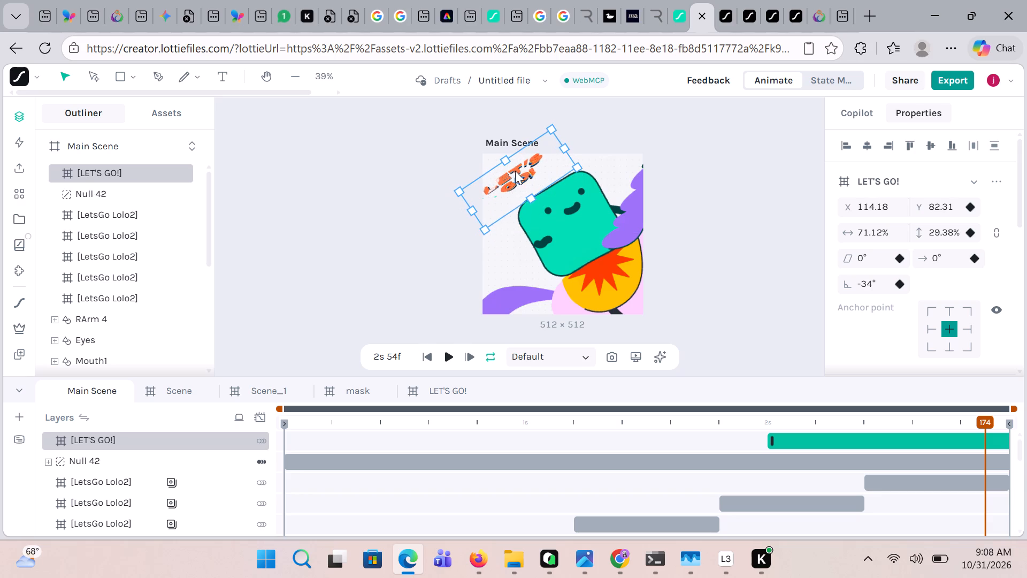
left_click_drag(515, 171, 522, 181)
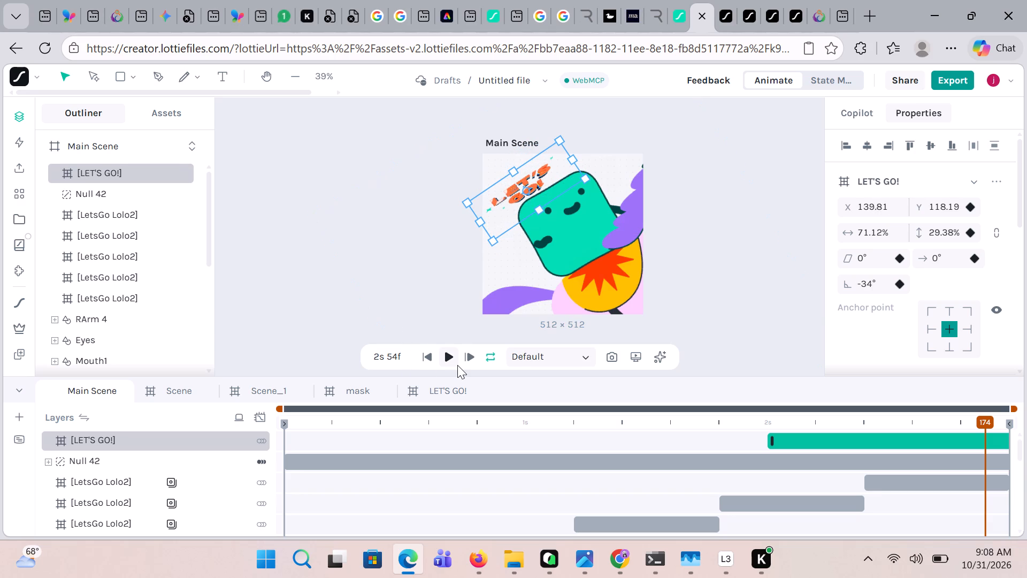
Play the scene, scrub to frame 178, then move the LET'S GO! text to about X 150, Y 106 and stretch its vertical scale to about 44.6%.
left_click(457, 365)
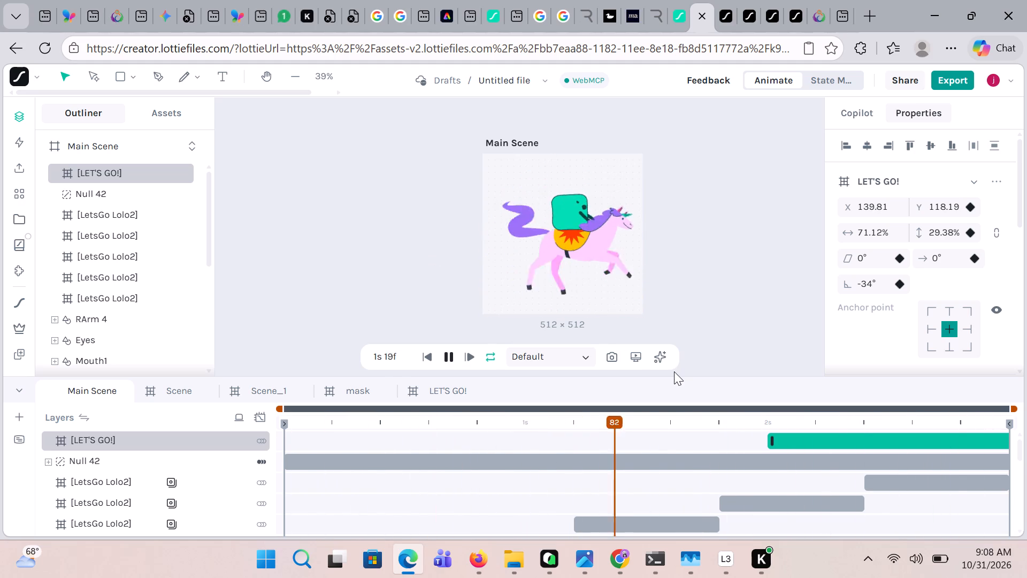
left_click(450, 355)
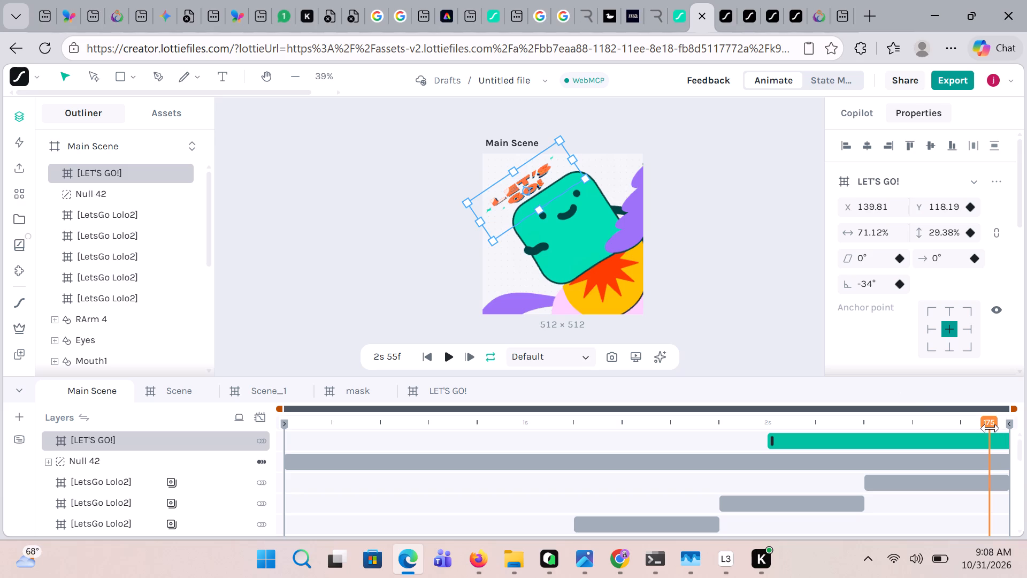
left_click_drag(990, 428, 1005, 428)
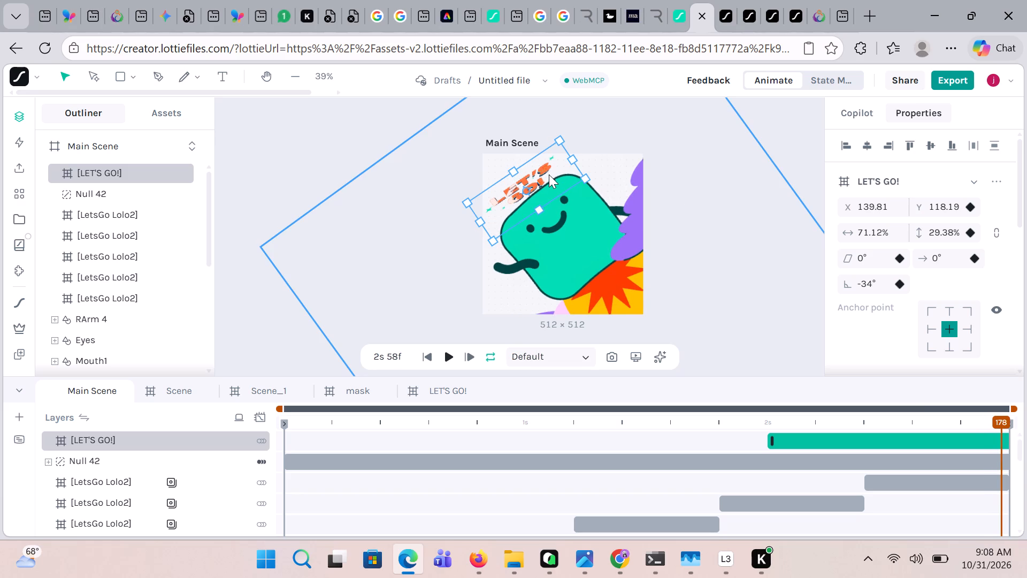
left_click_drag(525, 181, 528, 176)
left_click_drag(517, 166, 501, 158)
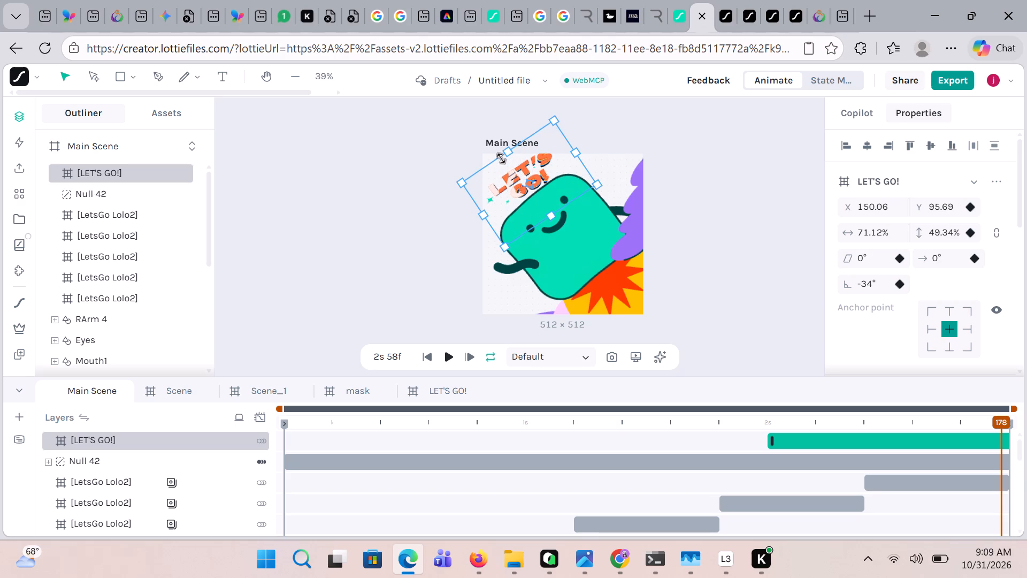
left_click_drag(501, 158, 499, 158)
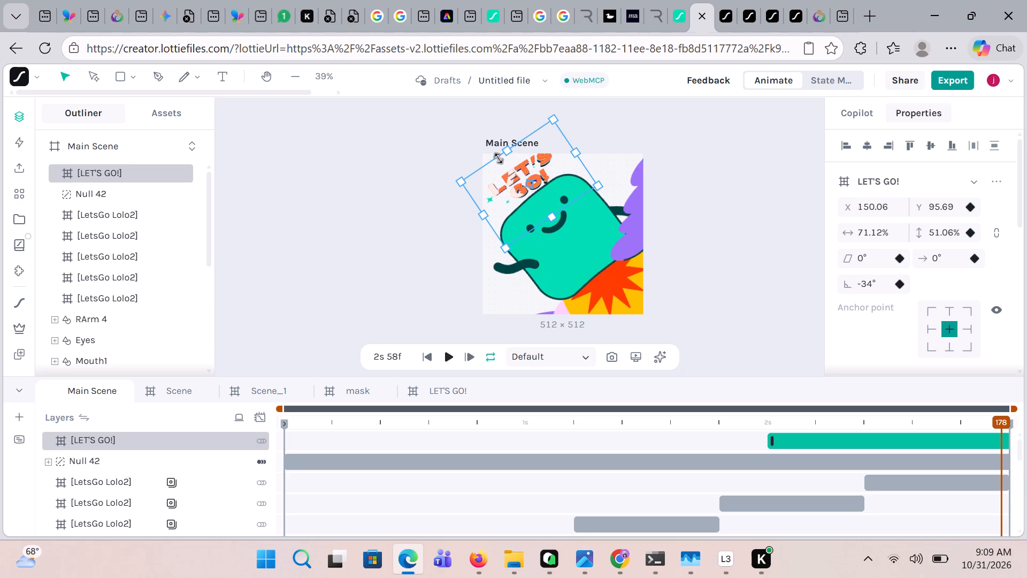
left_click_drag(499, 158, 505, 170)
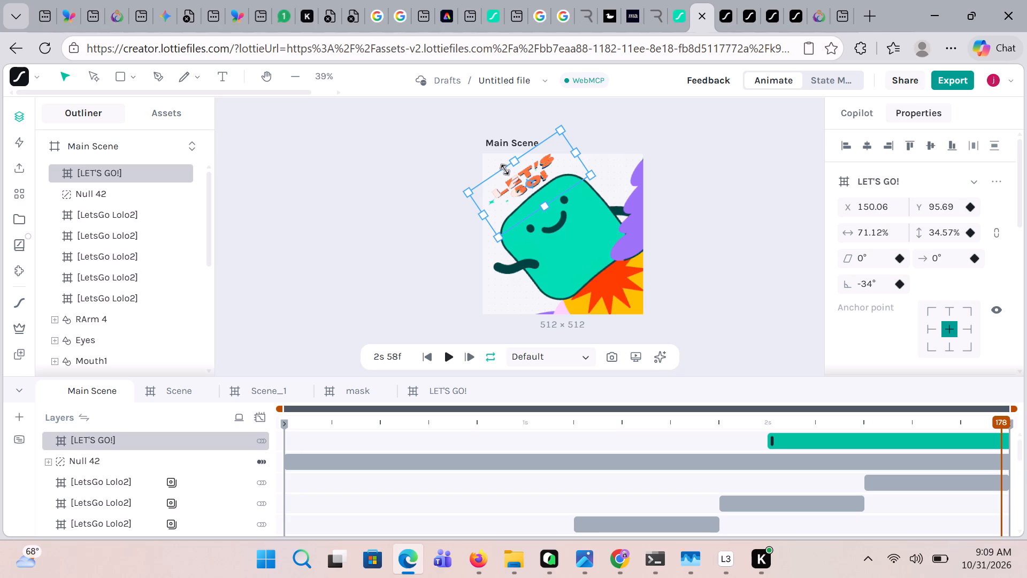
left_click_drag(505, 170, 501, 167)
left_click(518, 176)
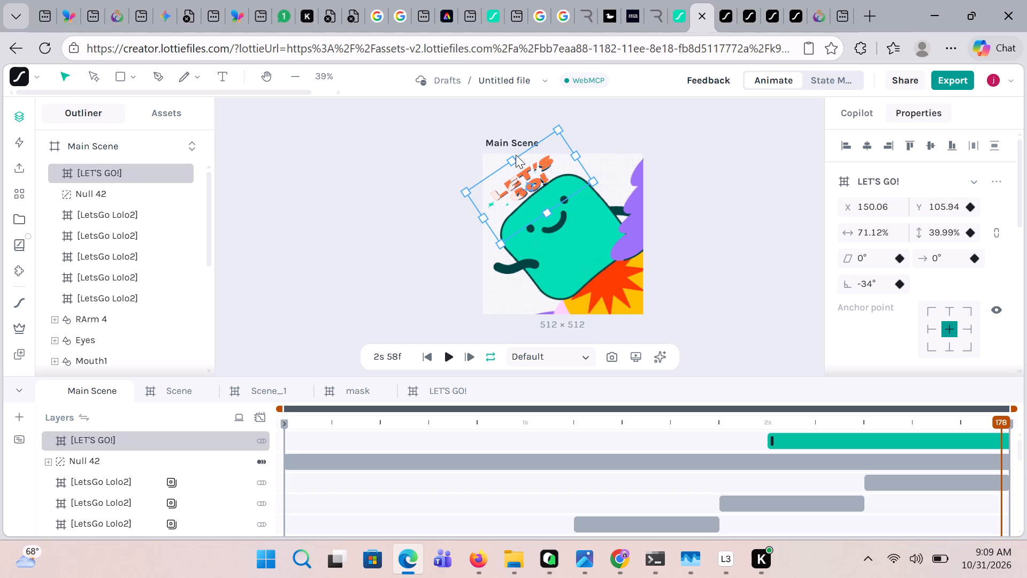
left_click_drag(508, 159, 493, 156)
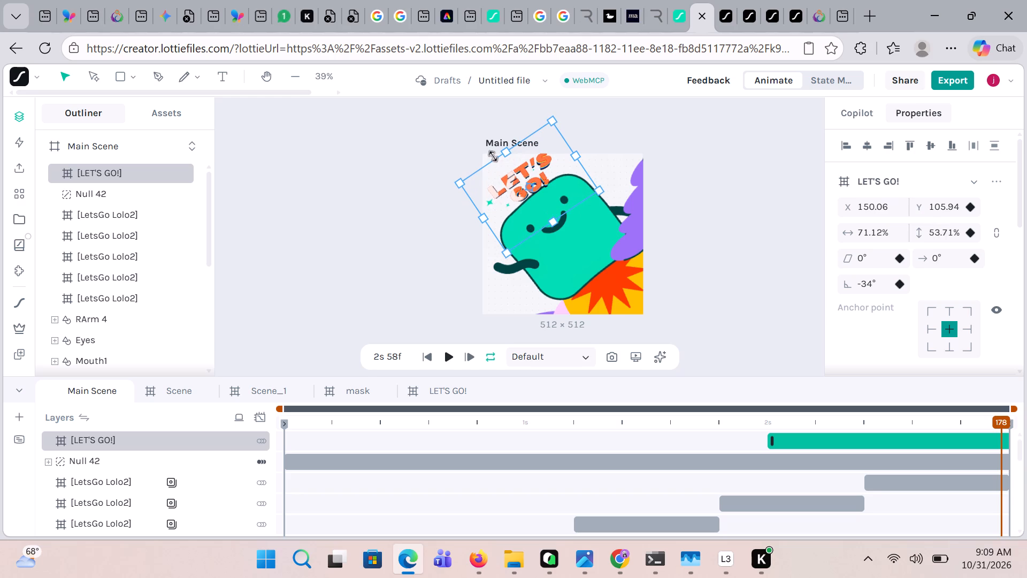
left_click_drag(493, 156, 497, 165)
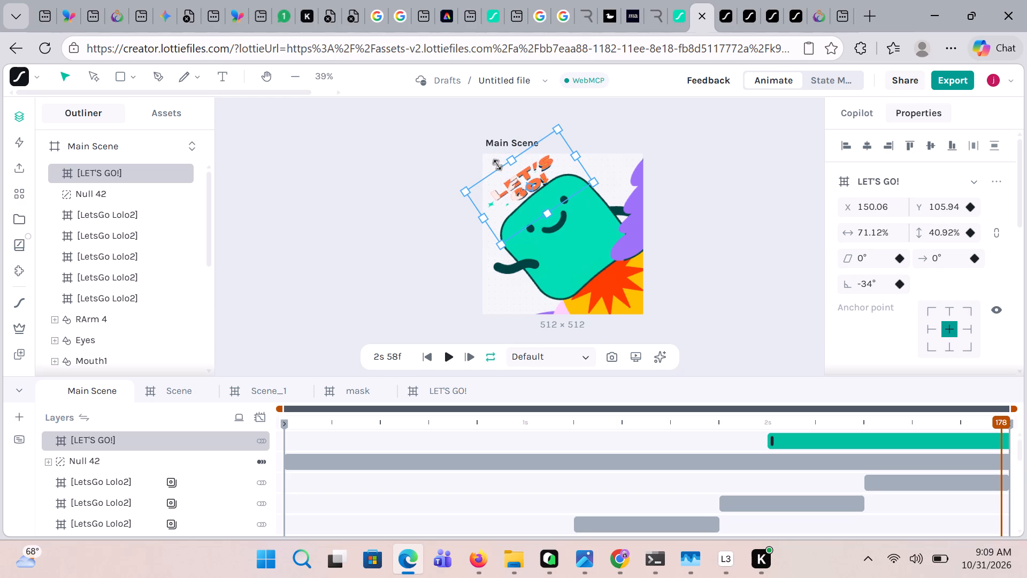
left_click_drag(497, 165, 496, 163)
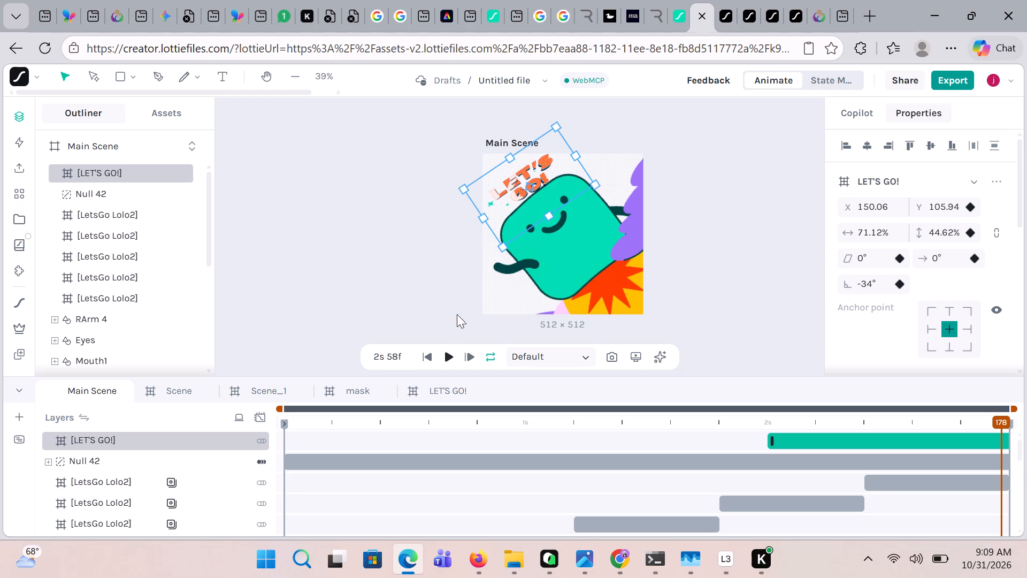
Play Main Scene to check the tilted LET'S GO! text above Lolo's head.
left_click(455, 354)
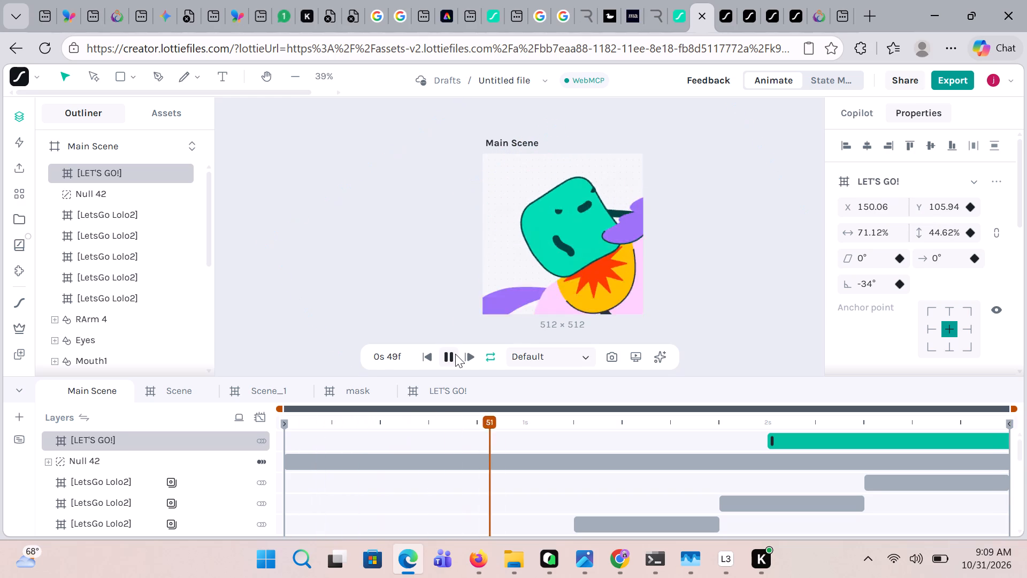
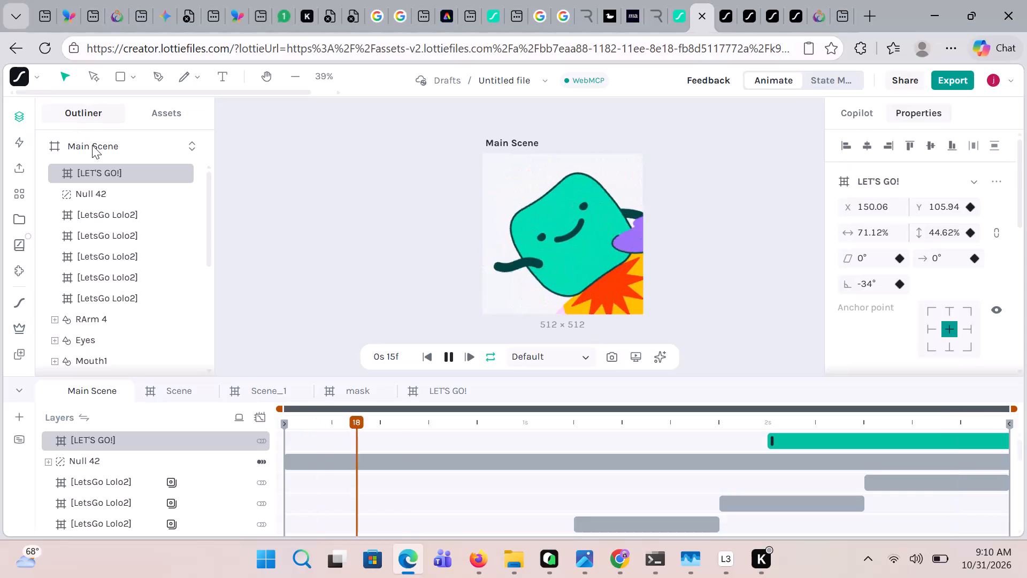
Look through Main Scene's layer list, stop the playback, and examine the LET'S GO! layer's matte, time stretch and effects properties.
left_click(99, 146)
left_click(99, 146)
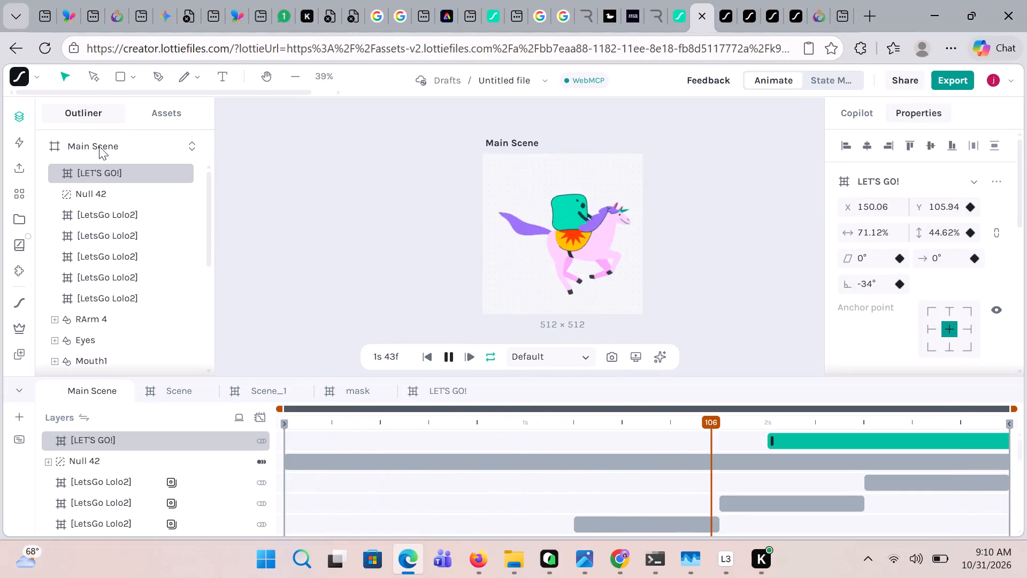
left_click(61, 139)
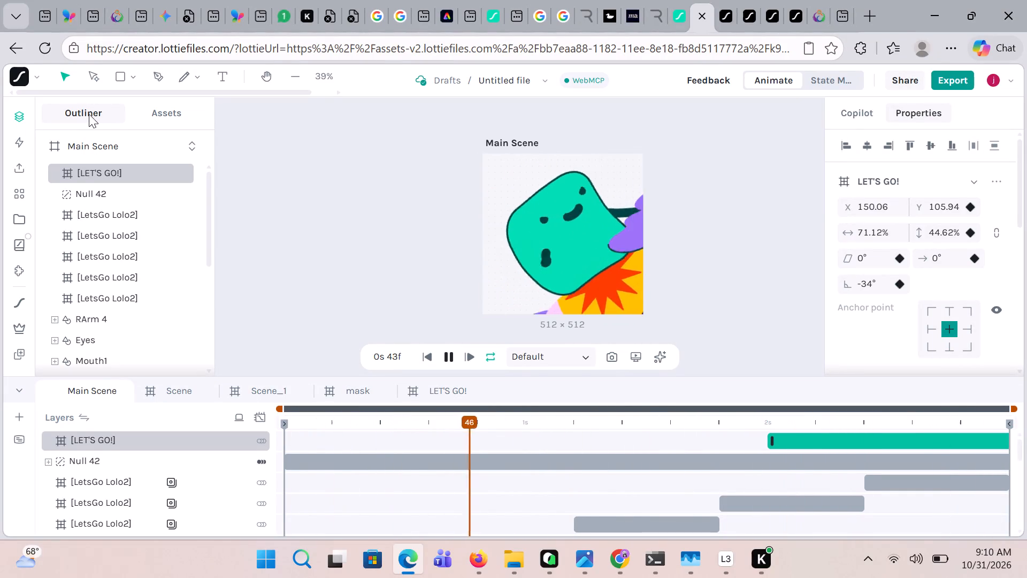
left_click(89, 115)
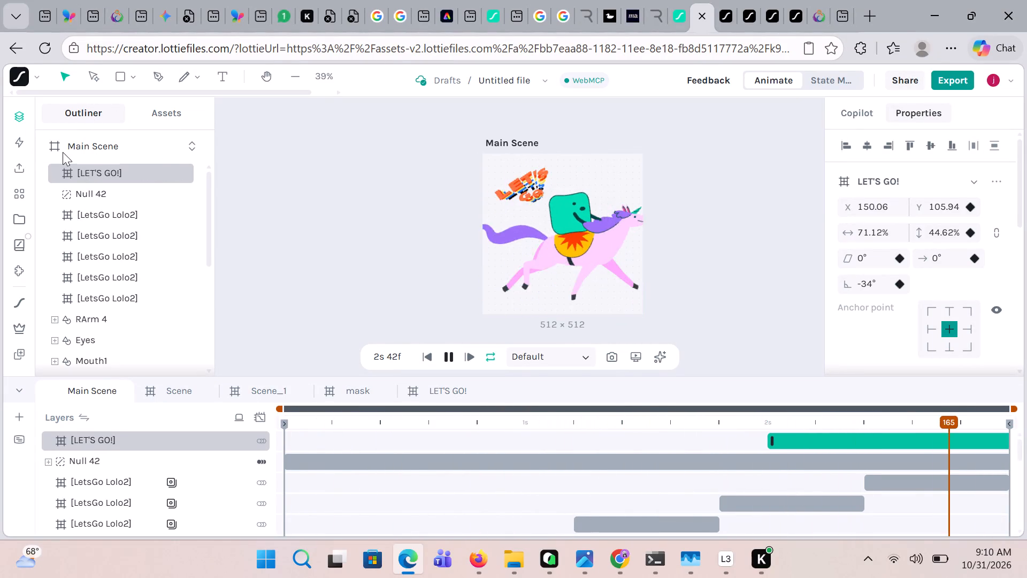
left_click(53, 144)
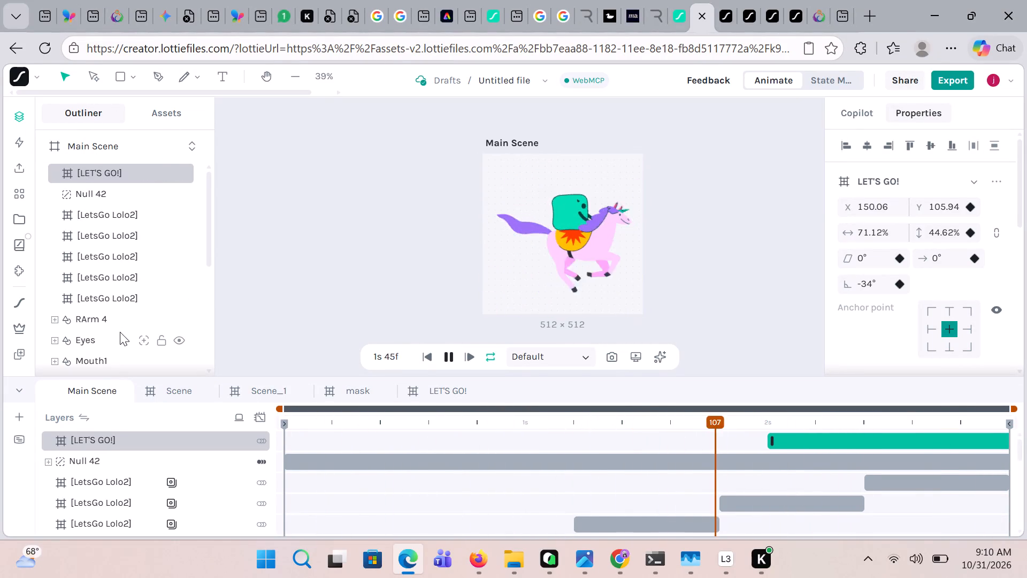
scroll(120, 332, "down", 5)
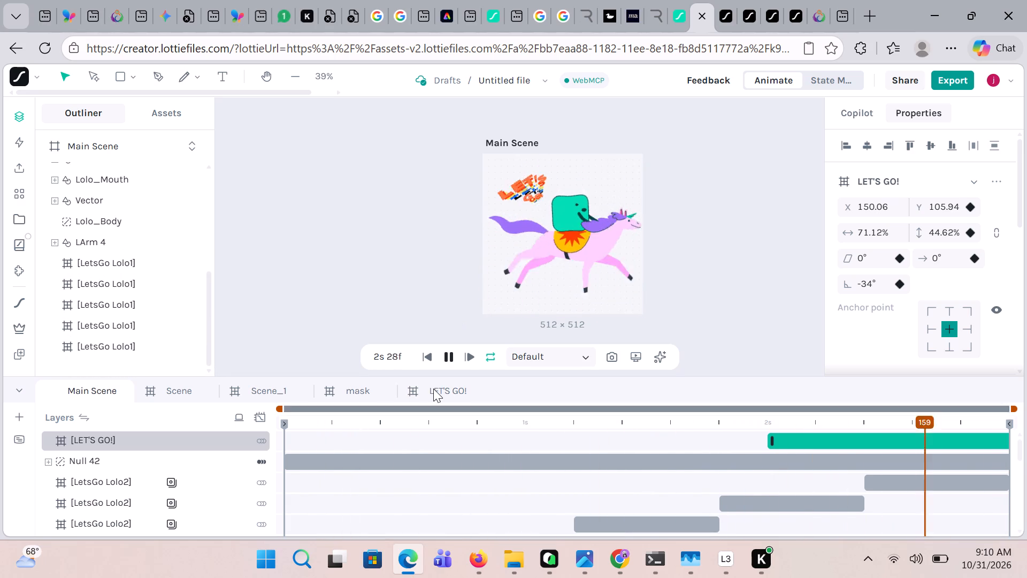
left_click(456, 362)
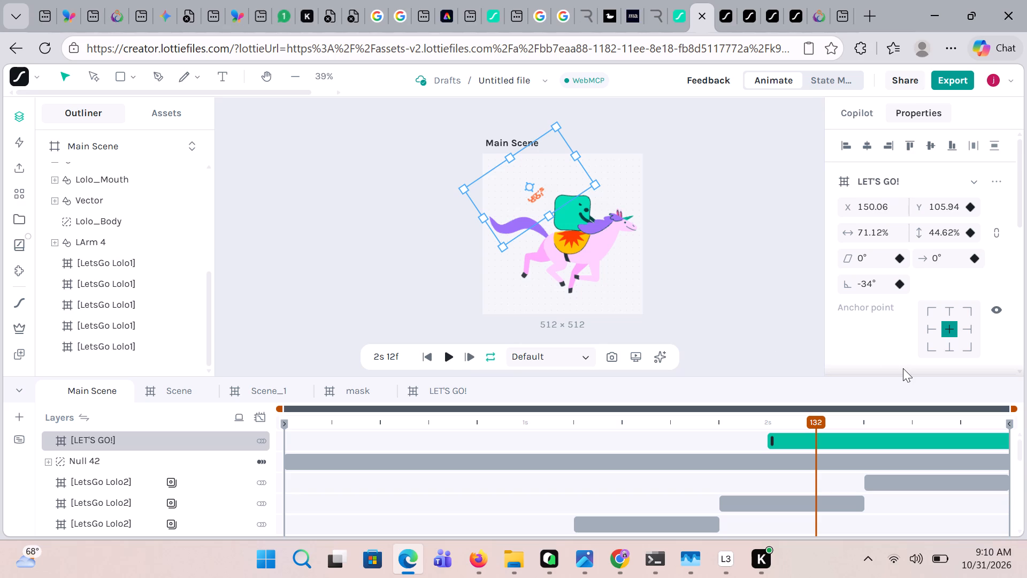
scroll(903, 368, "down", 2)
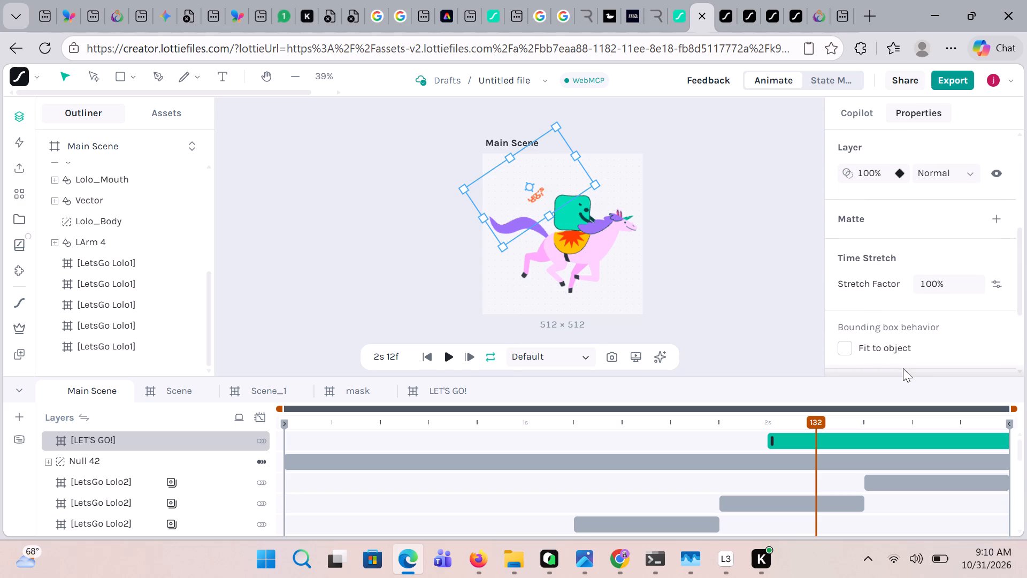
scroll(903, 368, "down", 2)
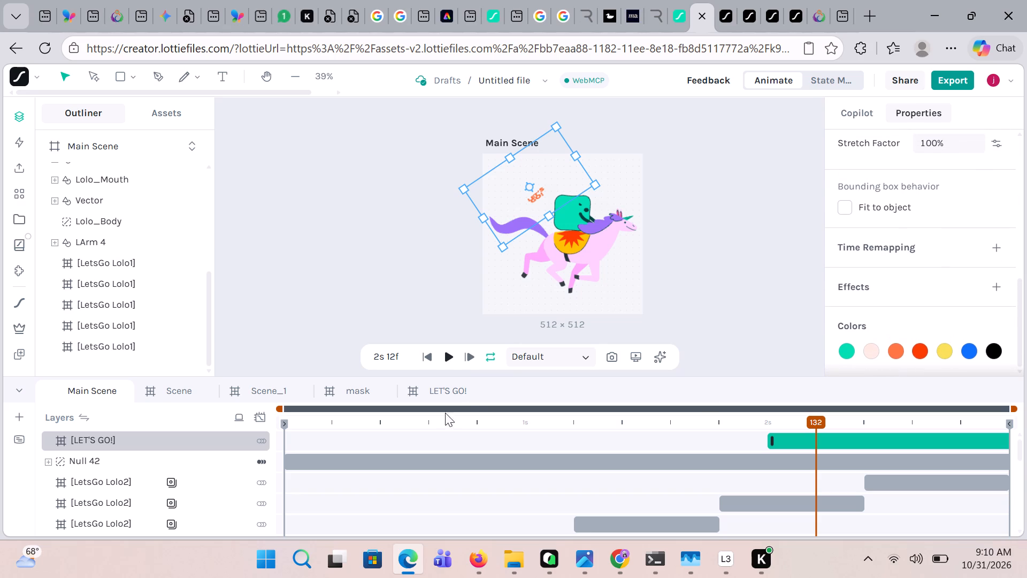
scroll(129, 460, "up", 3)
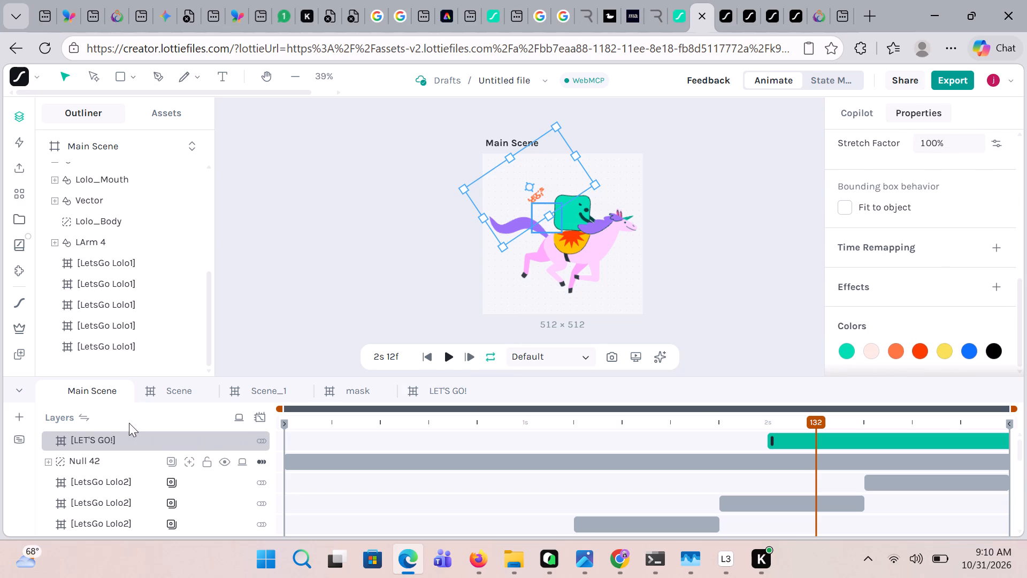
scroll(95, 296, "up", 2)
Inspect the Main Scene entry in the scene's layer structure and asset list, and expand all layers to show their contents.
left_click(83, 192)
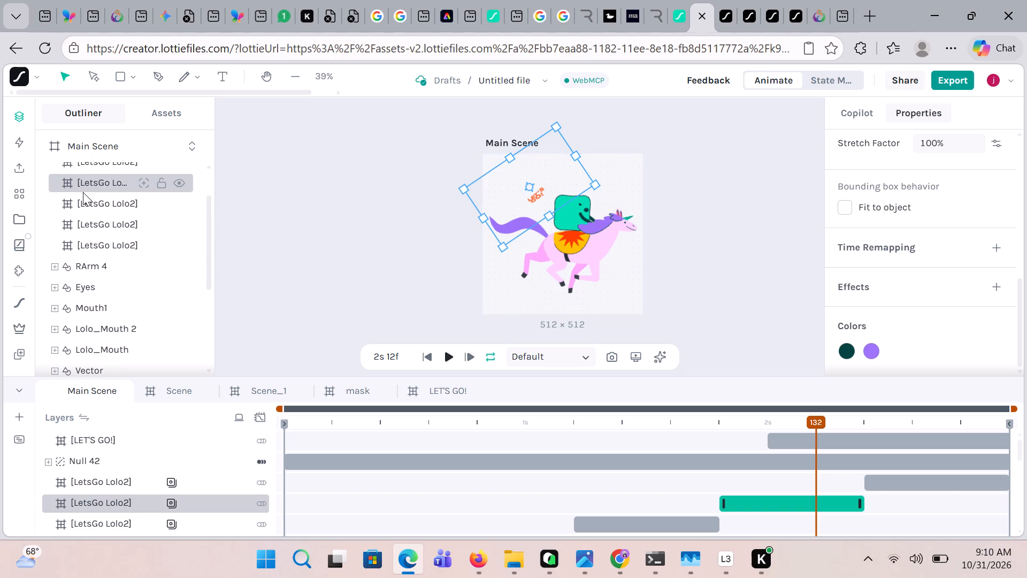
scroll(83, 192, "up", 3)
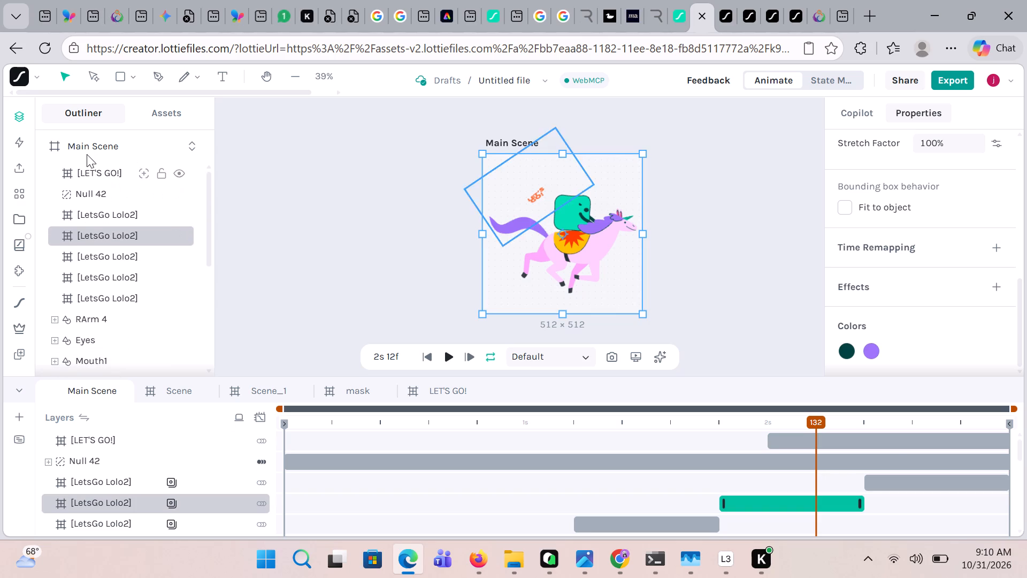
left_click_drag(87, 152, 87, 147)
double_click(87, 147)
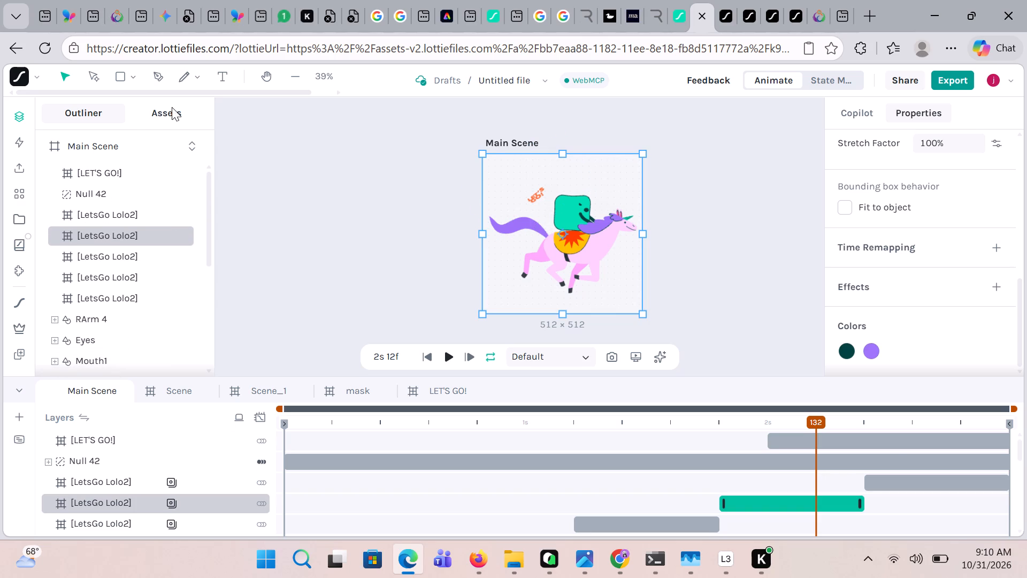
left_click(174, 107)
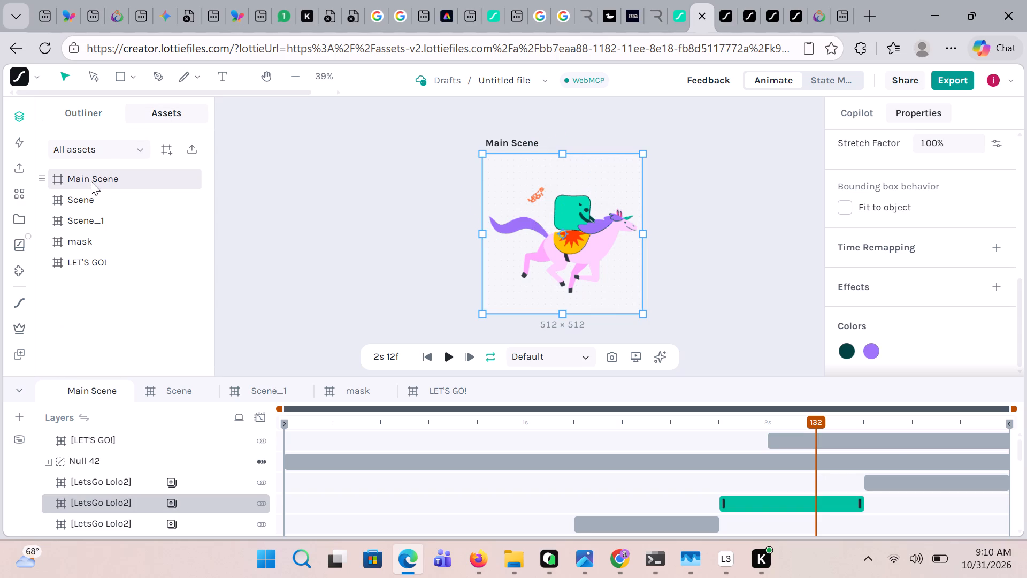
left_click(91, 181)
double_click(91, 181)
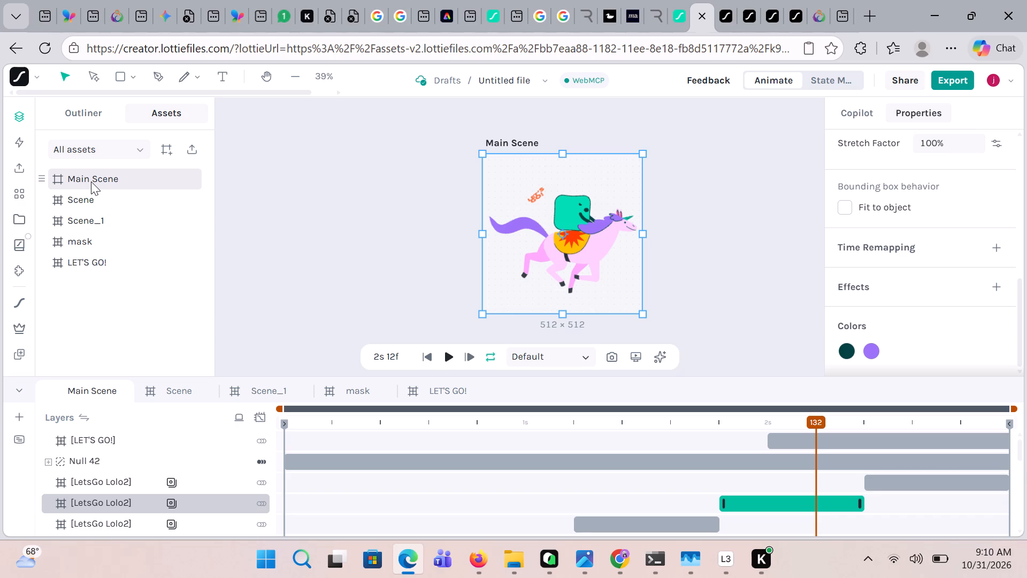
double_click(91, 181)
left_click(75, 117)
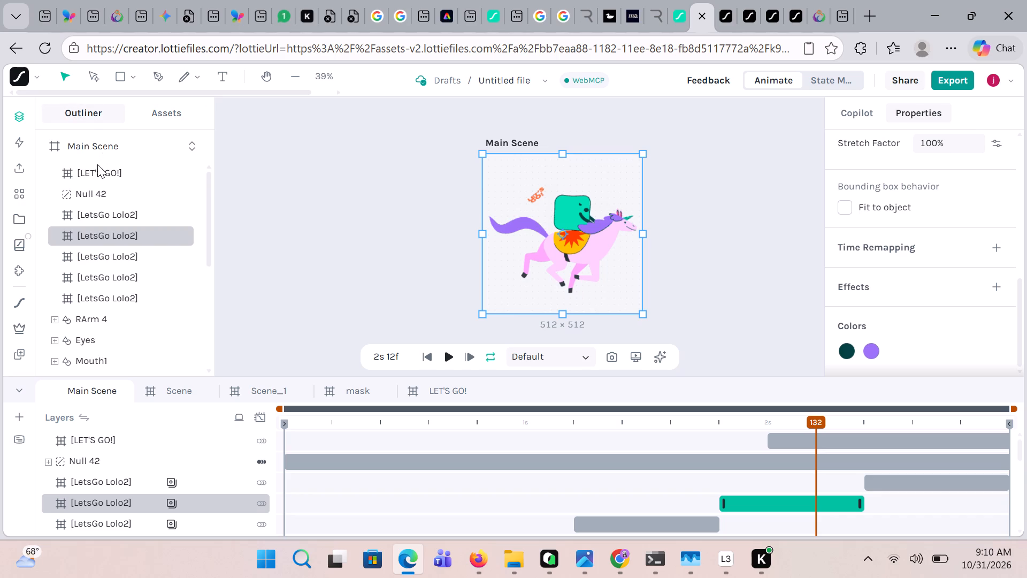
scroll(97, 172, "up", 2)
left_click(191, 154)
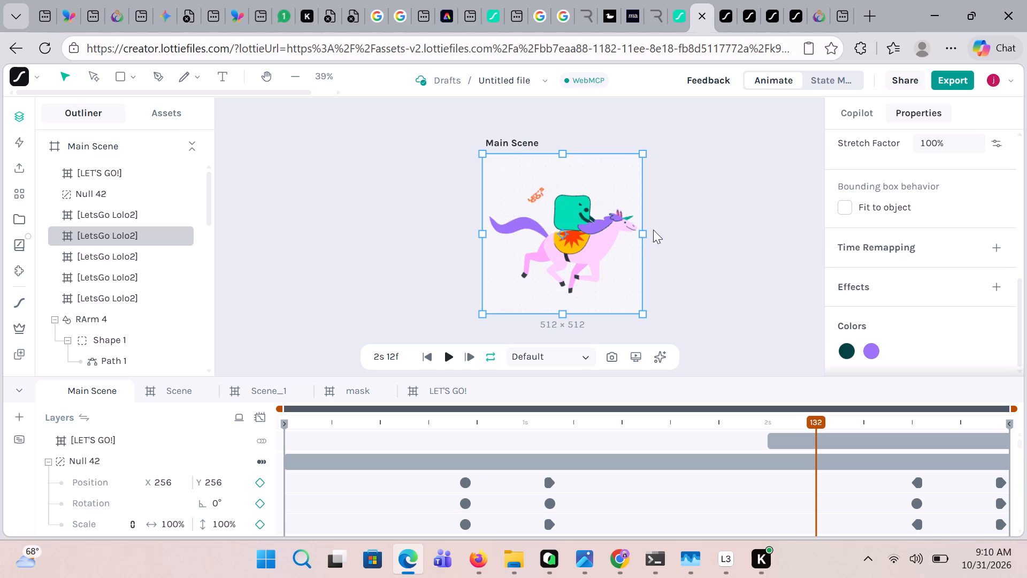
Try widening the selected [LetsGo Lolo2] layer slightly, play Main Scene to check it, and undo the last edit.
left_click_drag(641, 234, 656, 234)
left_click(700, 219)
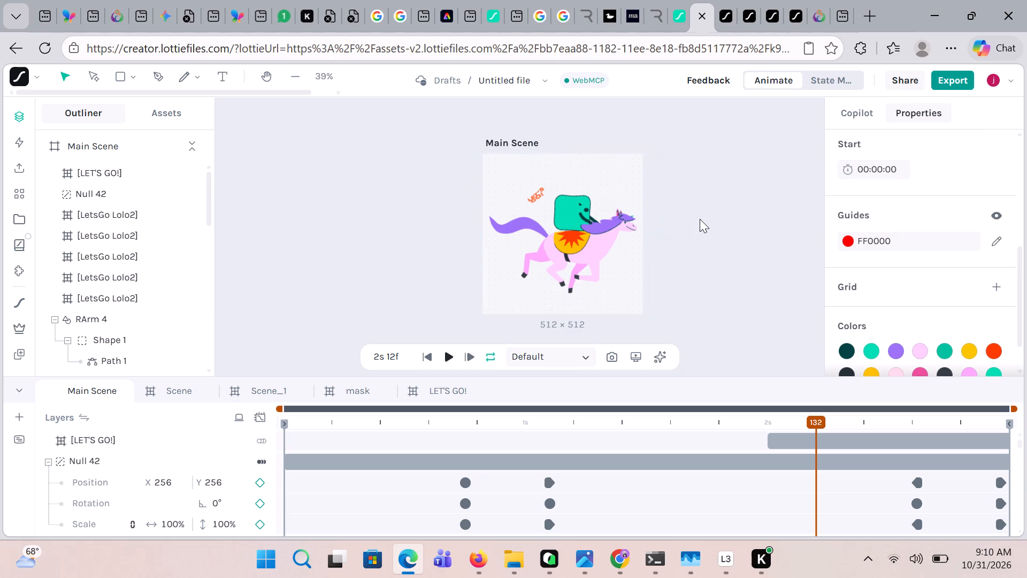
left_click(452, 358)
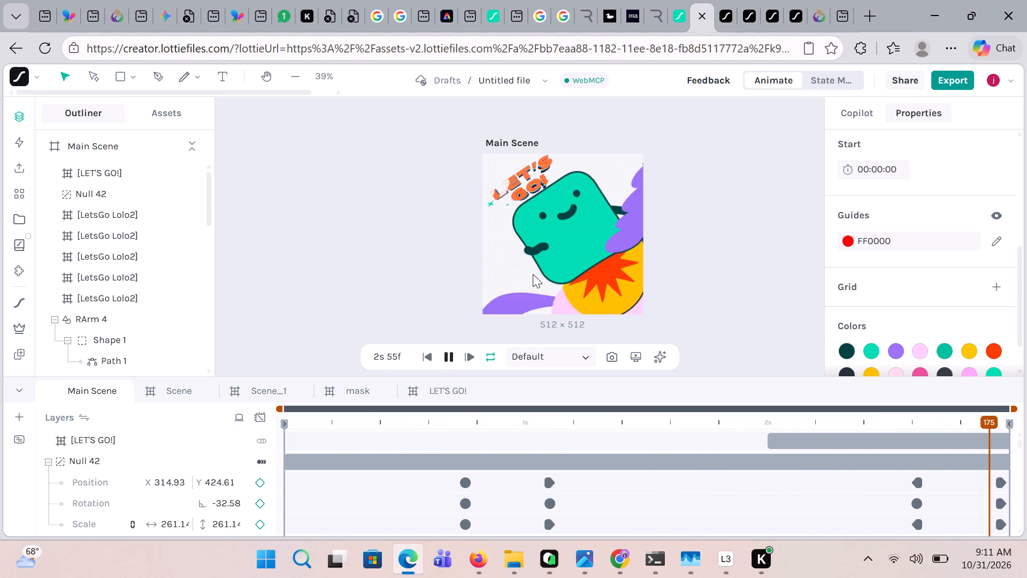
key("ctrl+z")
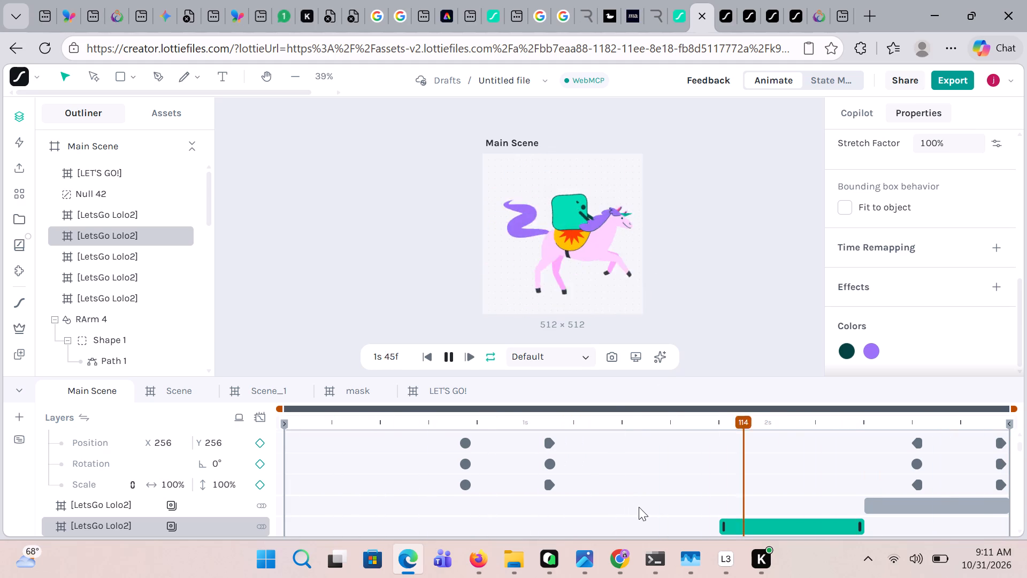
Examine the expanded timeline down to the [LetsGo Lolo1] layers while playing and pausing Main Scene.
scroll(639, 507, "down", 6)
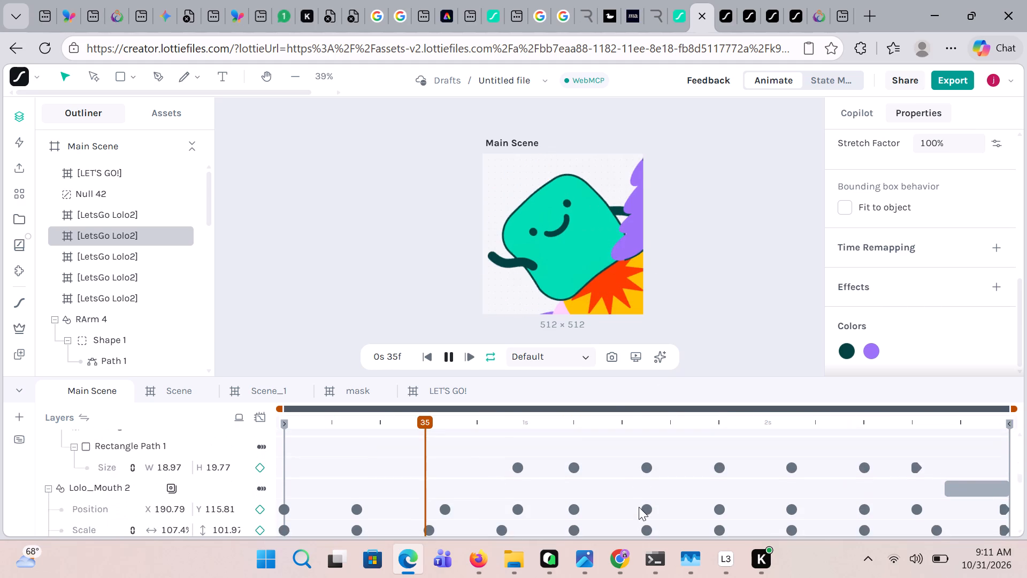
scroll(639, 507, "down", 5)
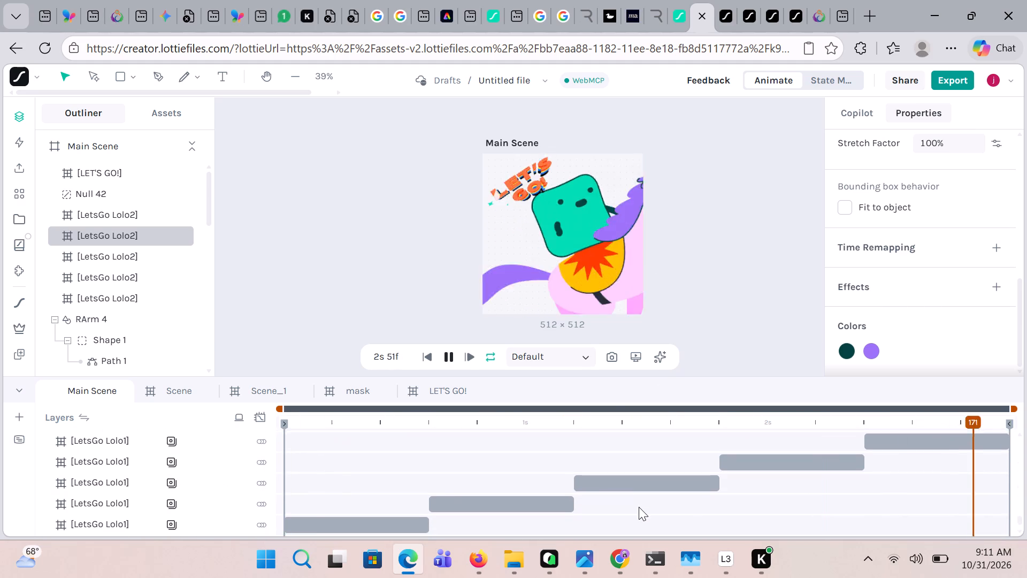
scroll(639, 507, "down", 2)
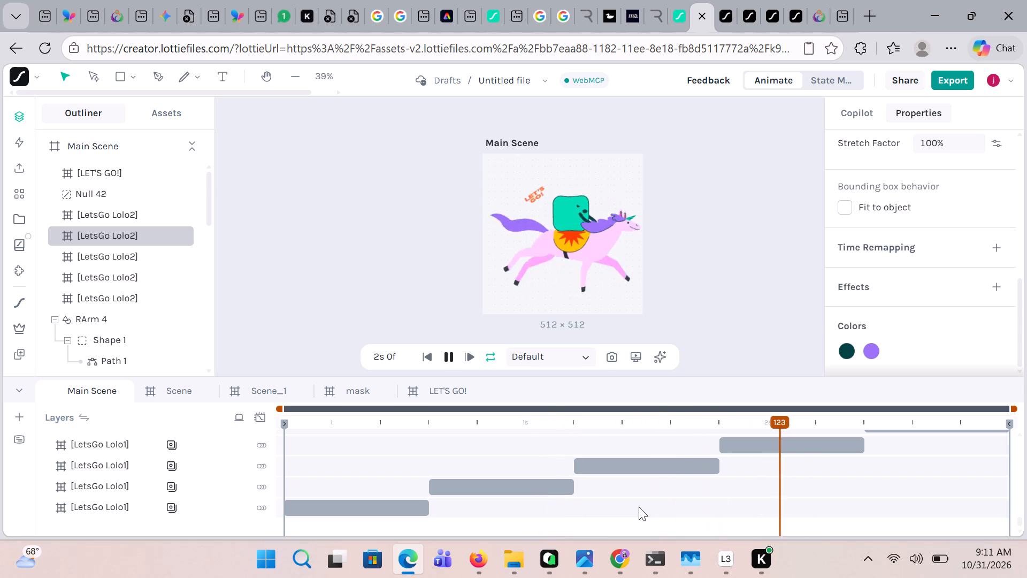
left_click(450, 354)
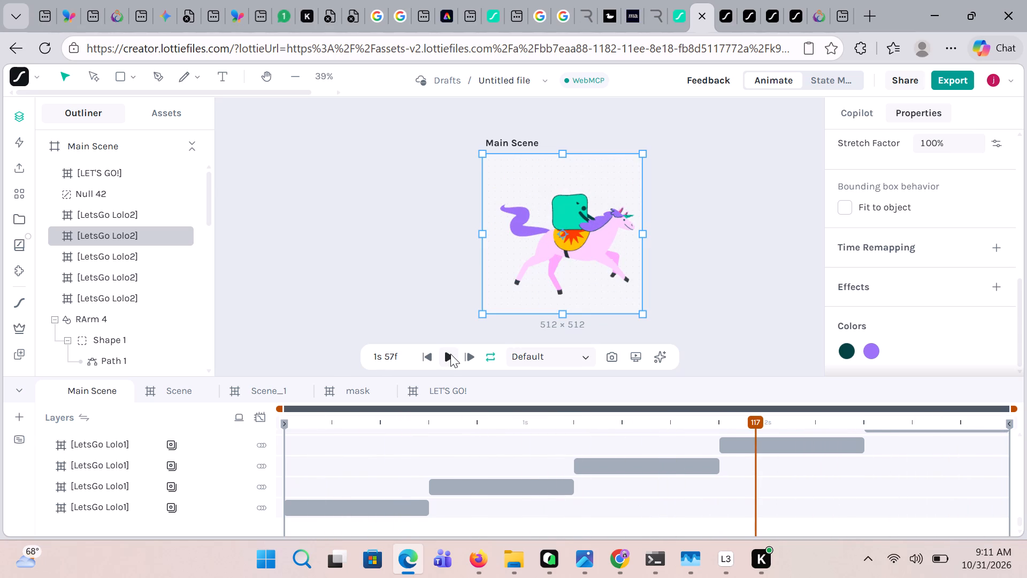
left_click(450, 354)
left_click(450, 354)
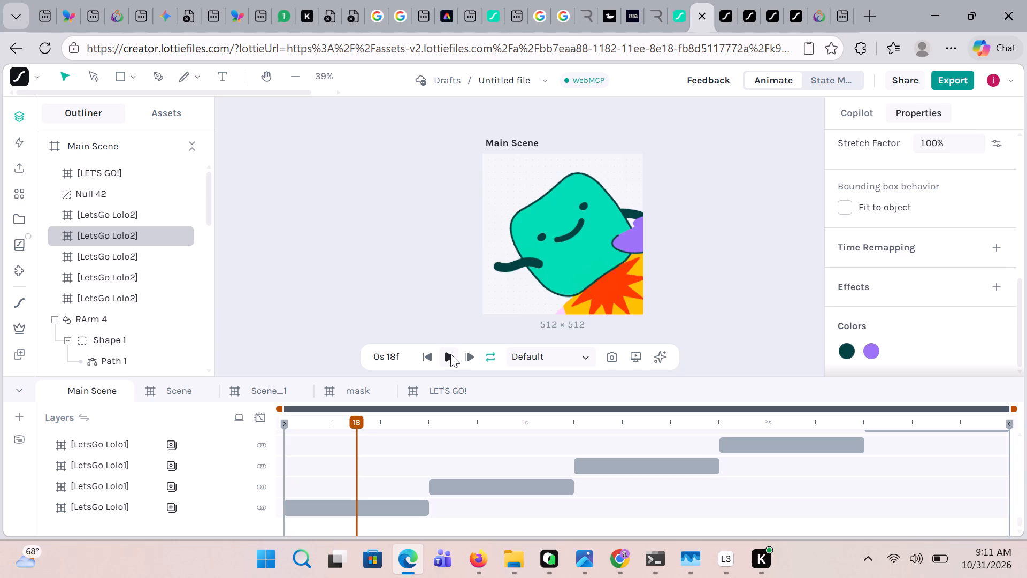
left_click(450, 354)
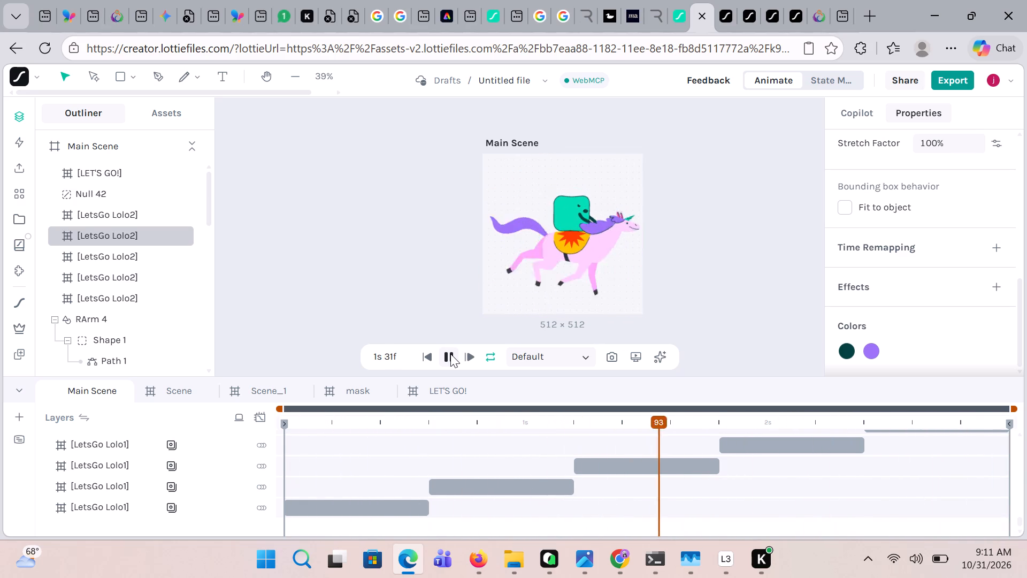
Switch to the LottieFiles website and browse the free "lets-go" animations for further community elements.
left_click(670, 29)
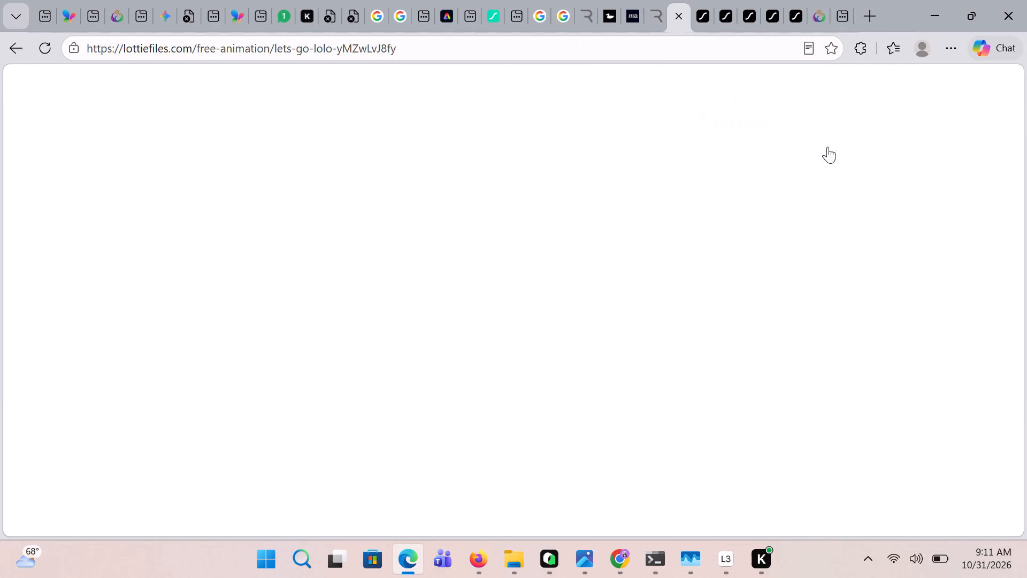
left_click(699, 77)
scroll(556, 450, "down", 3)
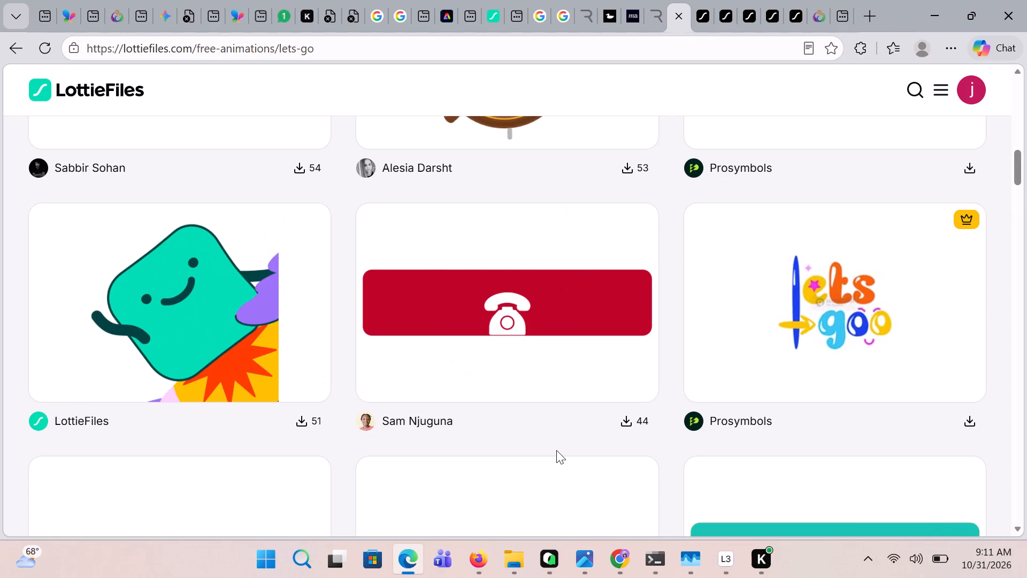
scroll(556, 450, "up", 4)
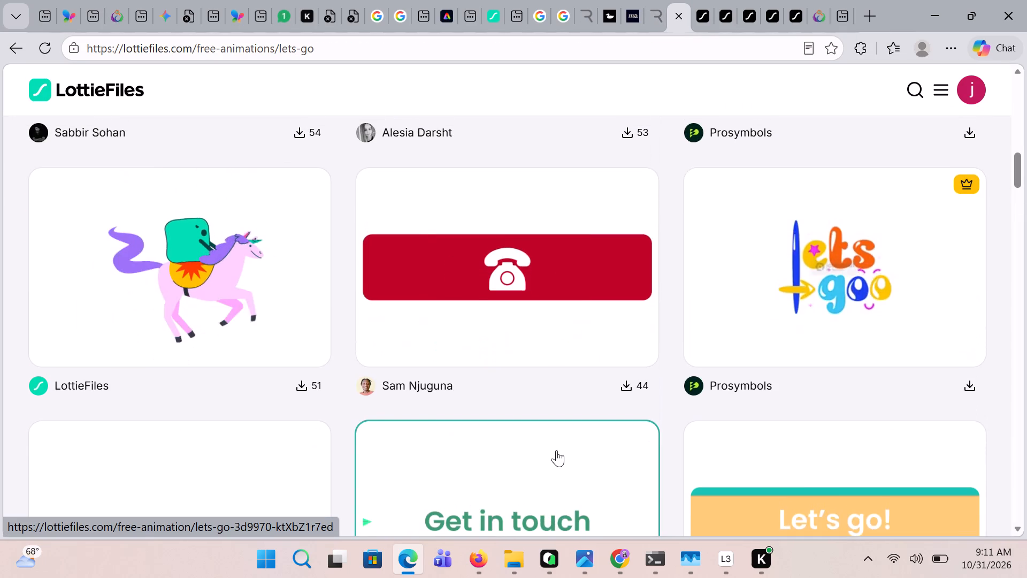
scroll(556, 450, "down", 2)
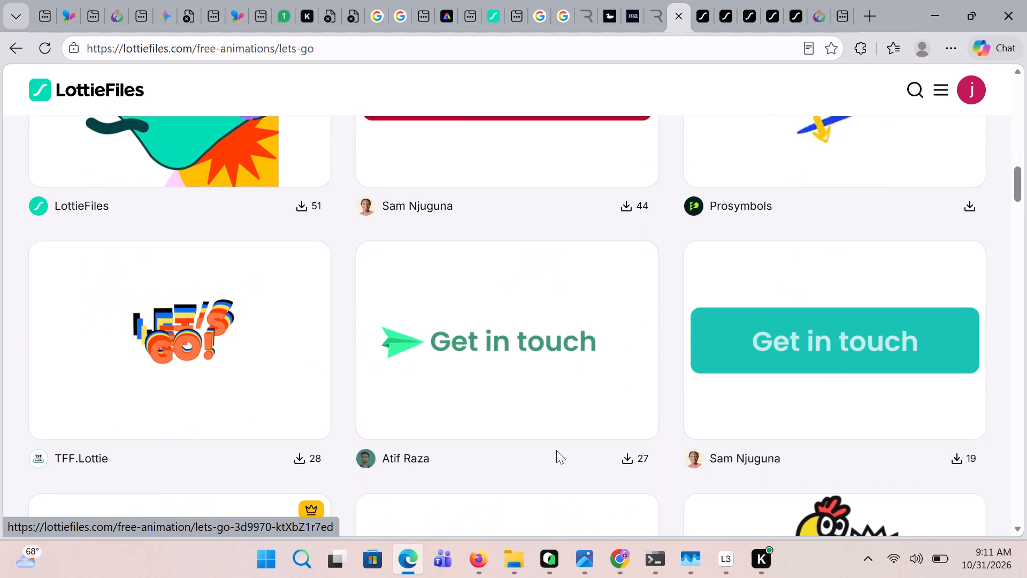
scroll(556, 450, "down", 2)
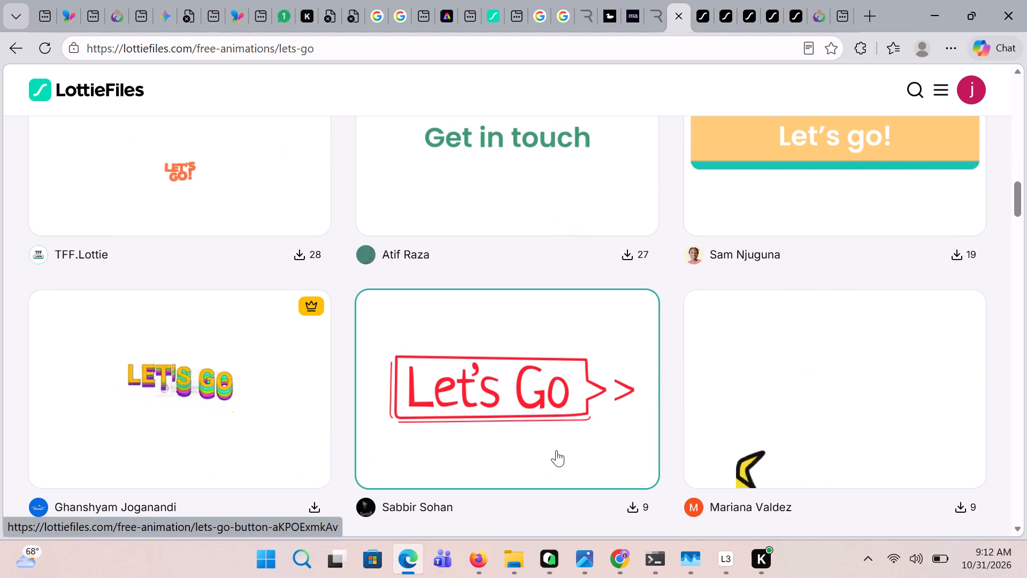
scroll(556, 450, "down", 1)
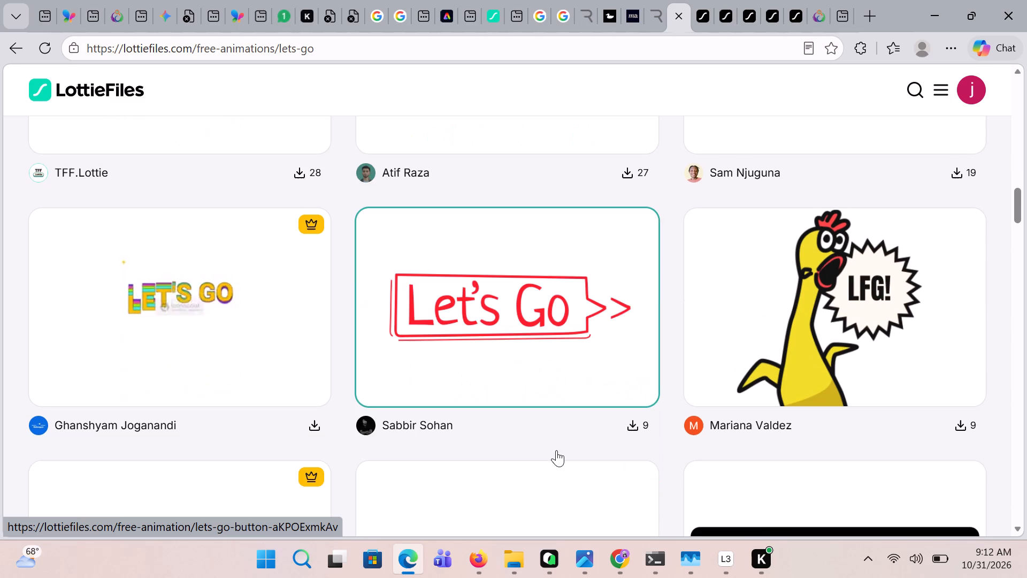
scroll(556, 450, "down", 1)
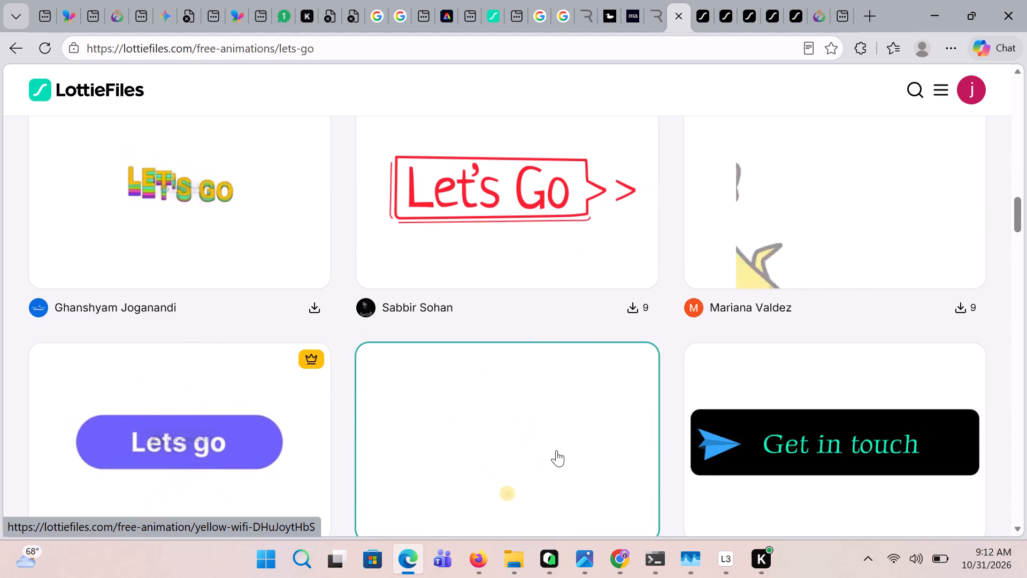
scroll(556, 450, "down", 3)
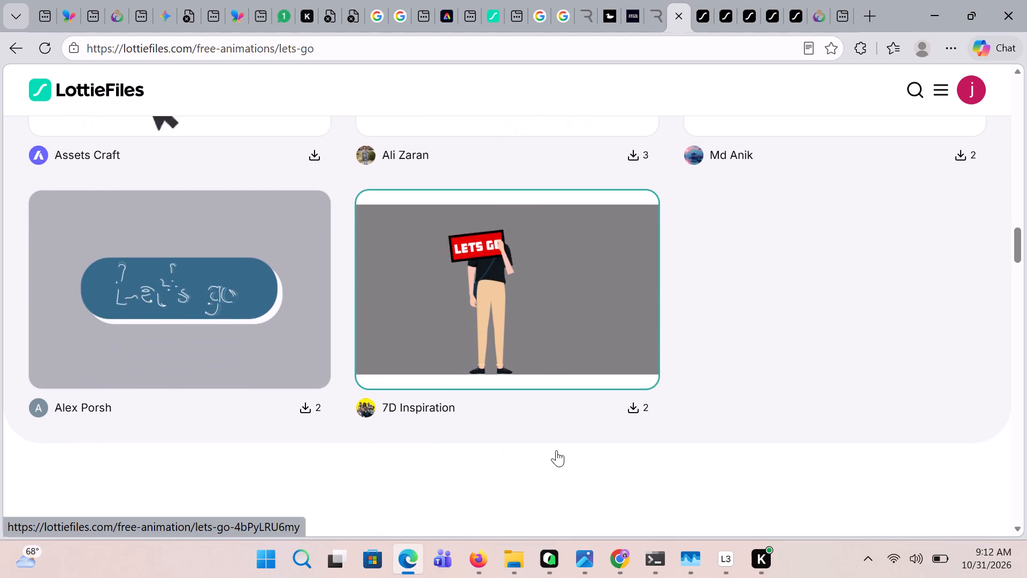
scroll(556, 450, "down", 1)
scroll(556, 450, "up", 8)
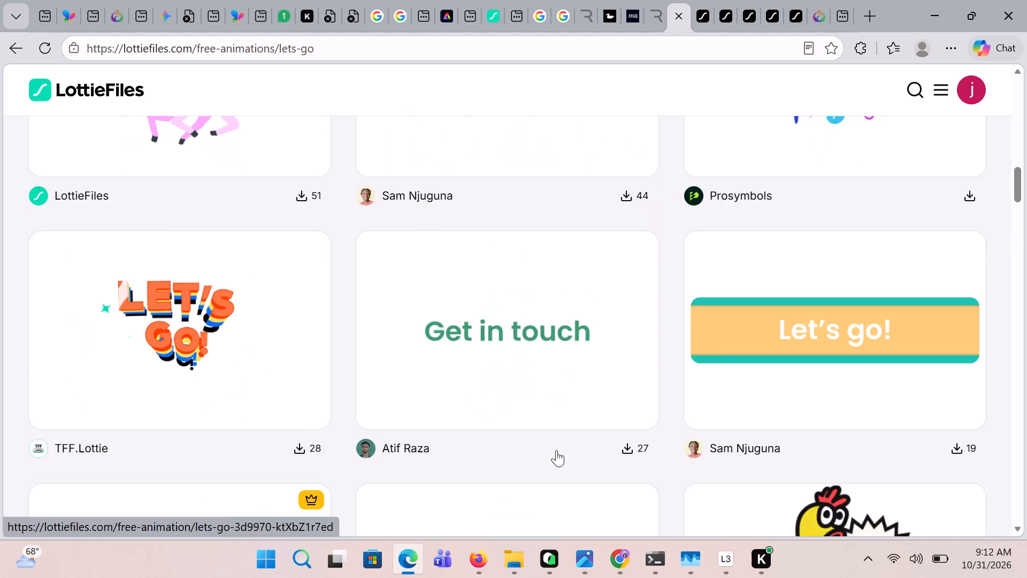
Replace the "lets go" query by searching LottieFiles for "maatch" animations.
scroll(556, 450, "up", 4)
left_click(353, 468)
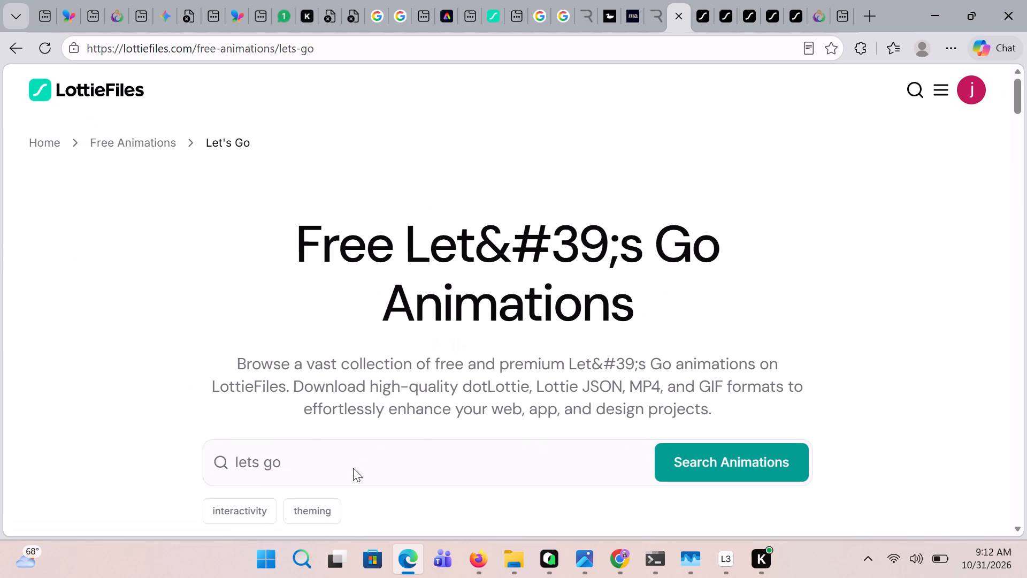
key("BackSpace")
key("BackSpace")
key("BackSpace")
key("BackSpace")
key("BackSpace")
key("BackSpace")
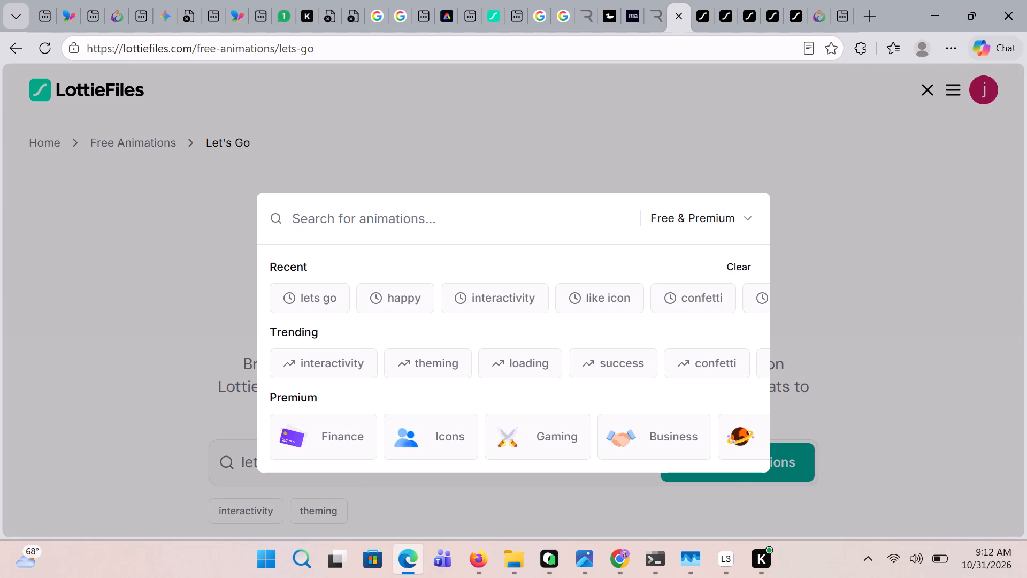
type("maatch")
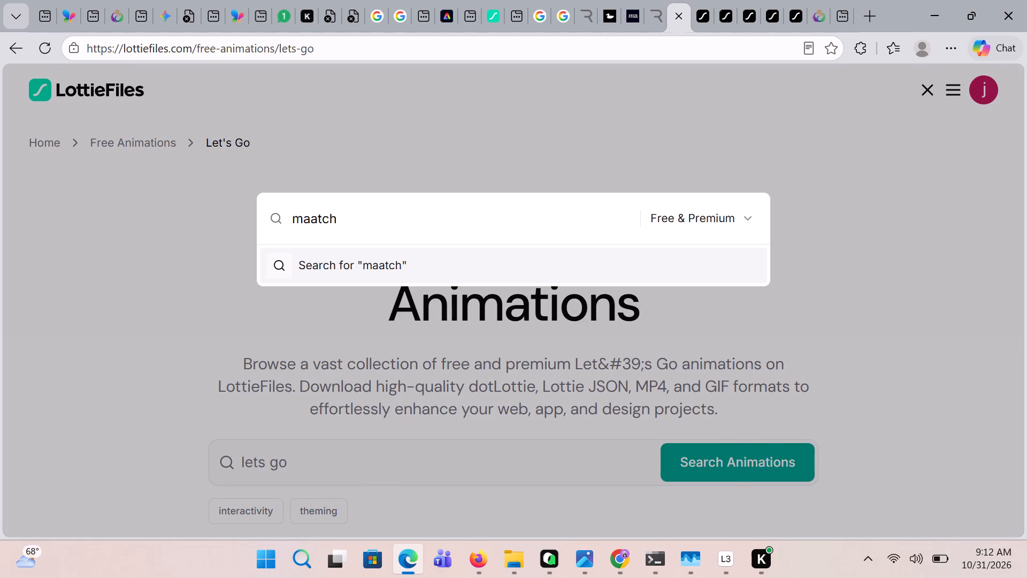
key("Return")
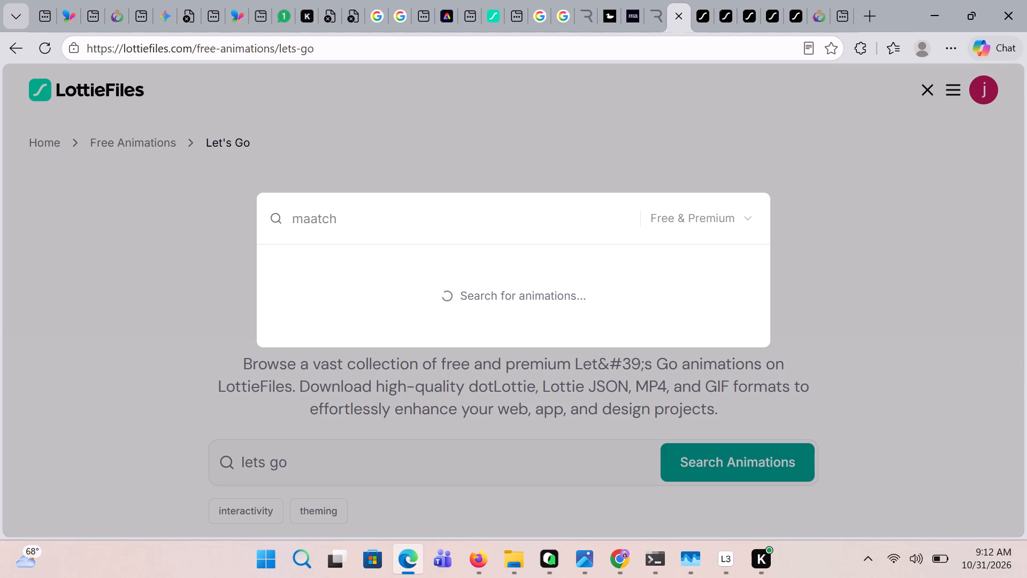
Browse the "maatch" search results down to the end of the first page and back for suitable animations.
scroll(341, 394, "down", 1)
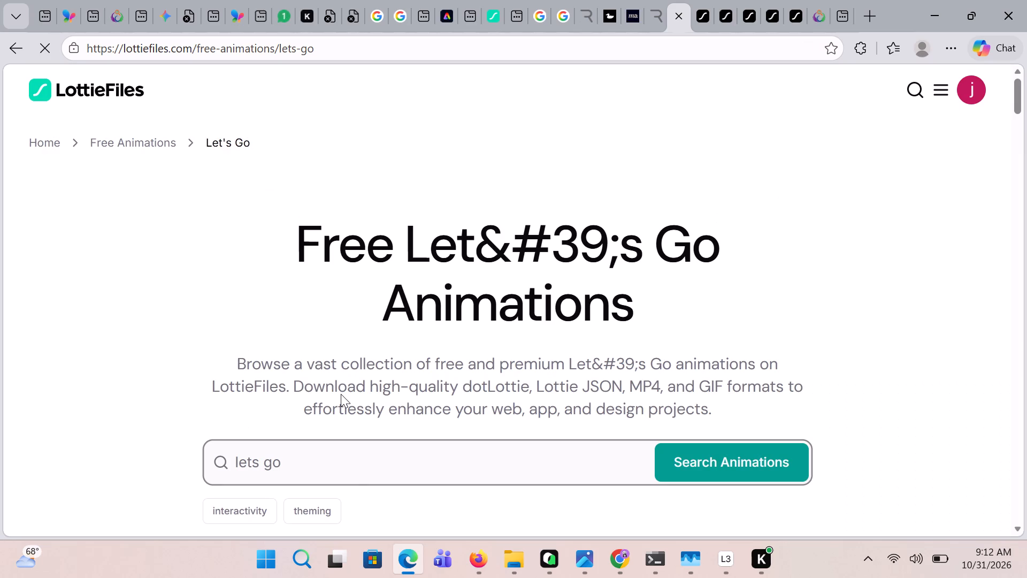
scroll(341, 394, "down", 3)
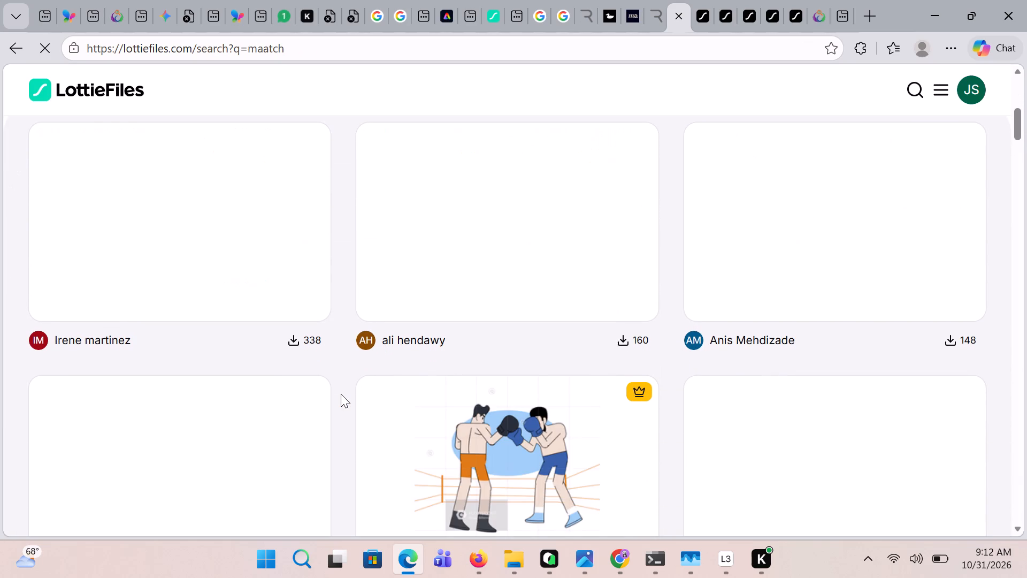
scroll(341, 394, "down", 4)
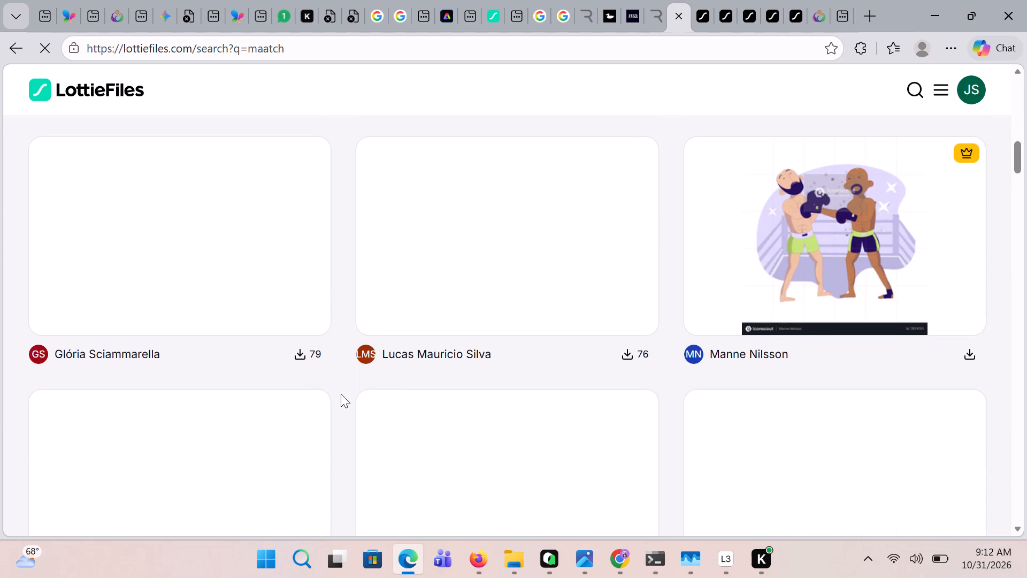
scroll(341, 394, "down", 4)
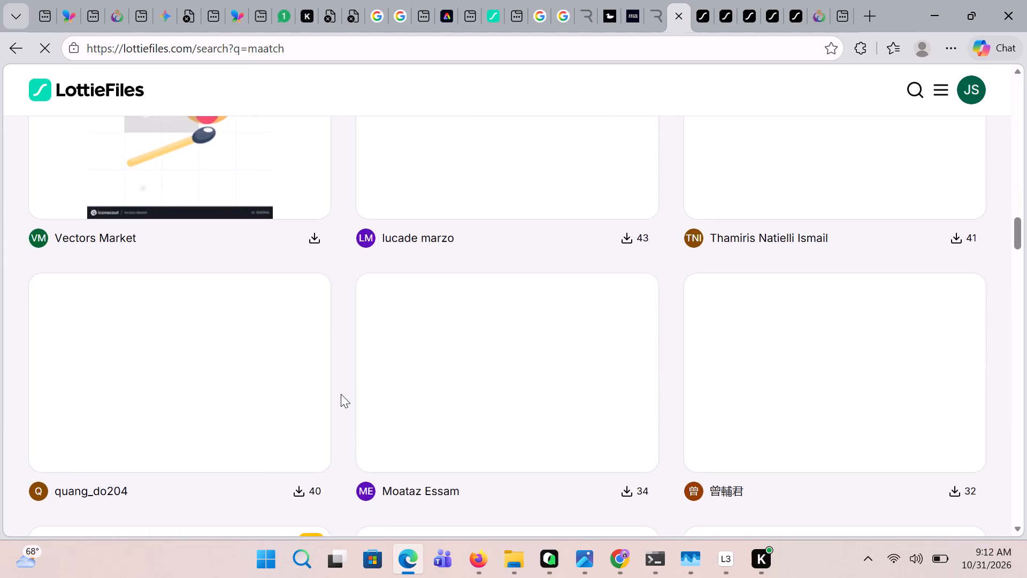
scroll(341, 394, "down", 2)
scroll(341, 394, "up", 3)
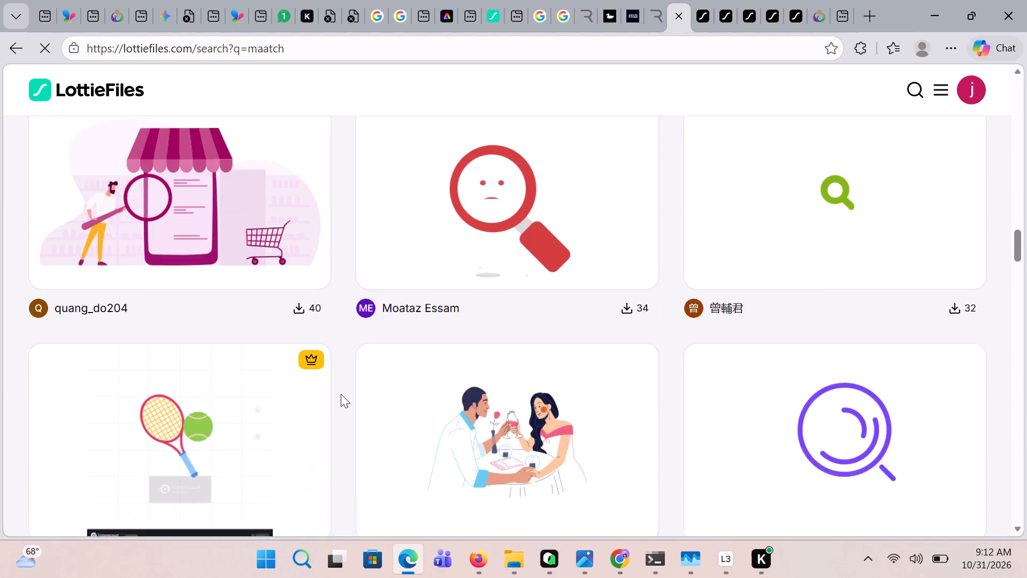
scroll(341, 394, "up", 1)
scroll(341, 394, "down", 1)
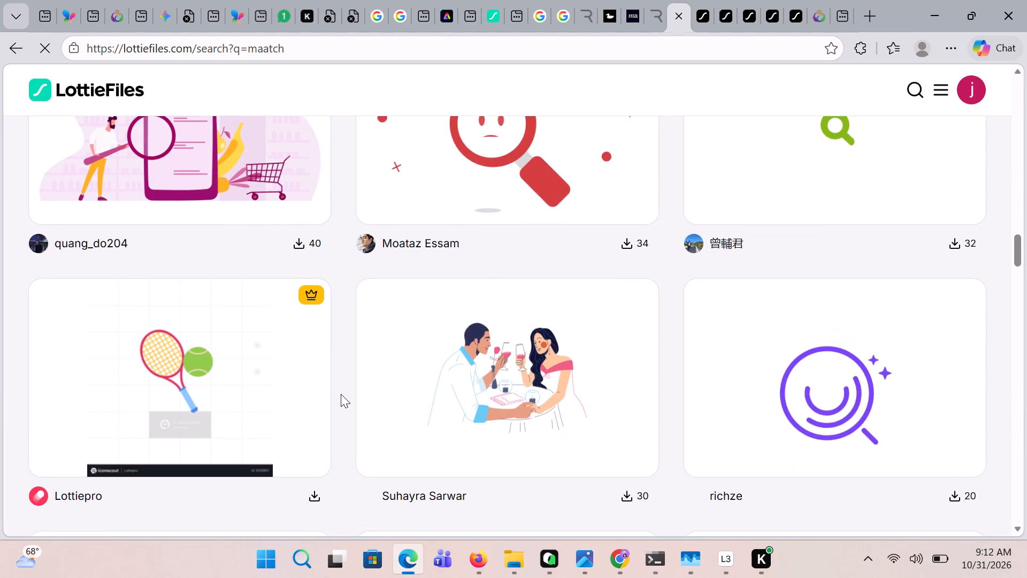
scroll(341, 394, "down", 1)
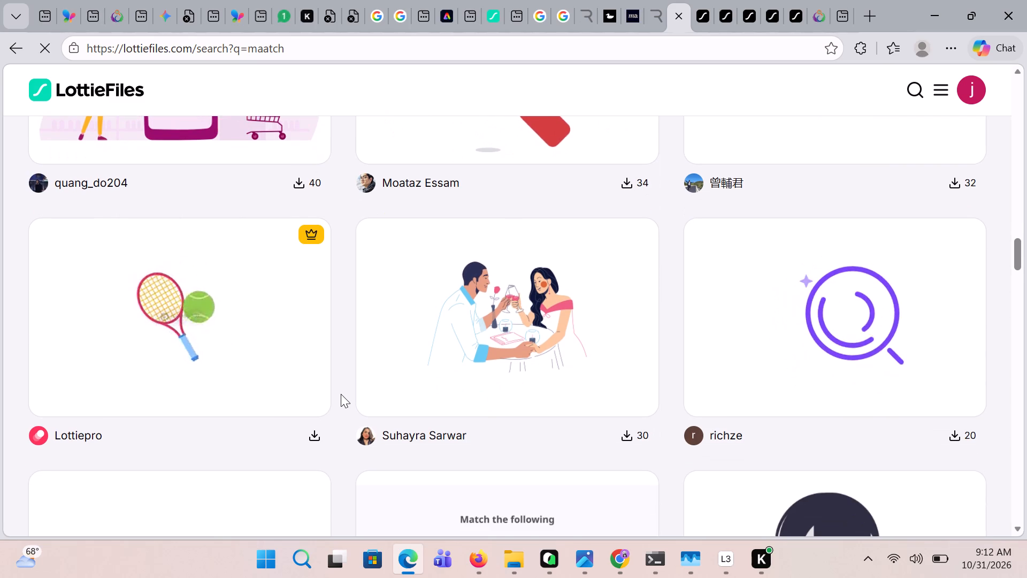
scroll(341, 394, "down", 3)
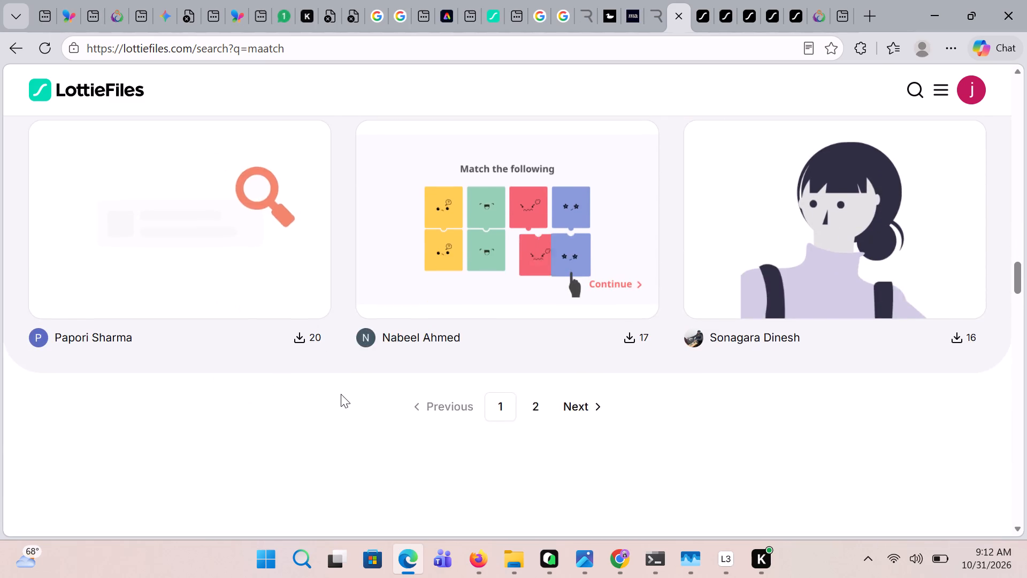
scroll(341, 394, "up", 3)
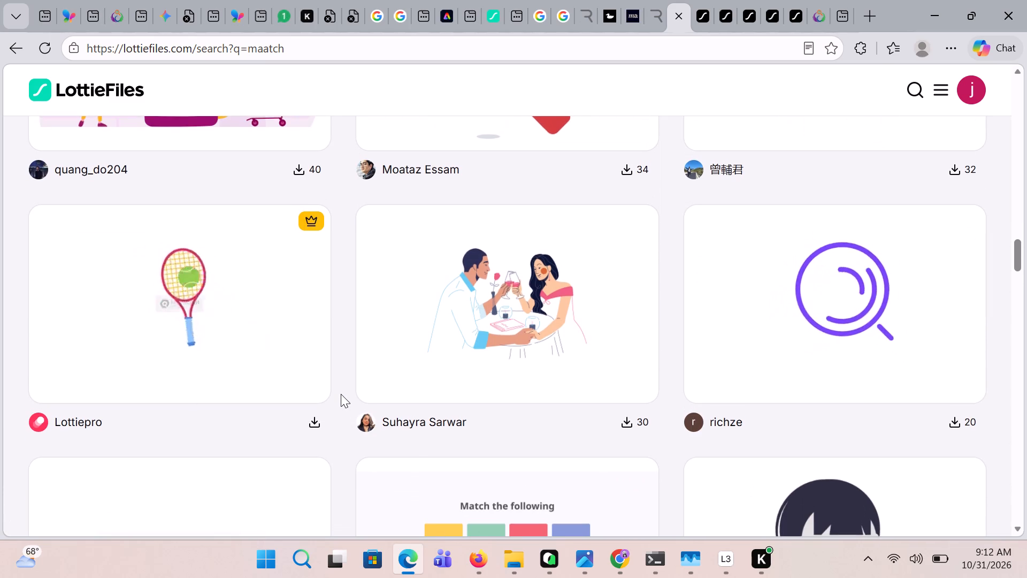
scroll(341, 394, "up", 4)
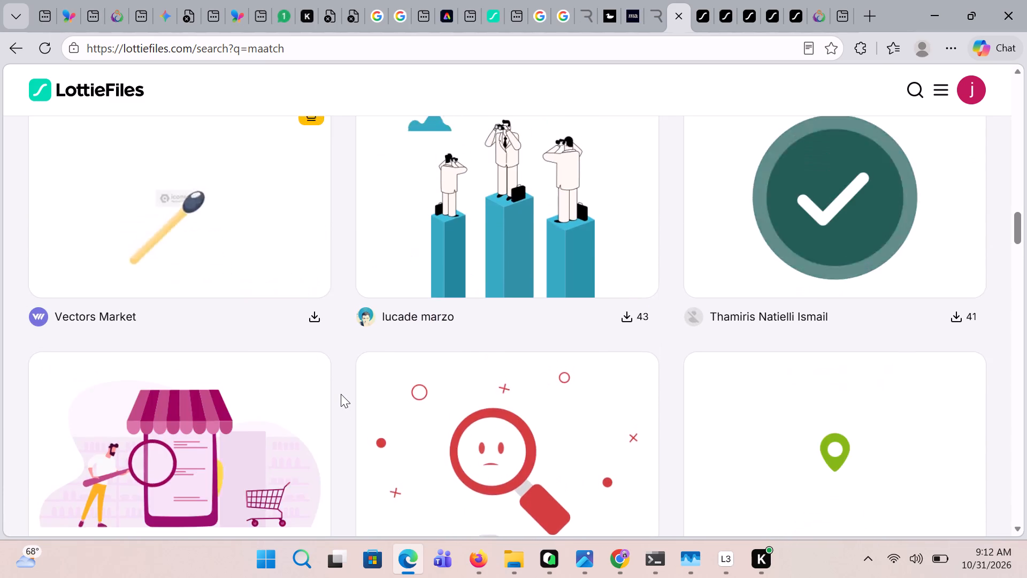
scroll(341, 394, "up", 3)
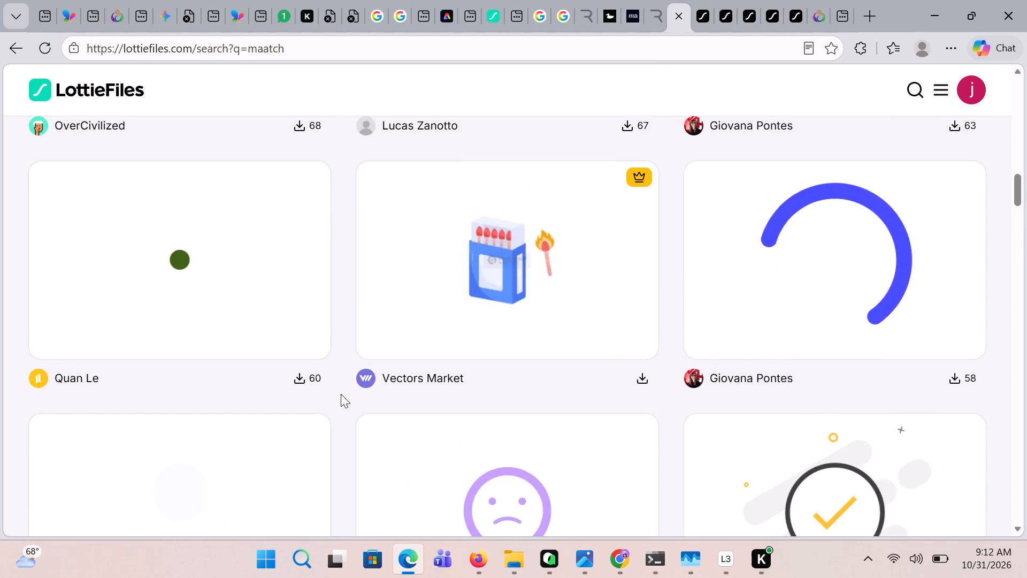
scroll(341, 394, "up", 3)
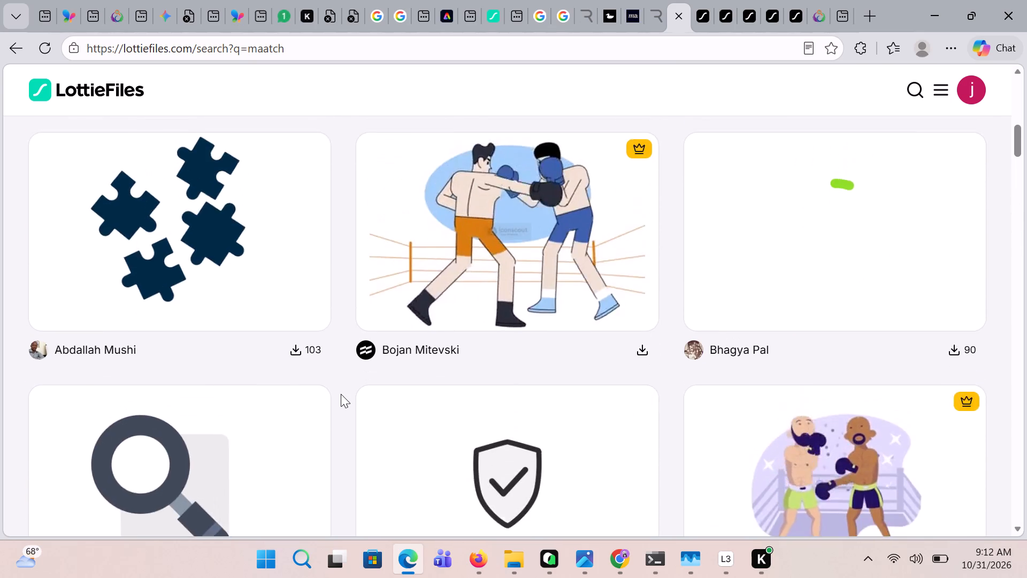
scroll(341, 394, "up", 4)
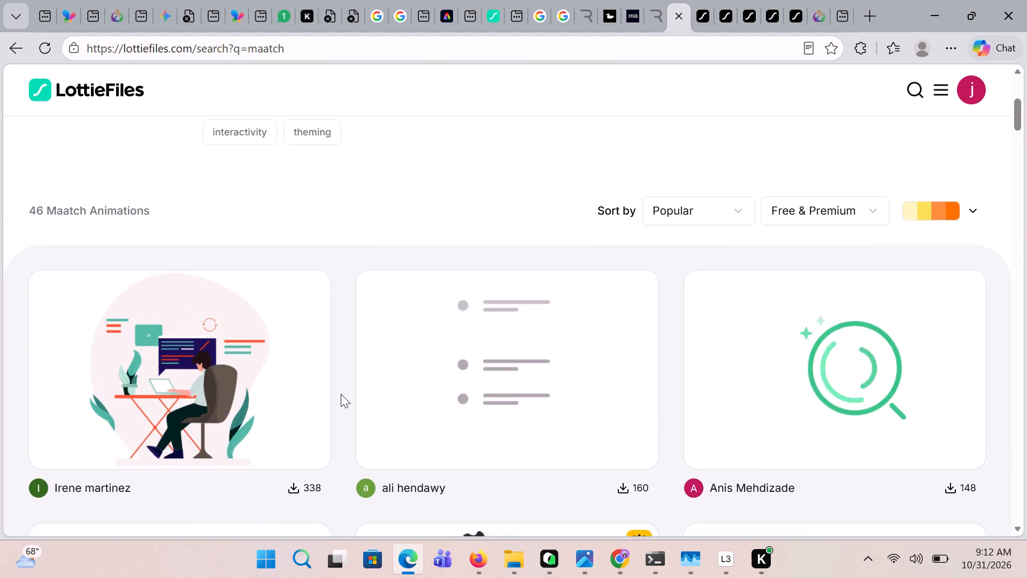
Replace the current query and search LottieFiles for "perfect match".
scroll(341, 394, "up", 1)
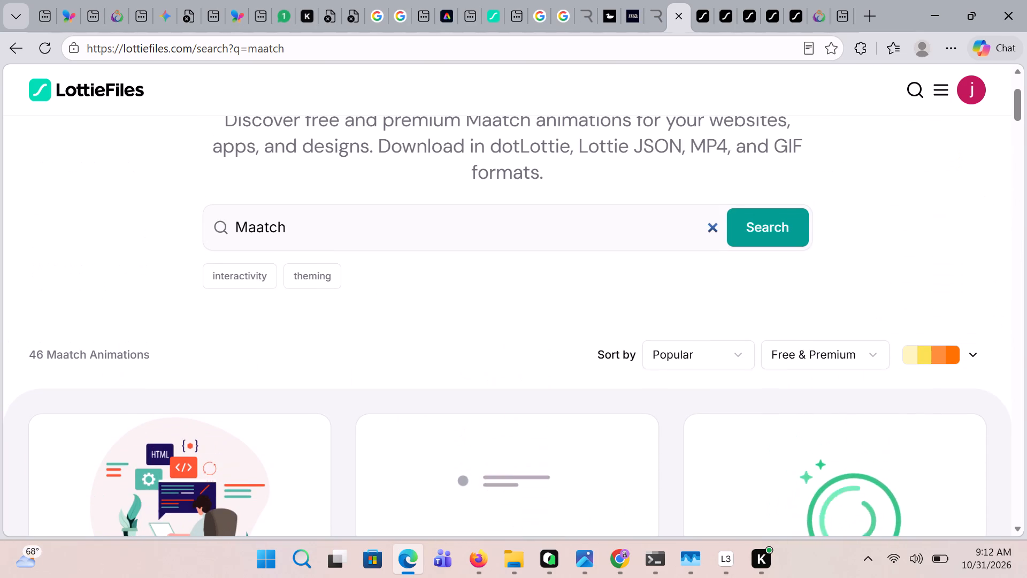
left_click(292, 240)
key("BackSpace")
key("BackSpace")
key("BackSpace")
key("BackSpace")
key("BackSpace")
key("BackSpace")
key("BackSpace")
key("BackSpace")
key("BackSpace")
key("BackSpace")
key("BackSpace")
key("BackSpace")
key("BackSpace")
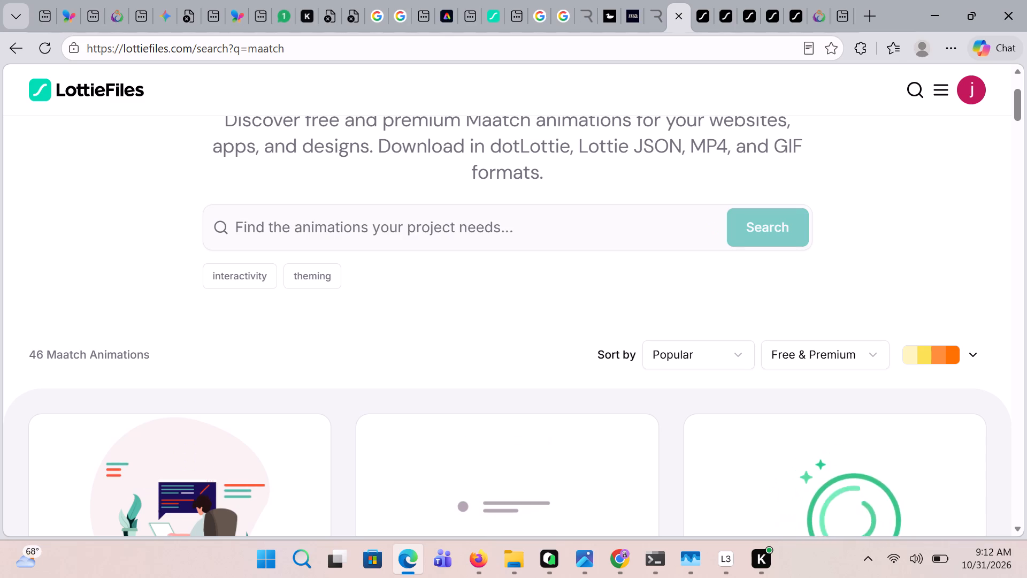
type("perfect match")
key("Return")
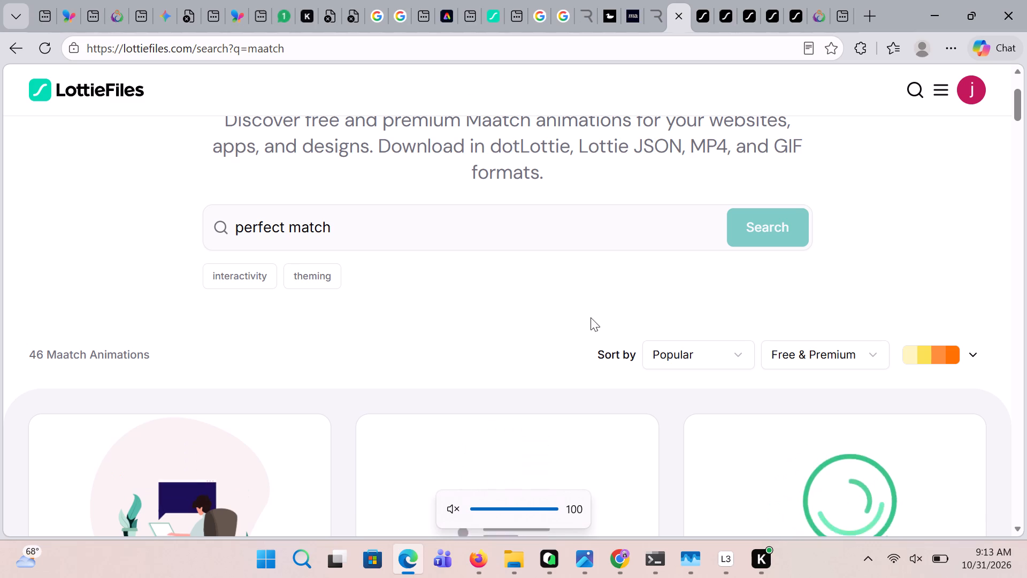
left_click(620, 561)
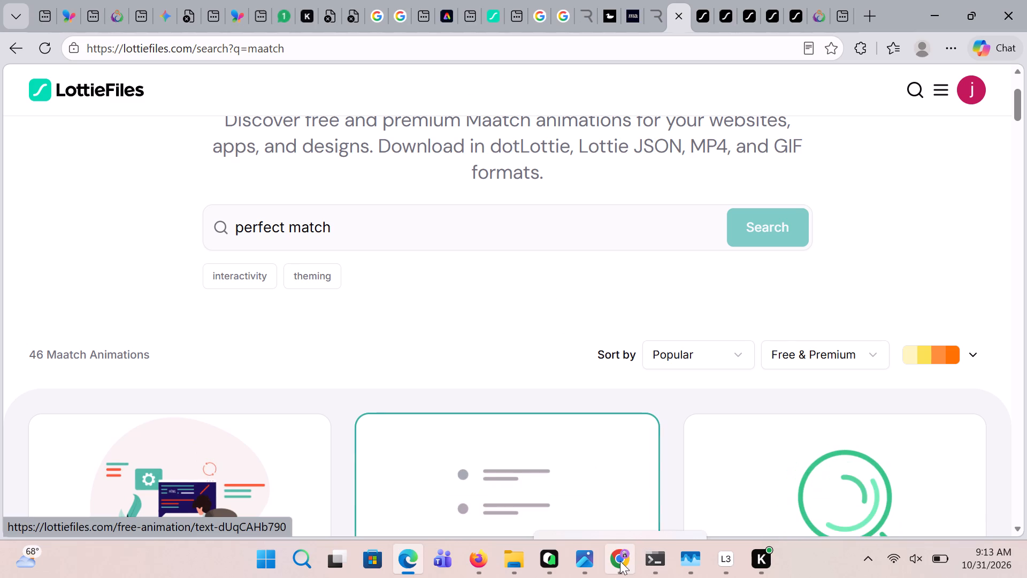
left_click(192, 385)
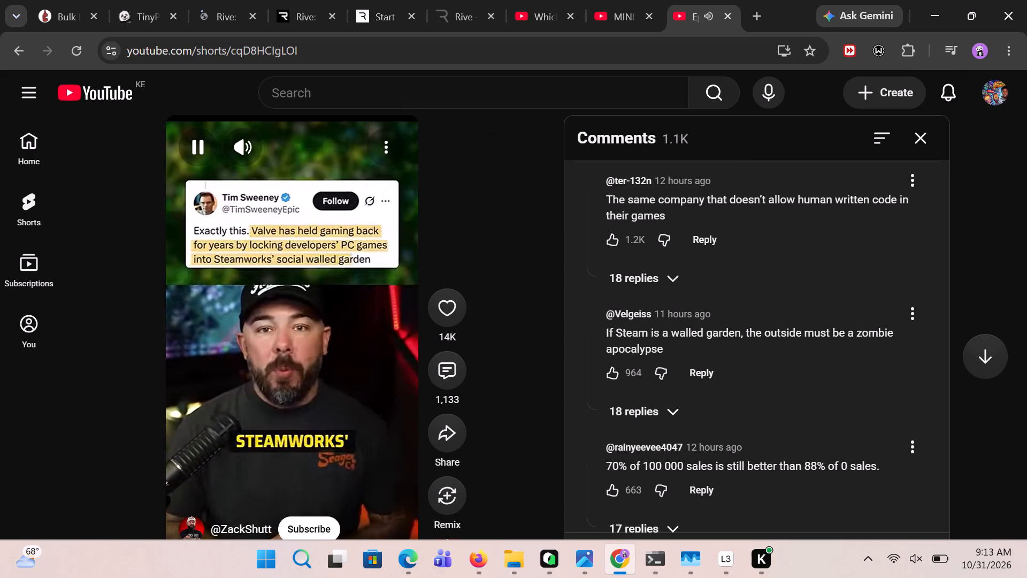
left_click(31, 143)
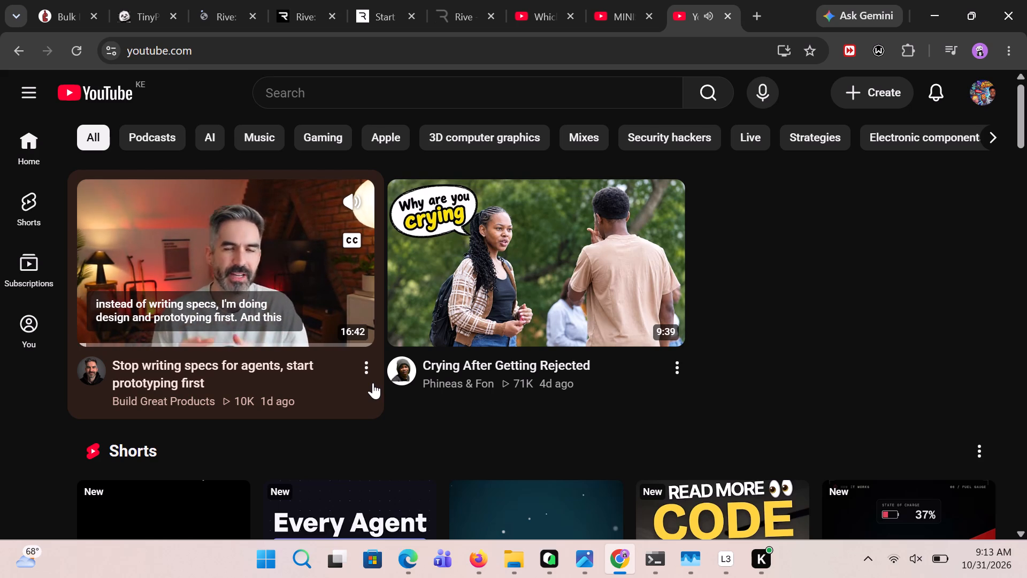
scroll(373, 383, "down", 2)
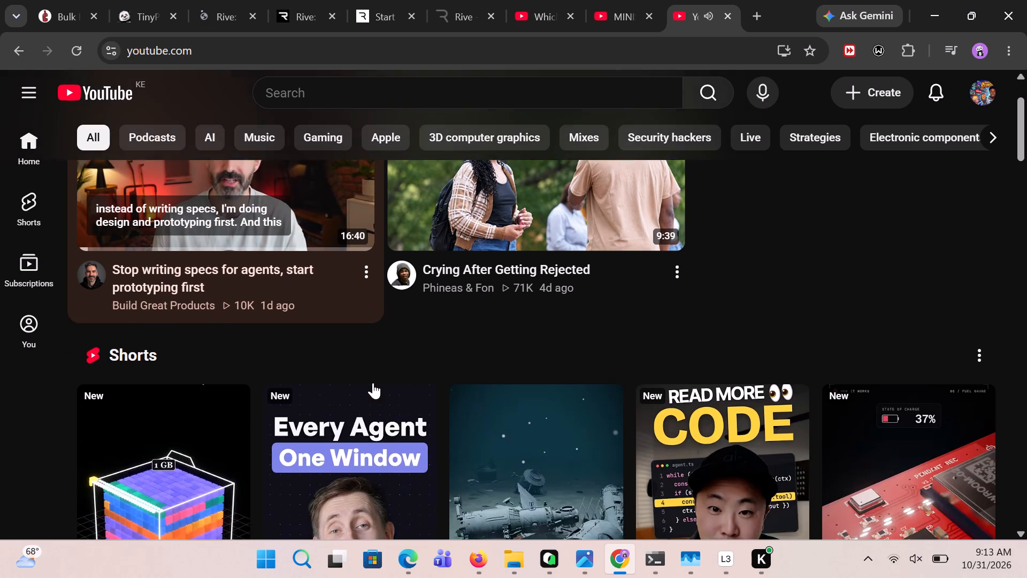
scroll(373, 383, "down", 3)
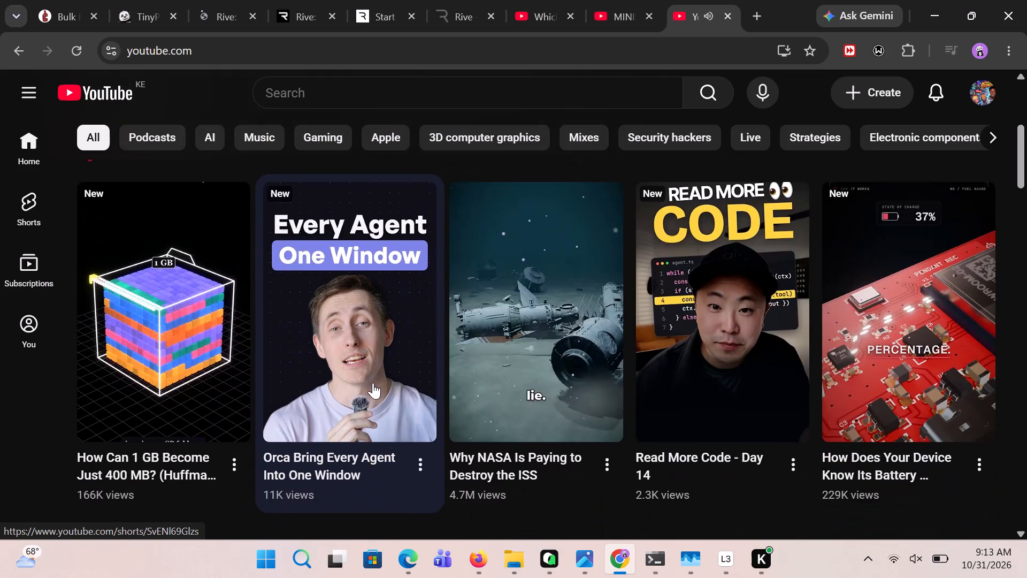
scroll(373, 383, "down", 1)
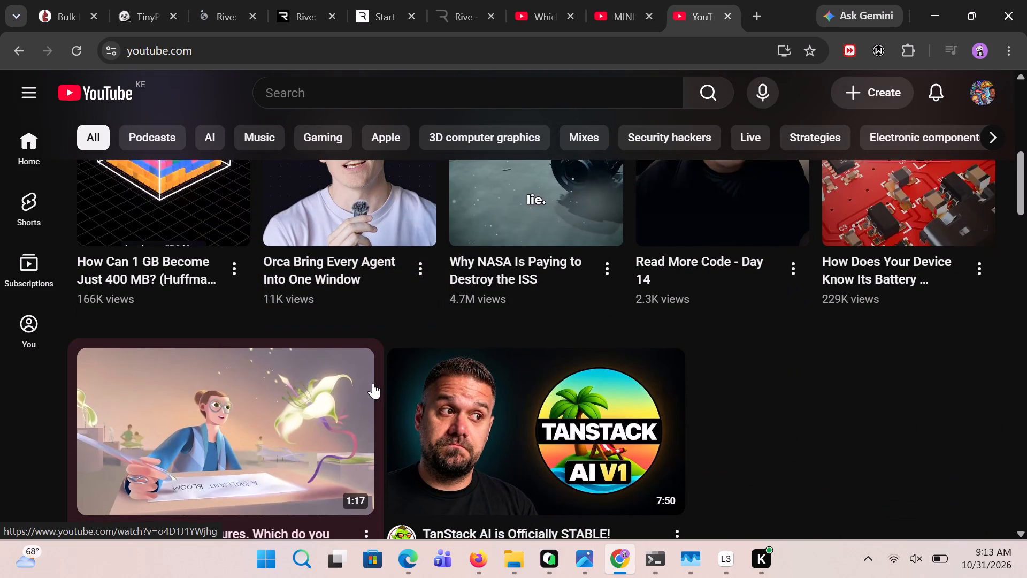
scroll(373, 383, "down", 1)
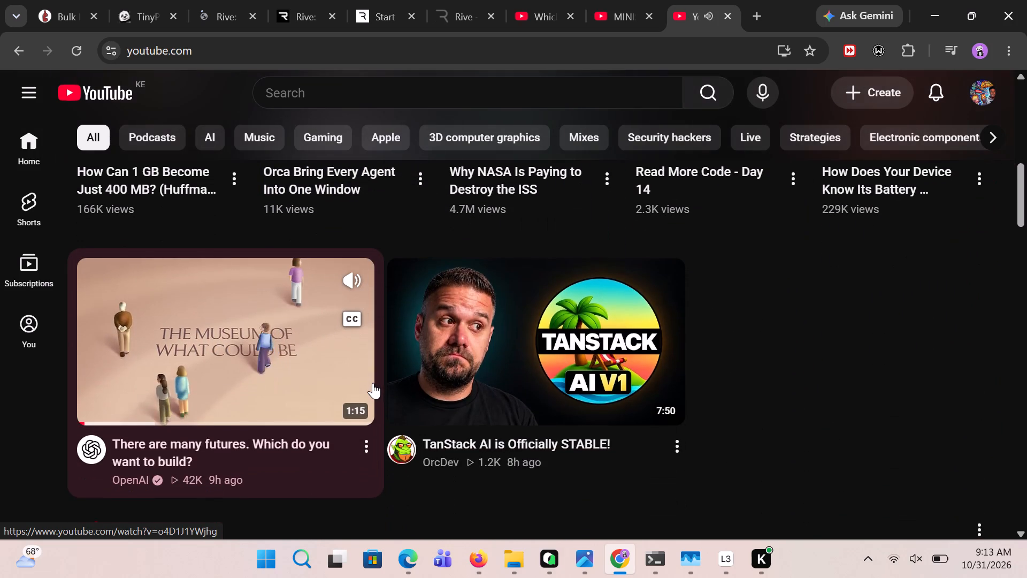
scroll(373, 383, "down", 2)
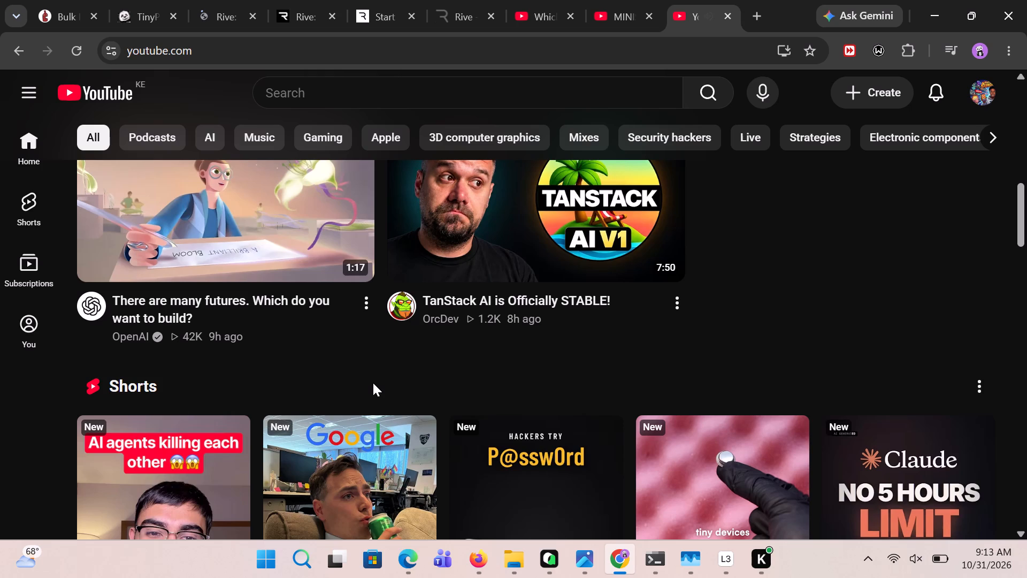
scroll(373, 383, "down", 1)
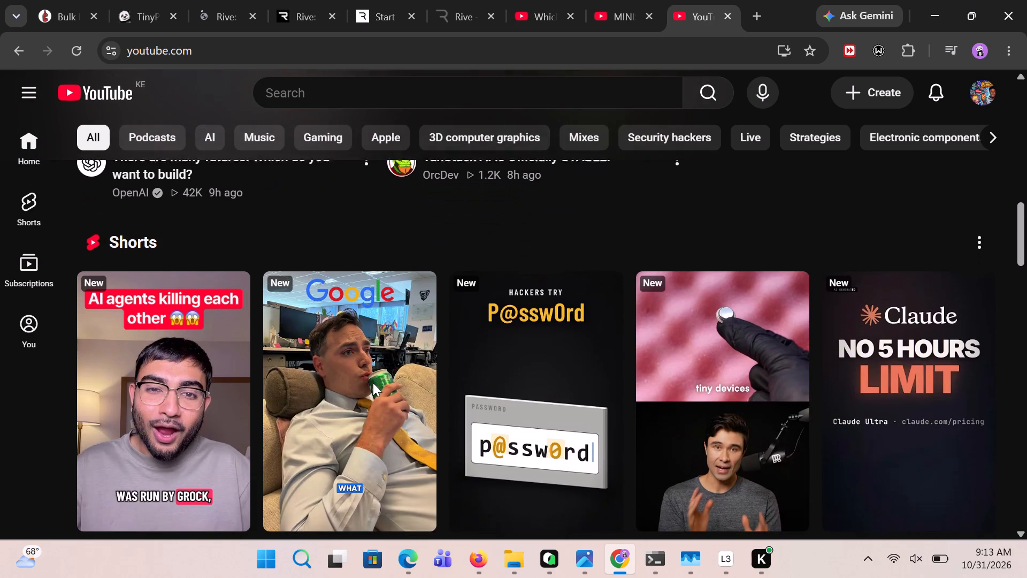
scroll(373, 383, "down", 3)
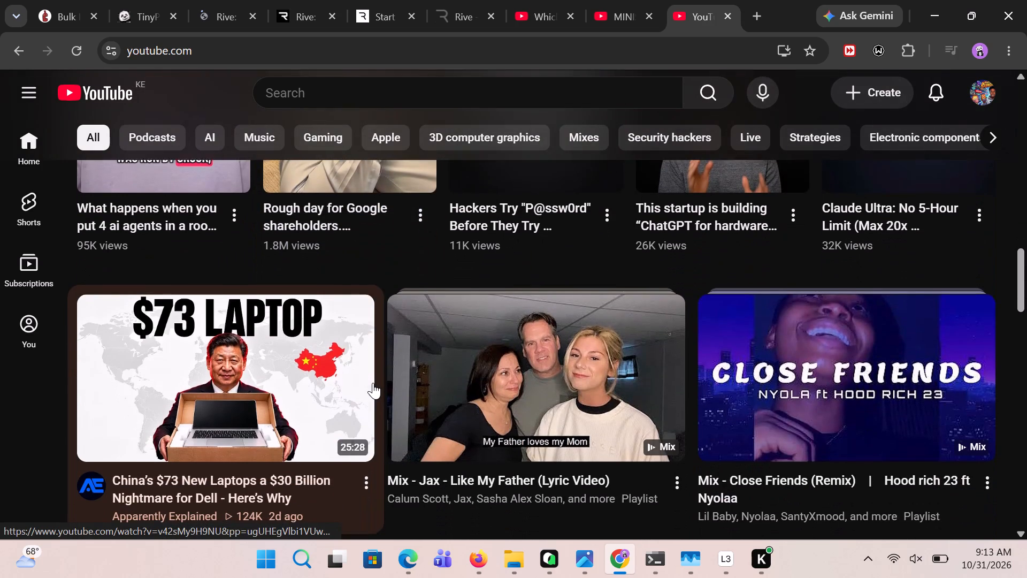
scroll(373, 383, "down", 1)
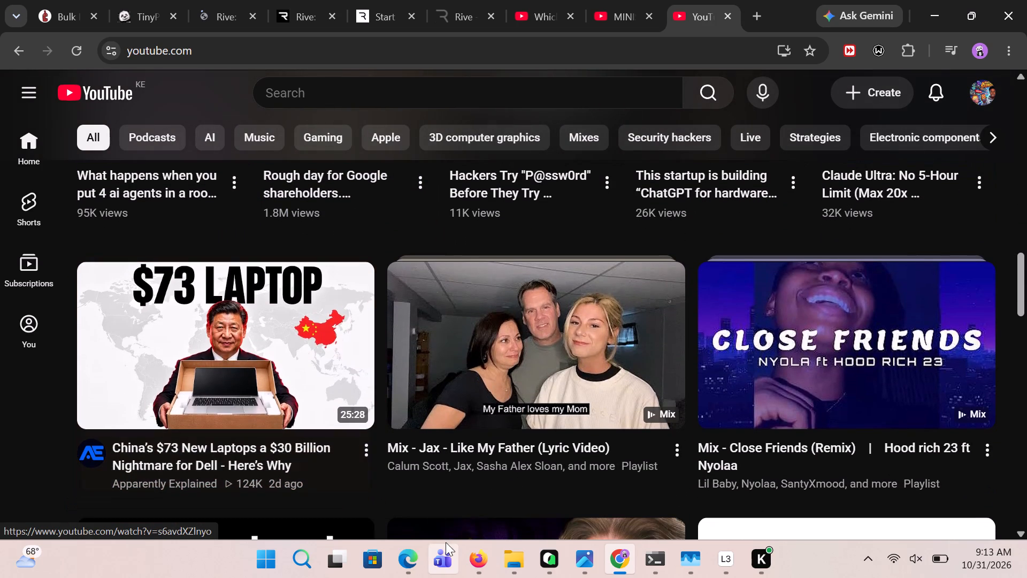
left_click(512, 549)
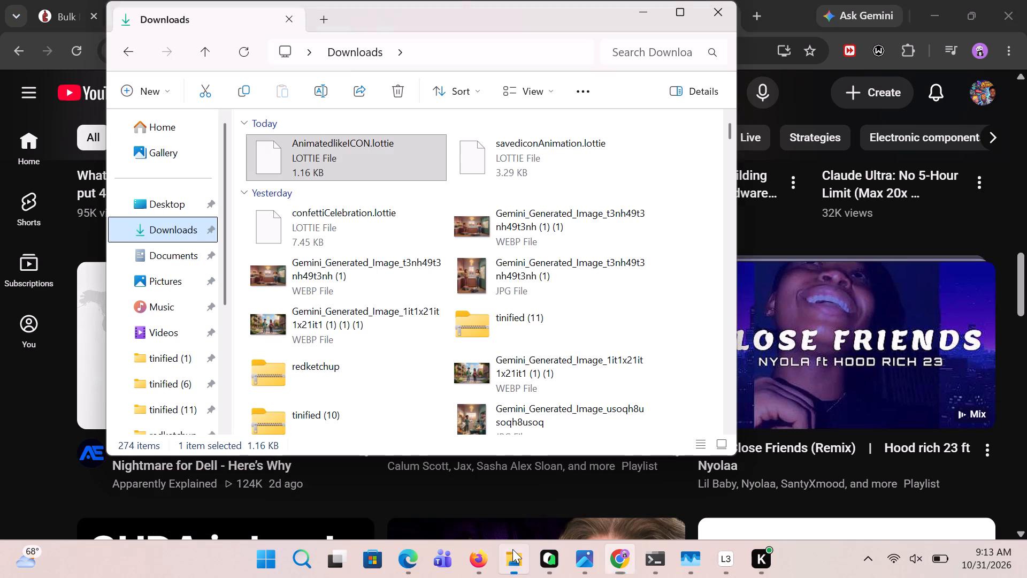
Return to the LottieFiles website and browse the first page of "perfect match" results for suitable animations.
left_click(407, 559)
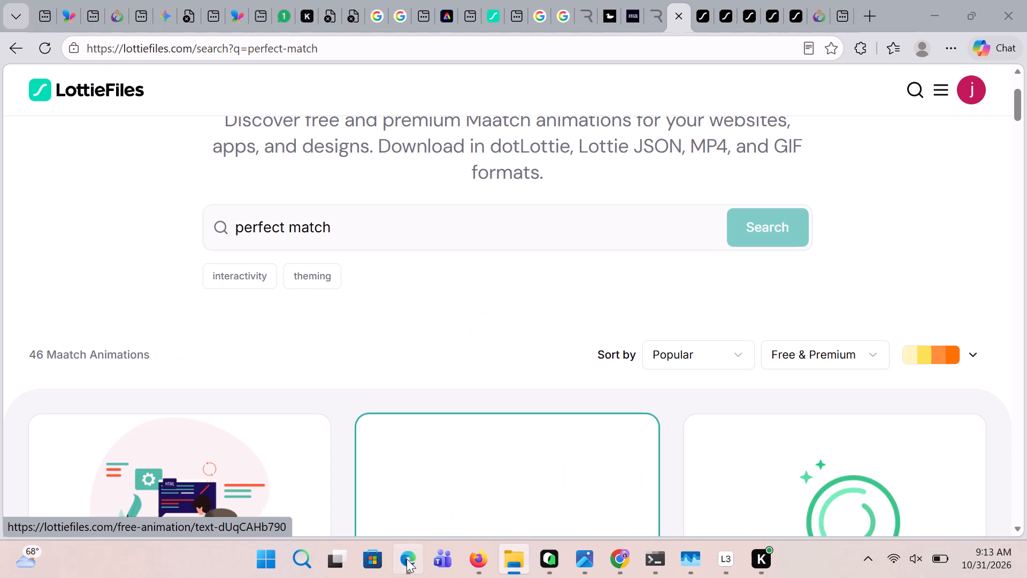
scroll(481, 323, "down", 3)
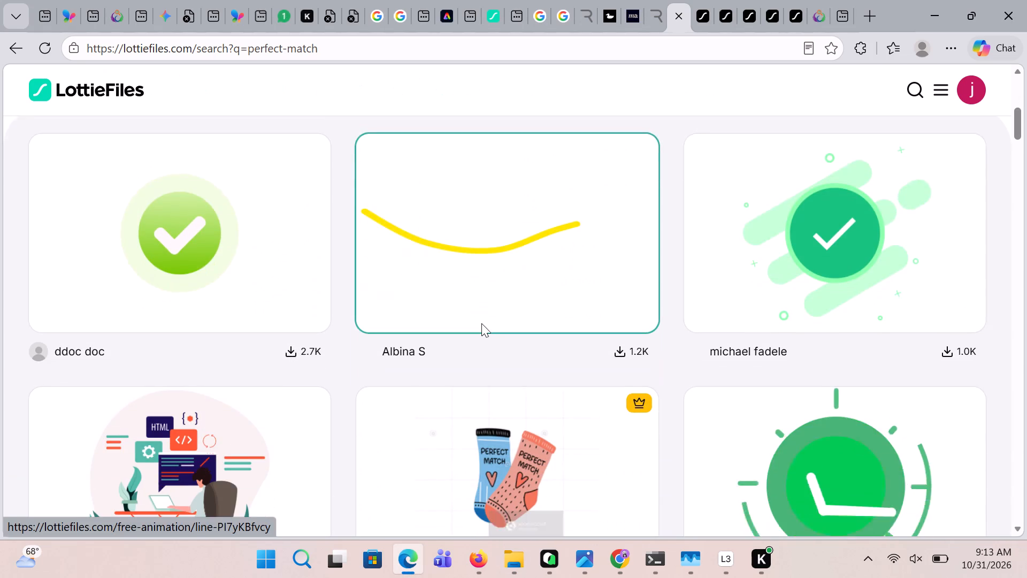
scroll(481, 323, "down", 5)
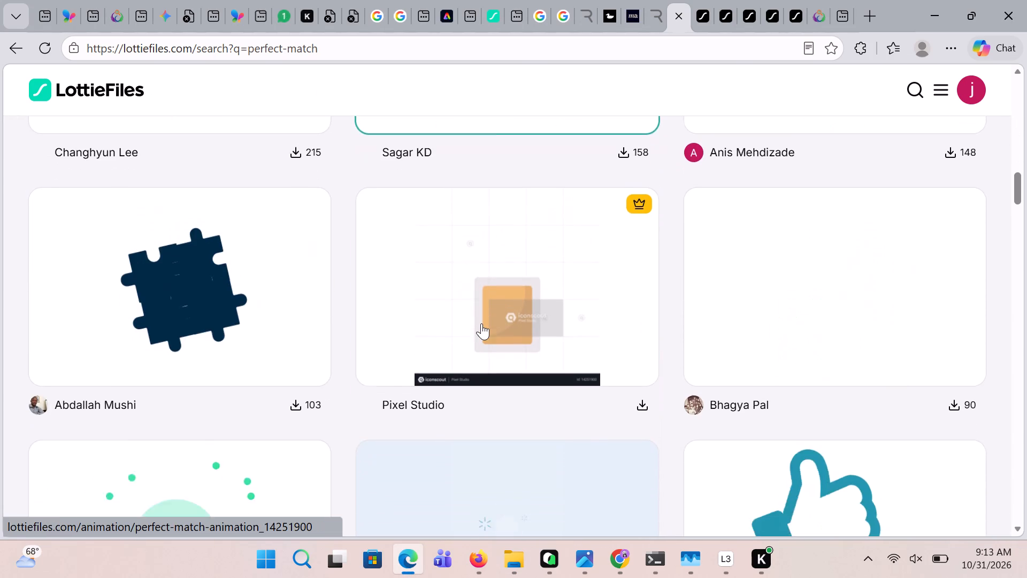
scroll(481, 323, "down", 2)
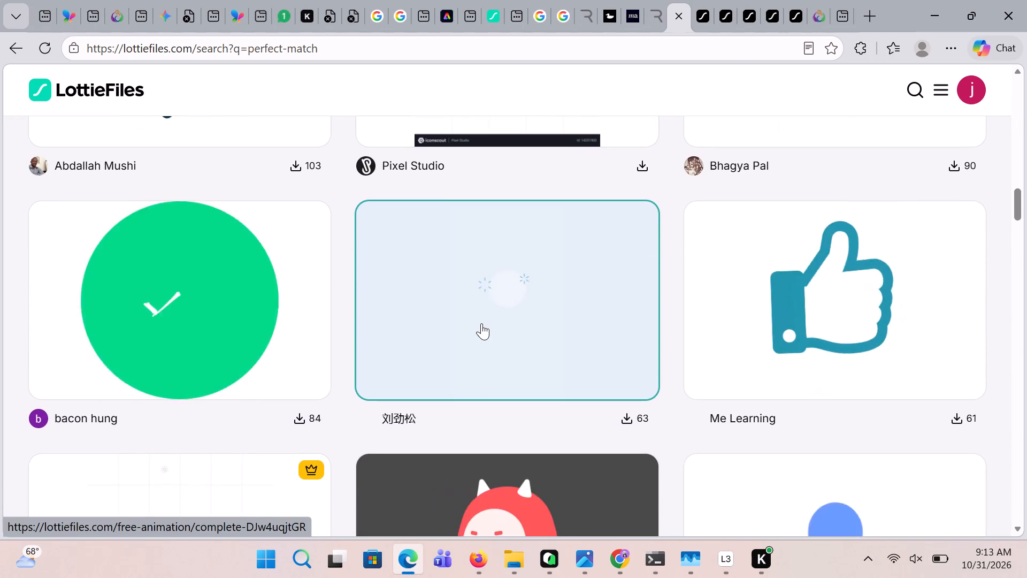
scroll(481, 323, "down", 3)
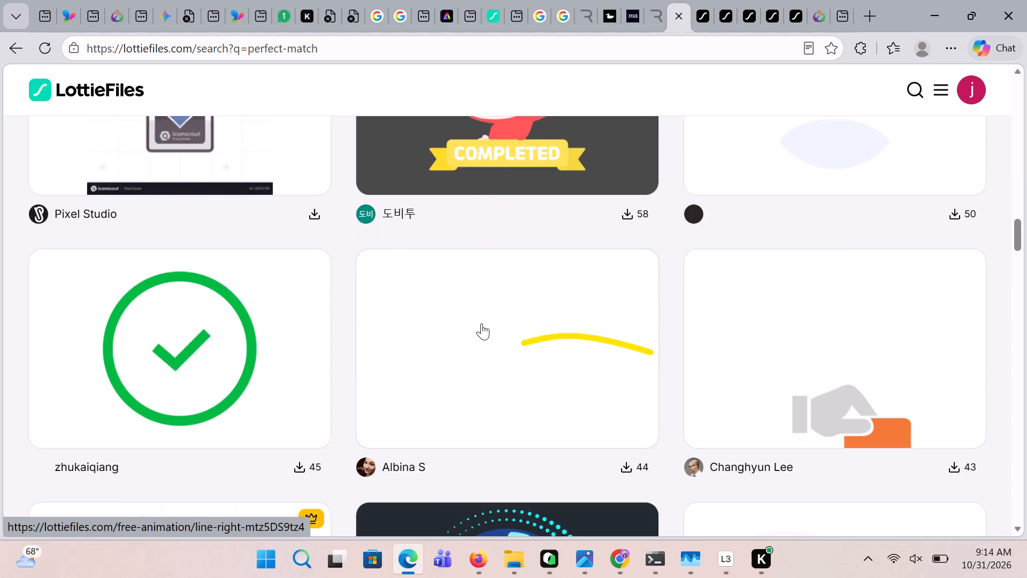
scroll(481, 323, "down", 4)
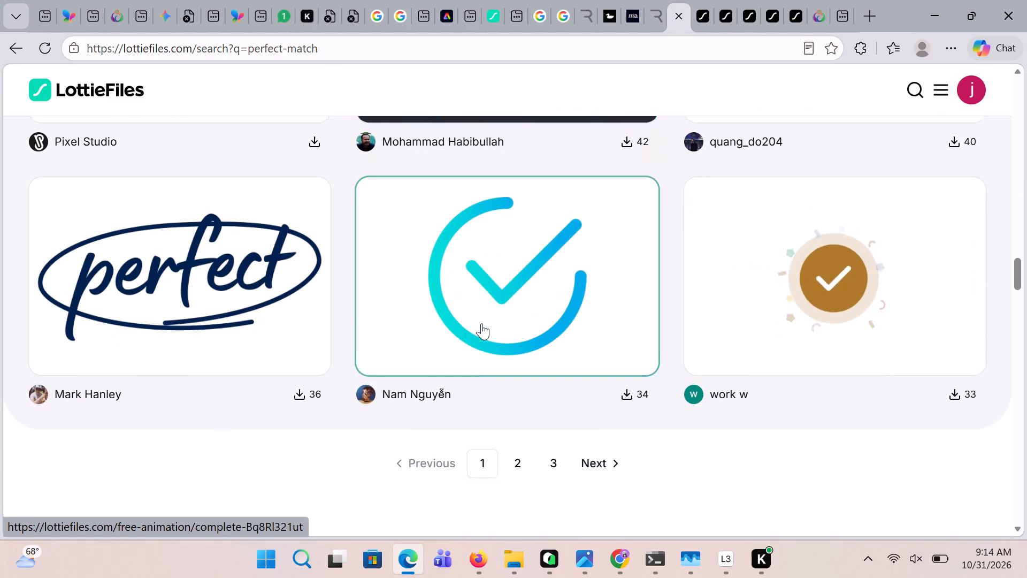
scroll(481, 323, "down", 1)
scroll(481, 323, "up", 6)
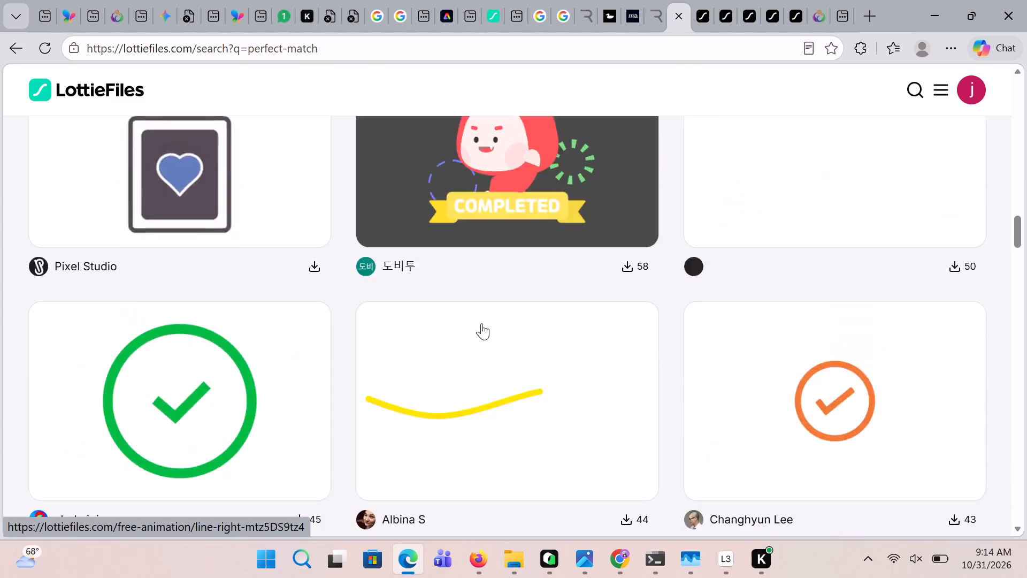
scroll(481, 323, "up", 1)
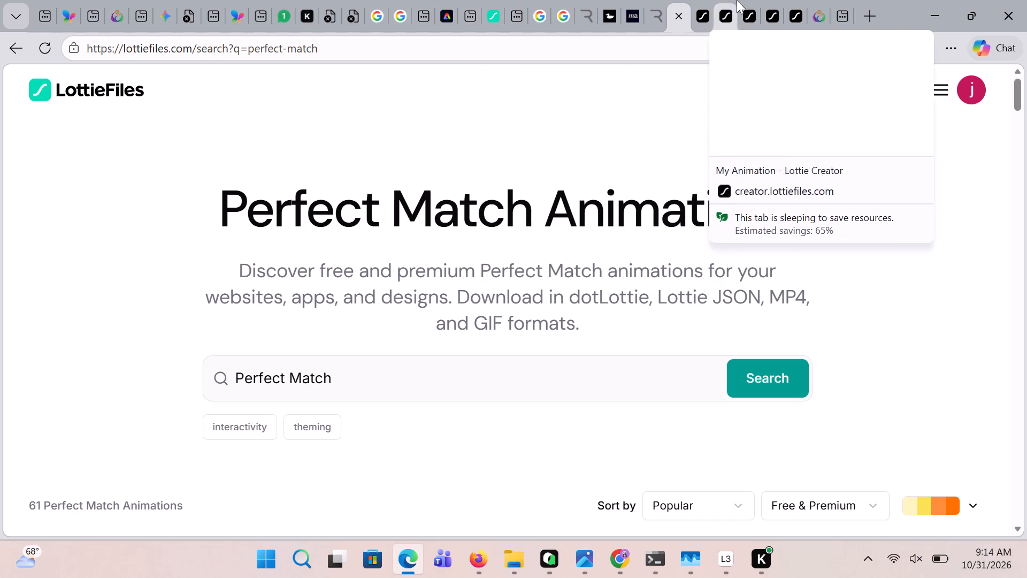
Switch to the Lottie Creator project and add the text "find your roomate" at the top edge of the Main Scene, above the unicorn.
left_click(706, 16)
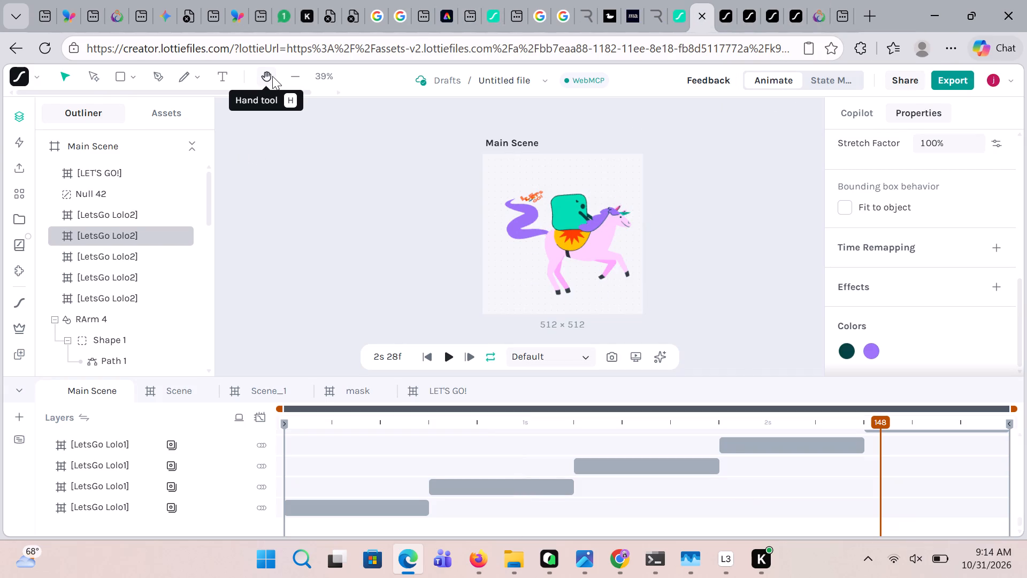
left_click(228, 86)
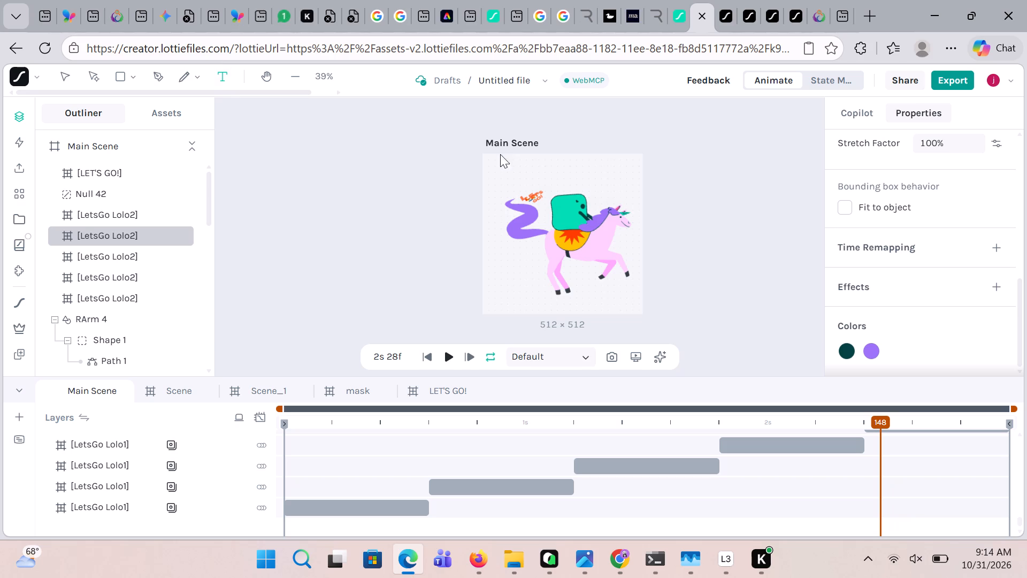
left_click(518, 163)
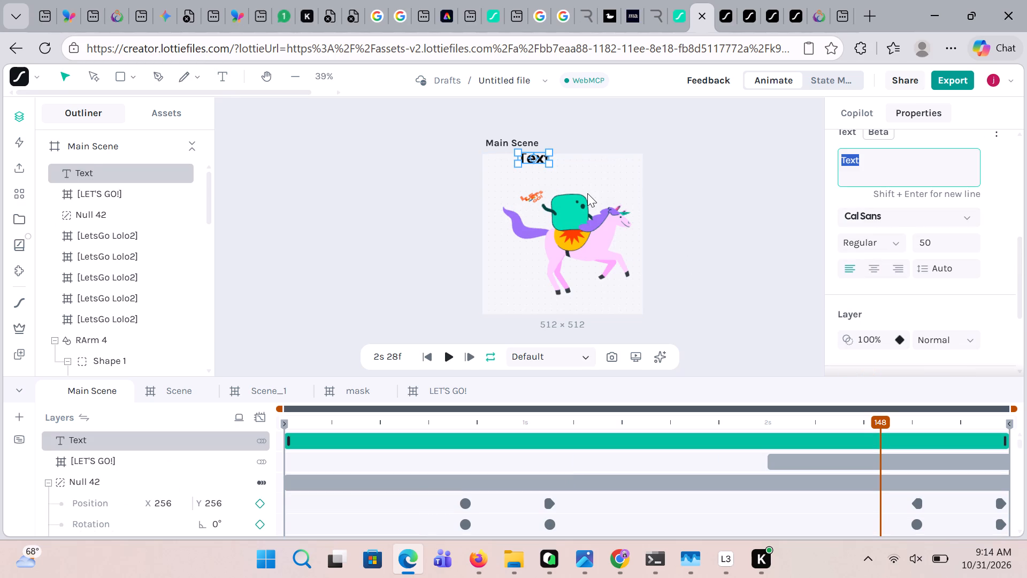
type("find")
key("space")
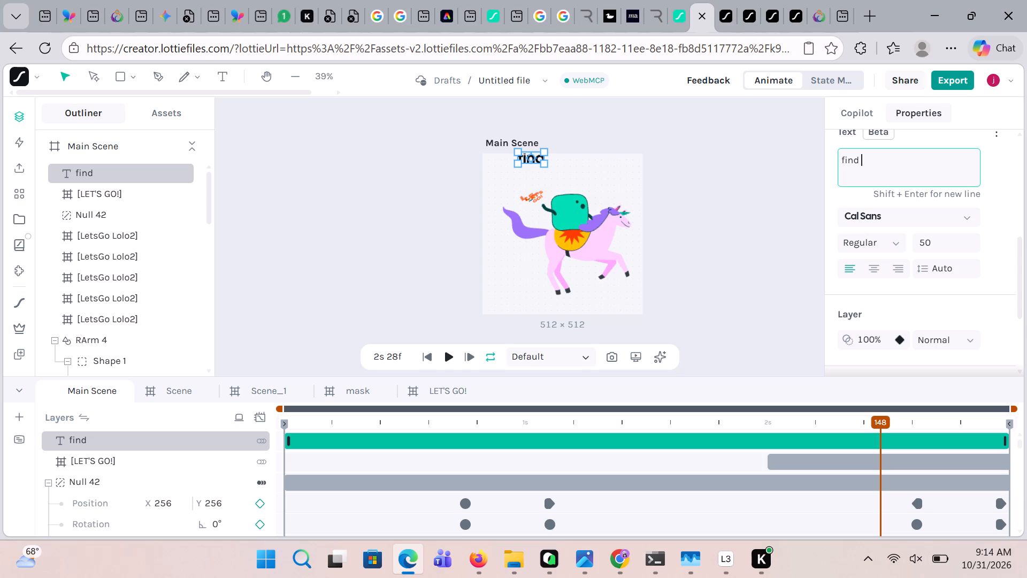
type("your ro")
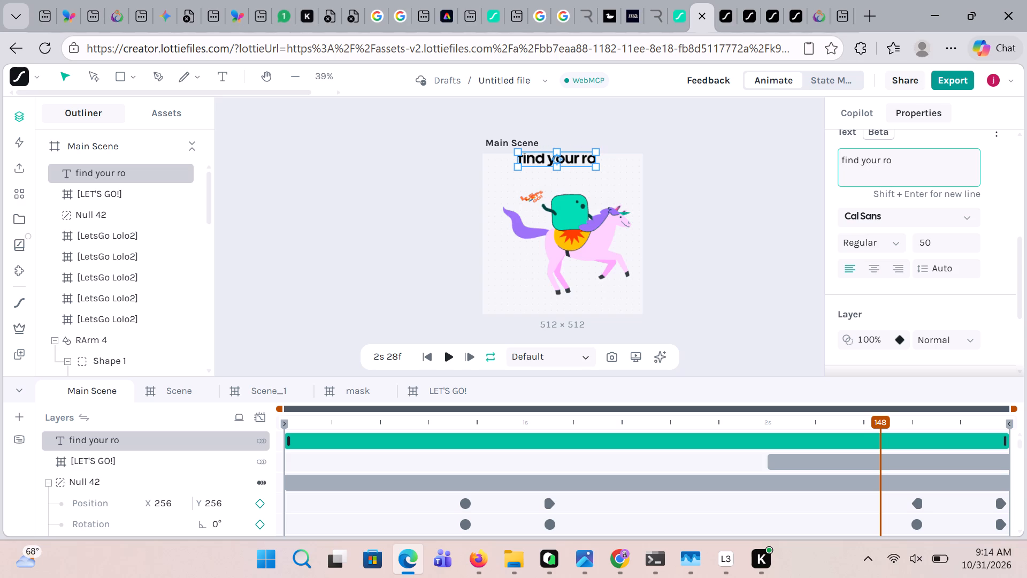
key("m")
key("BackSpace")
type("oma")
type("te")
key("space")
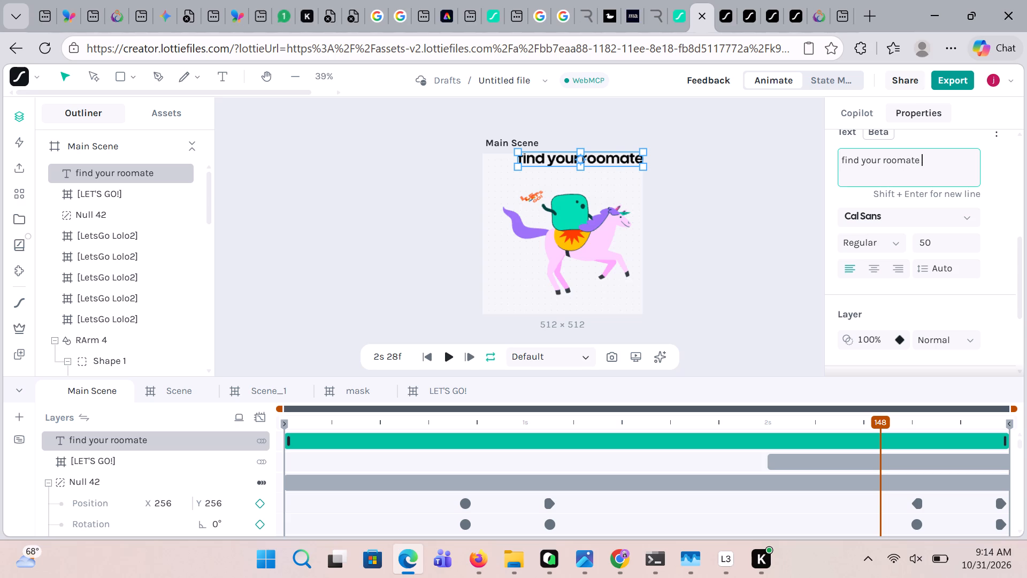
key("BackSpace")
Search the community animations for "text" and browse the results for a suitable text animation.
left_click(18, 308)
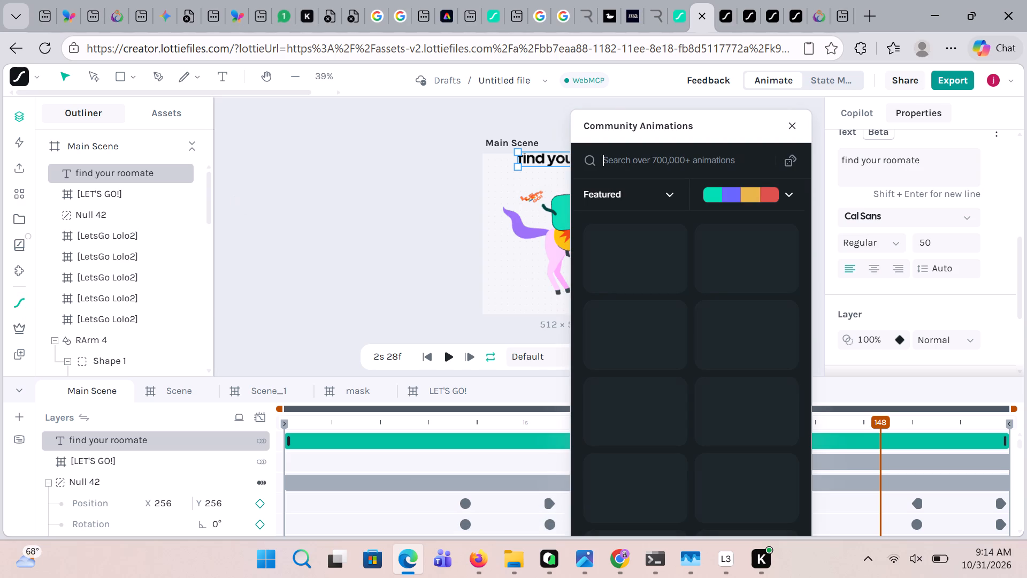
type("text")
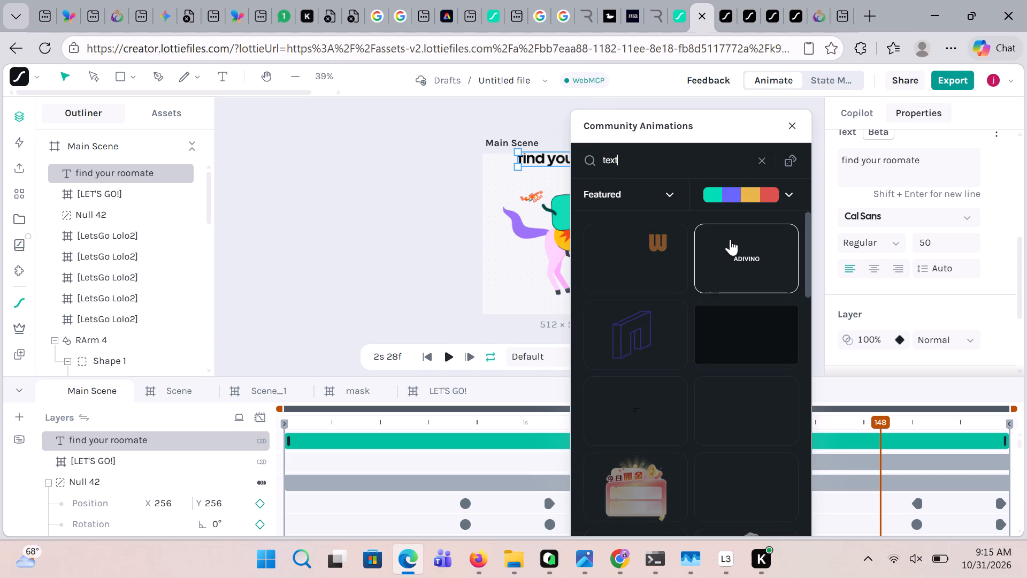
scroll(732, 231, "down", 2)
scroll(730, 384, "down", 2)
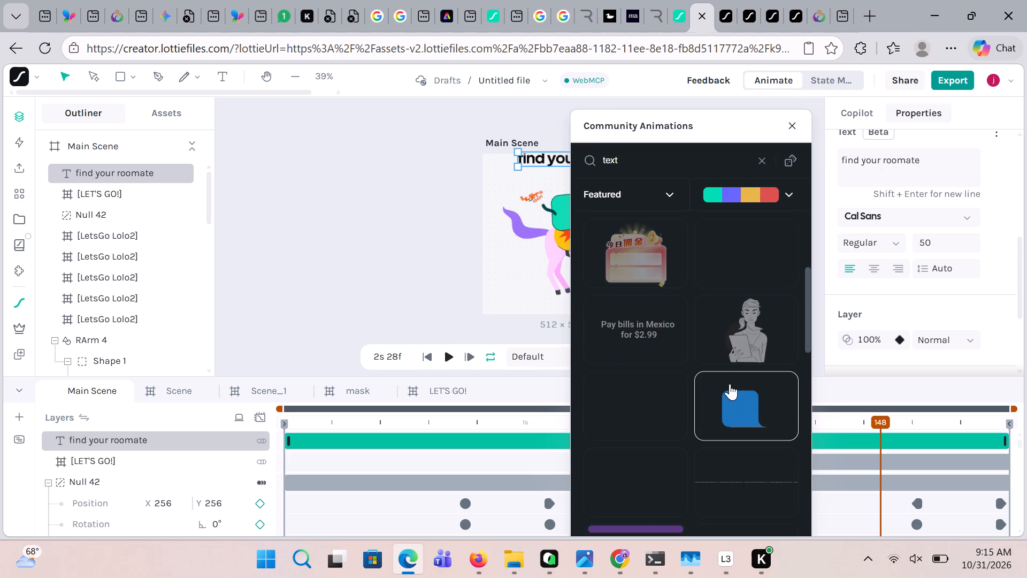
scroll(730, 384, "down", 2)
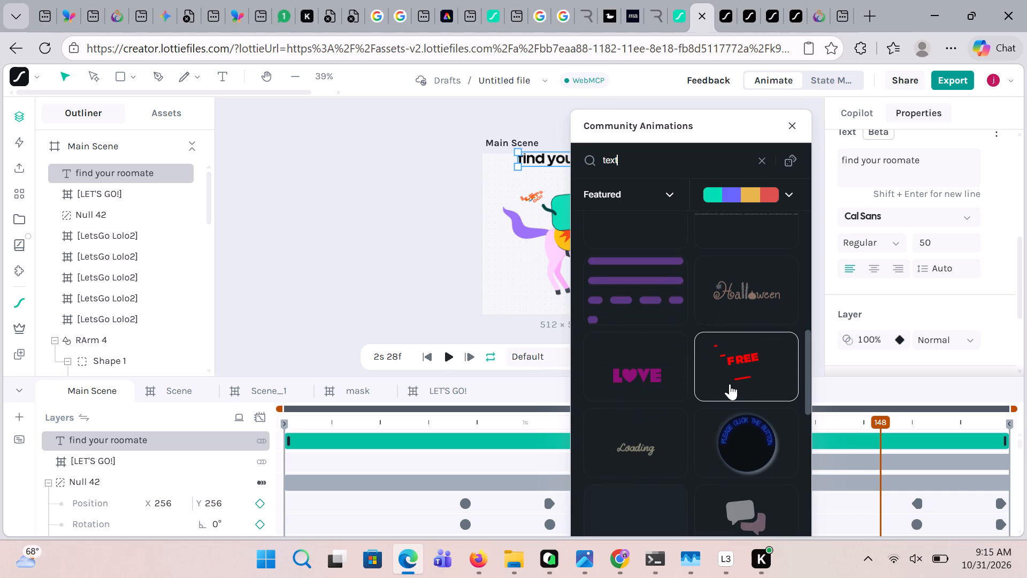
scroll(730, 384, "down", 4)
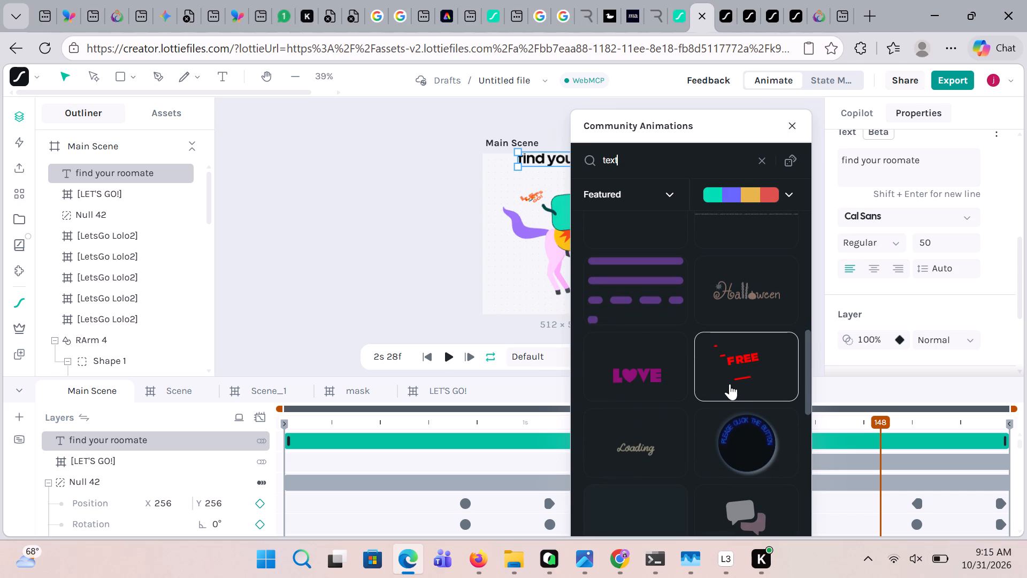
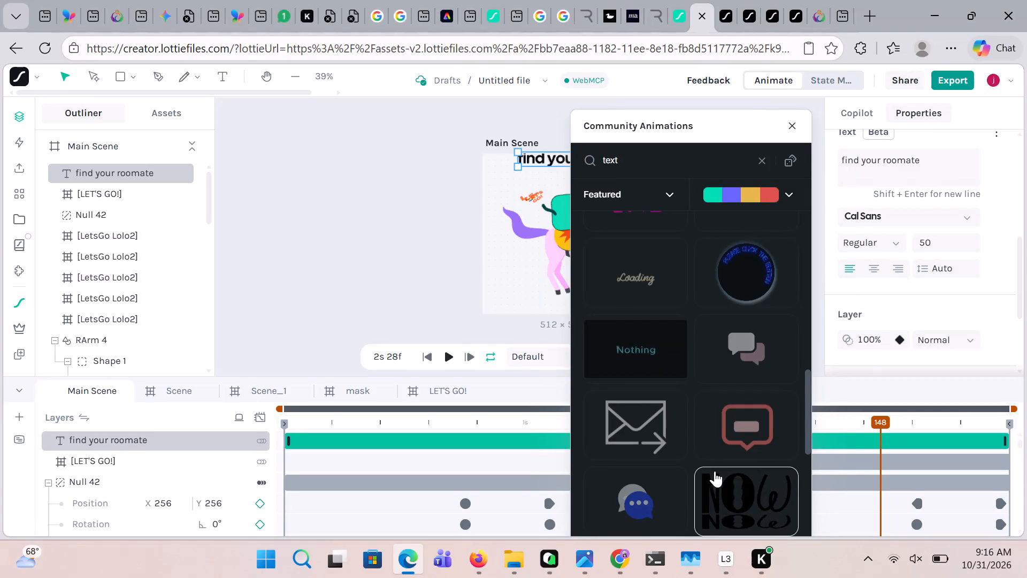
Browse further through the community animation results for "text" to find a suitable animated text.
scroll(715, 471, "down", 3)
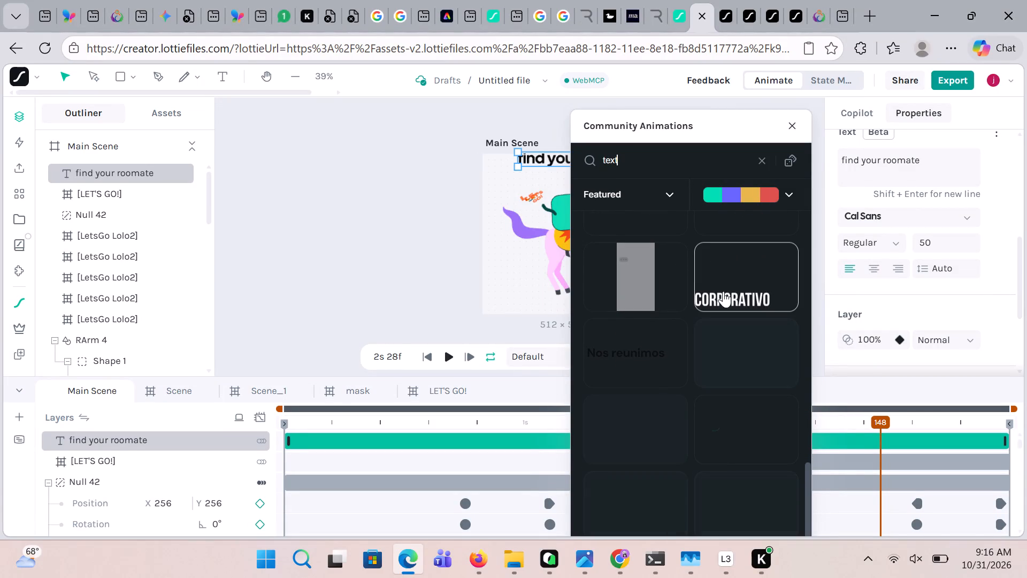
scroll(723, 291, "down", 1)
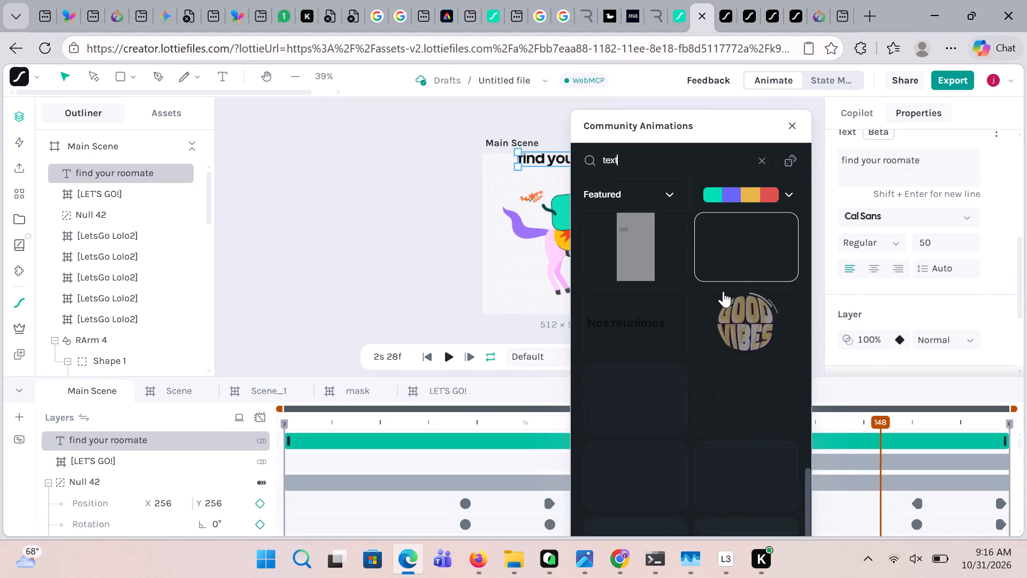
scroll(723, 291, "down", 2)
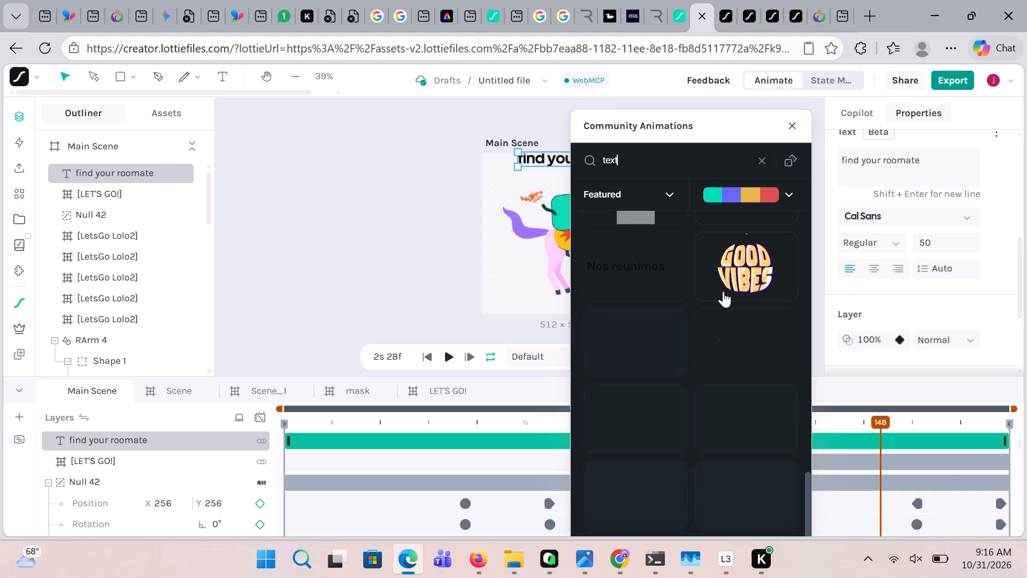
scroll(723, 291, "down", 3)
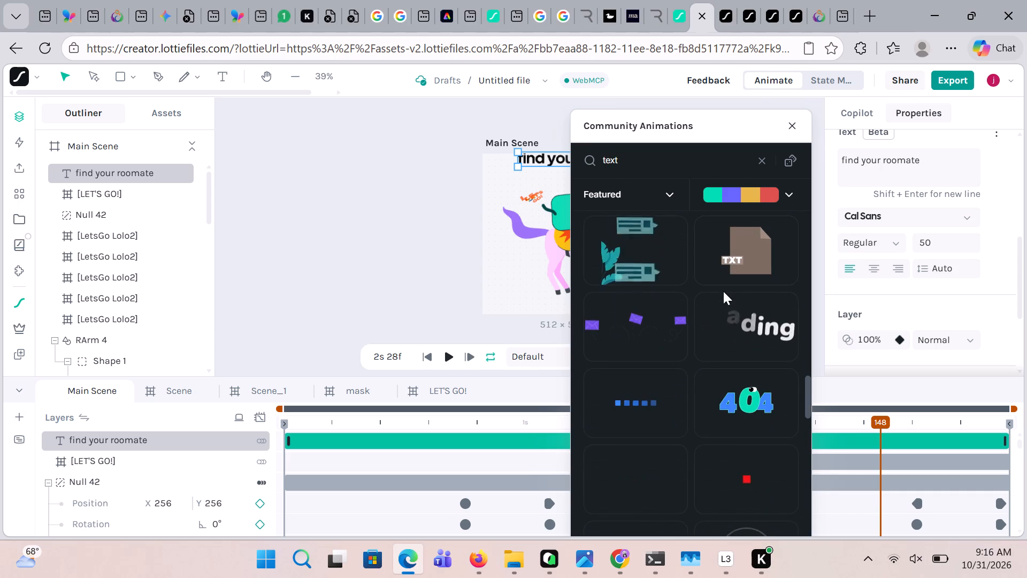
scroll(723, 291, "down", 4)
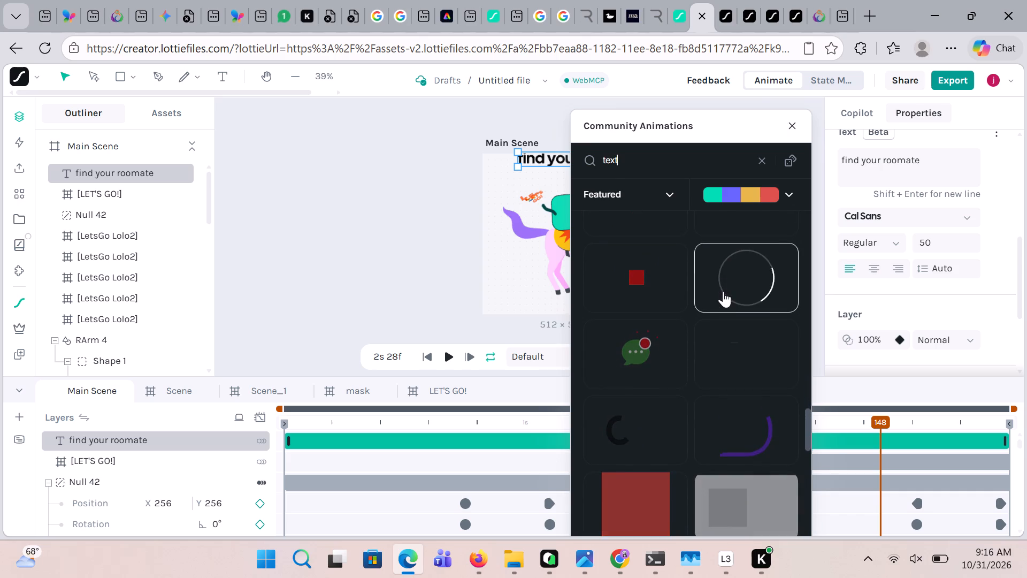
scroll(723, 291, "down", 5)
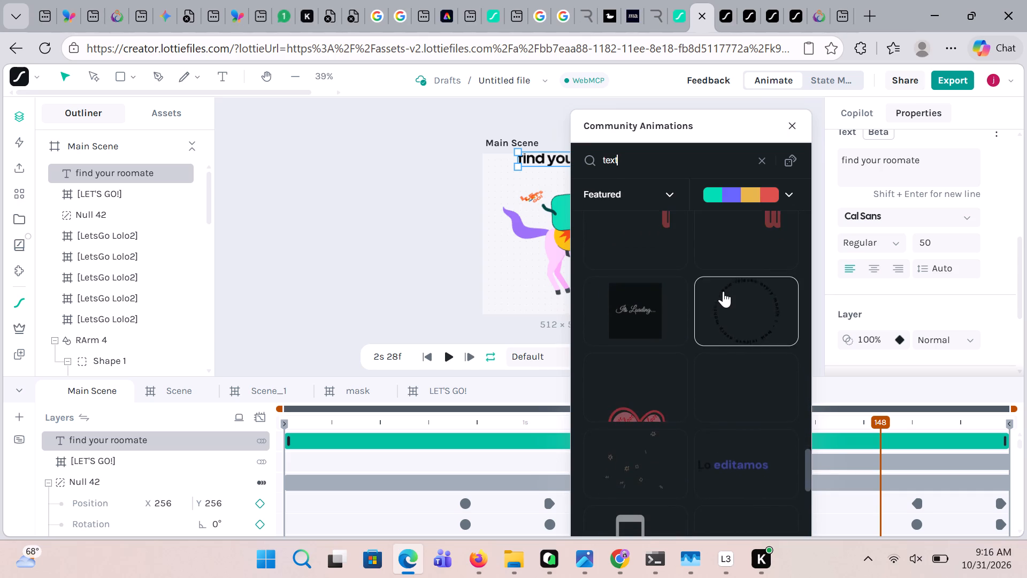
scroll(723, 291, "down", 5)
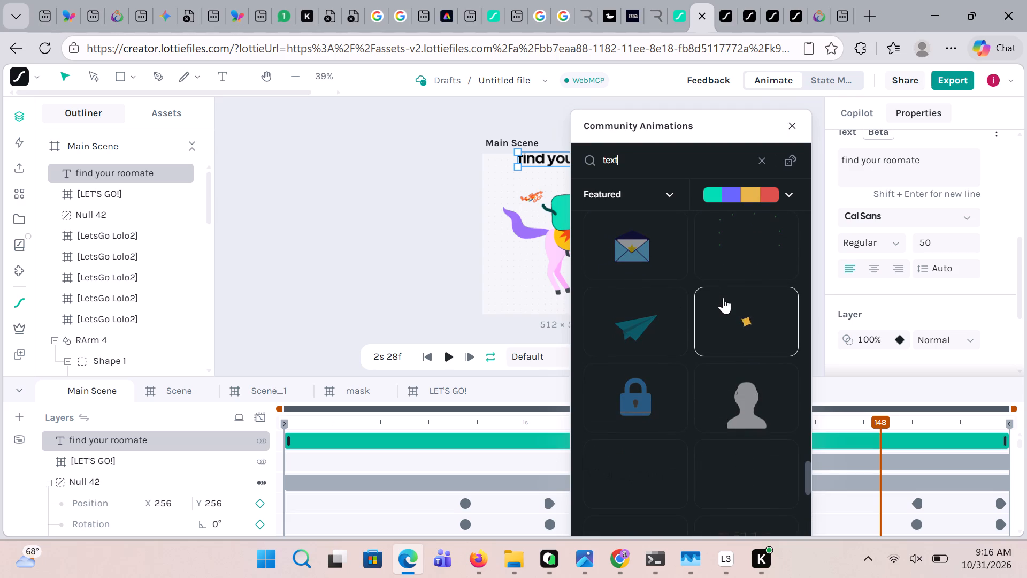
scroll(726, 351, "down", 3)
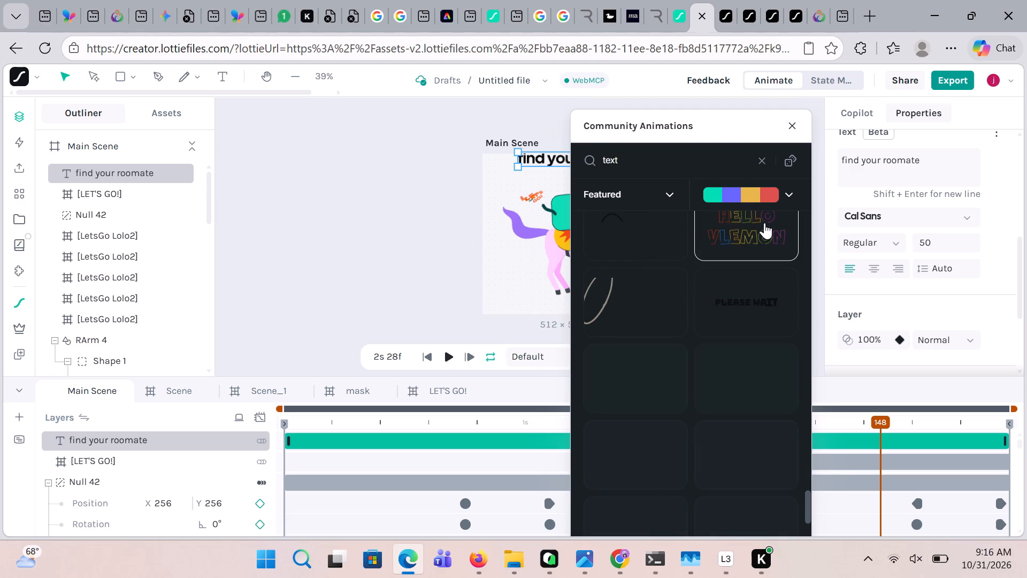
scroll(764, 223, "up", 2)
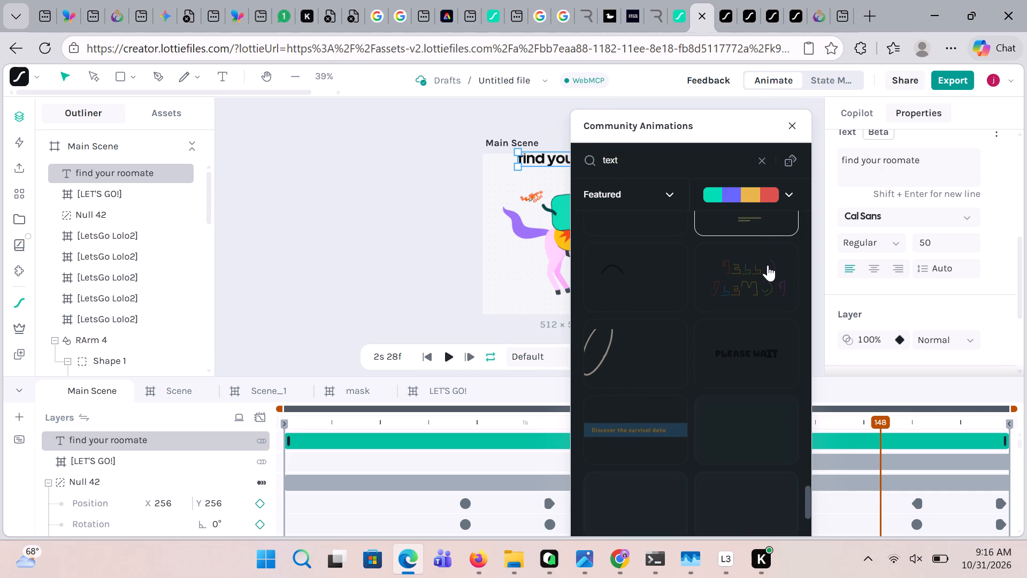
scroll(763, 287, "down", 1)
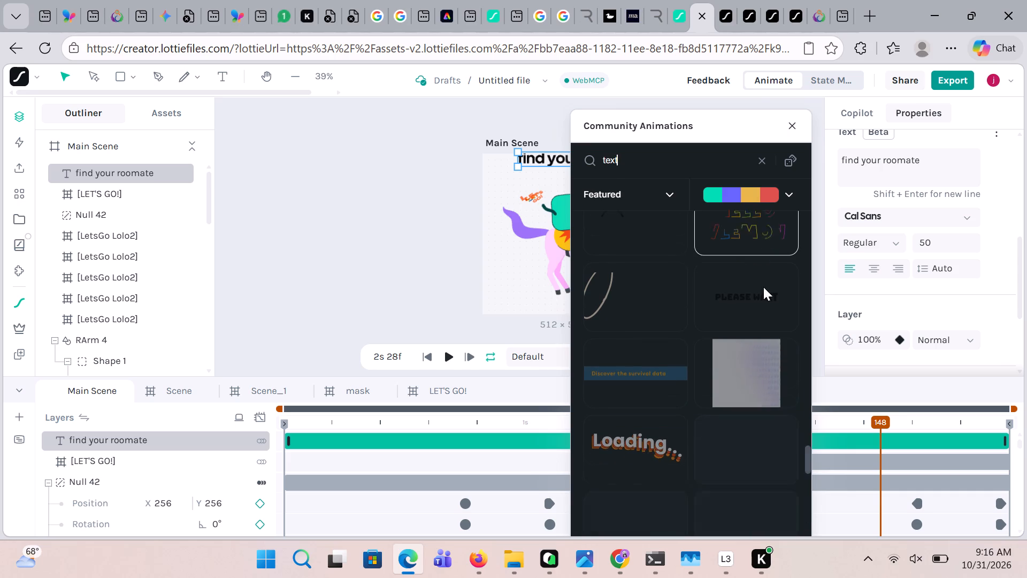
scroll(763, 287, "down", 1)
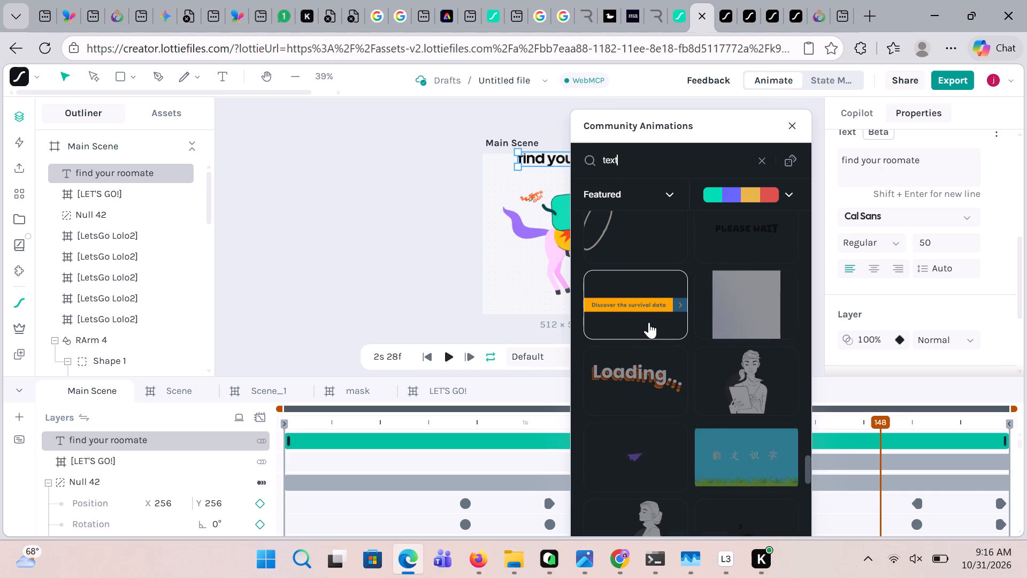
scroll(649, 322, "down", 2)
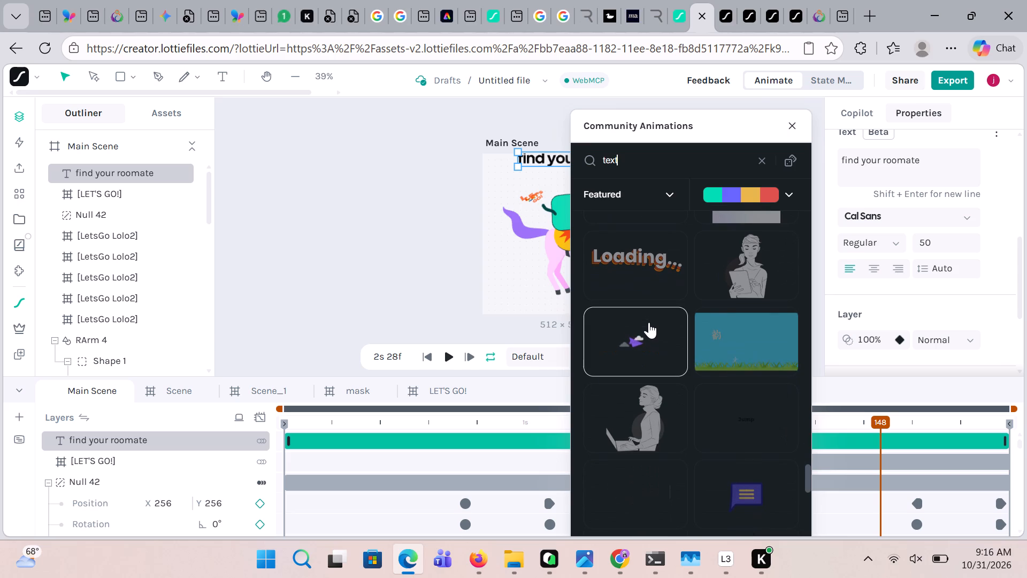
scroll(649, 322, "down", 4)
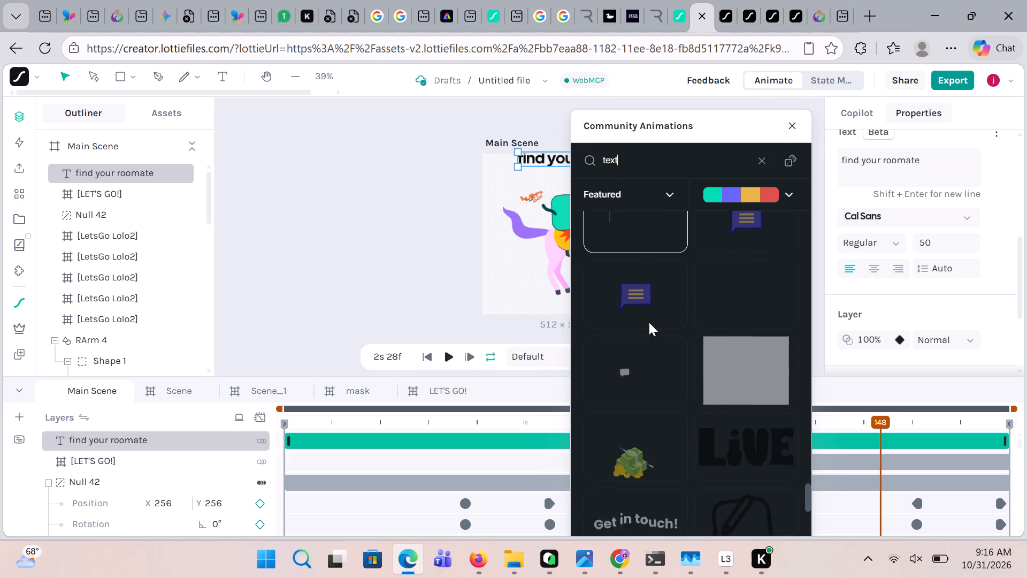
scroll(649, 322, "down", 1)
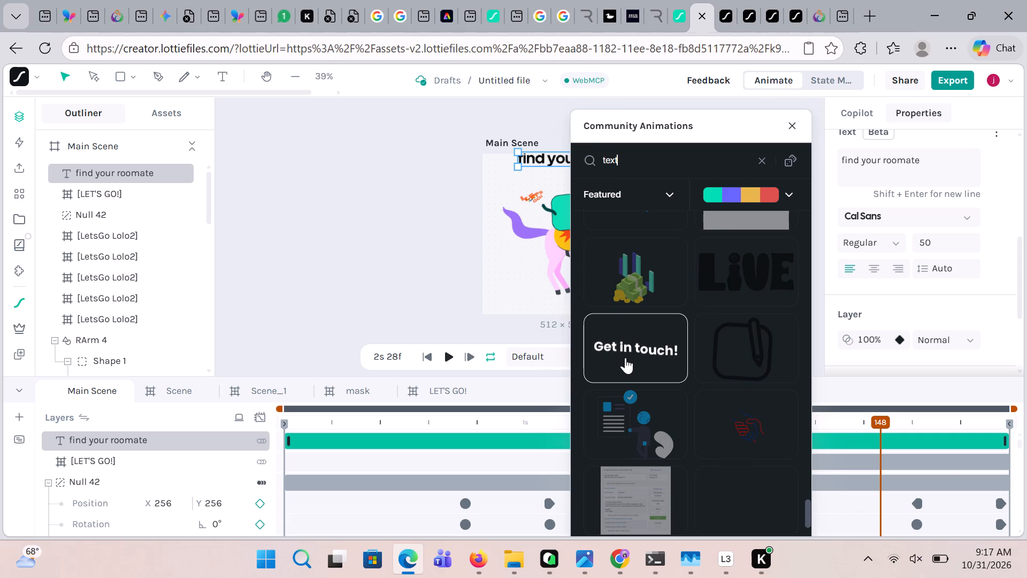
scroll(625, 358, "down", 1)
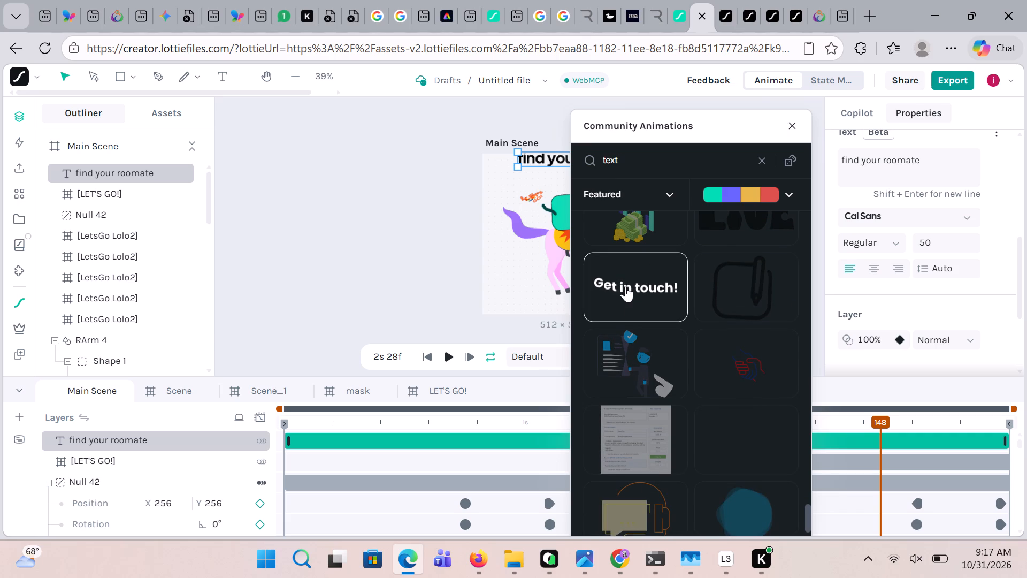
Add the "Get in touch!" community animation to the Main Scene, centred above the unicorn at about X 256, Y 66.
left_click_drag(625, 286, 512, 260)
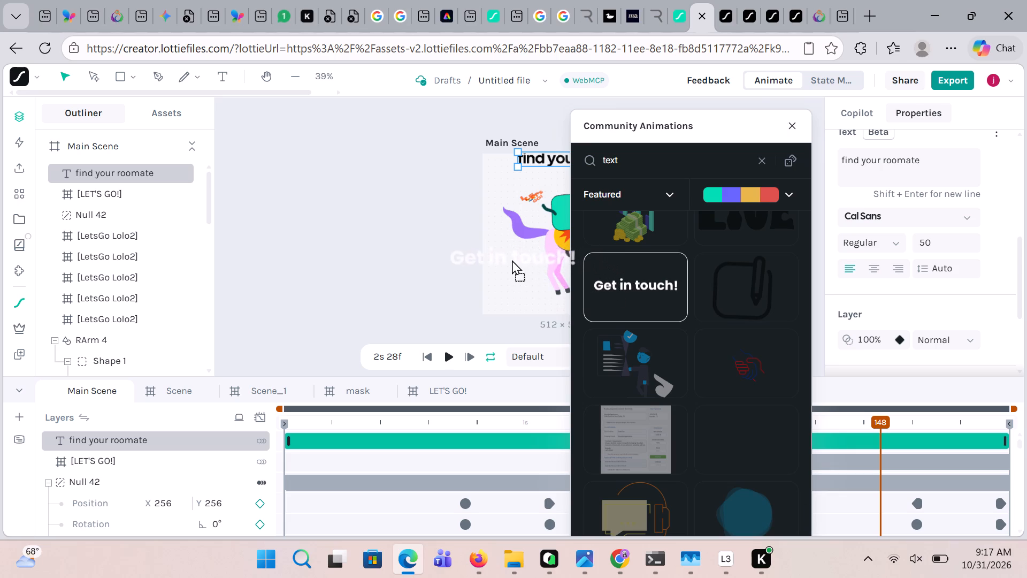
left_click_drag(512, 260, 488, 287)
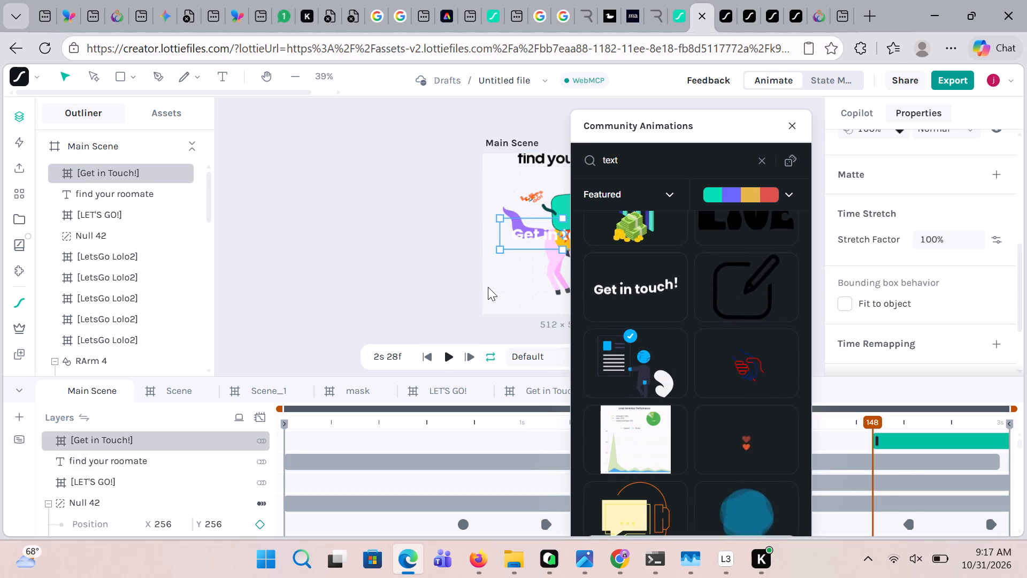
left_click(792, 127)
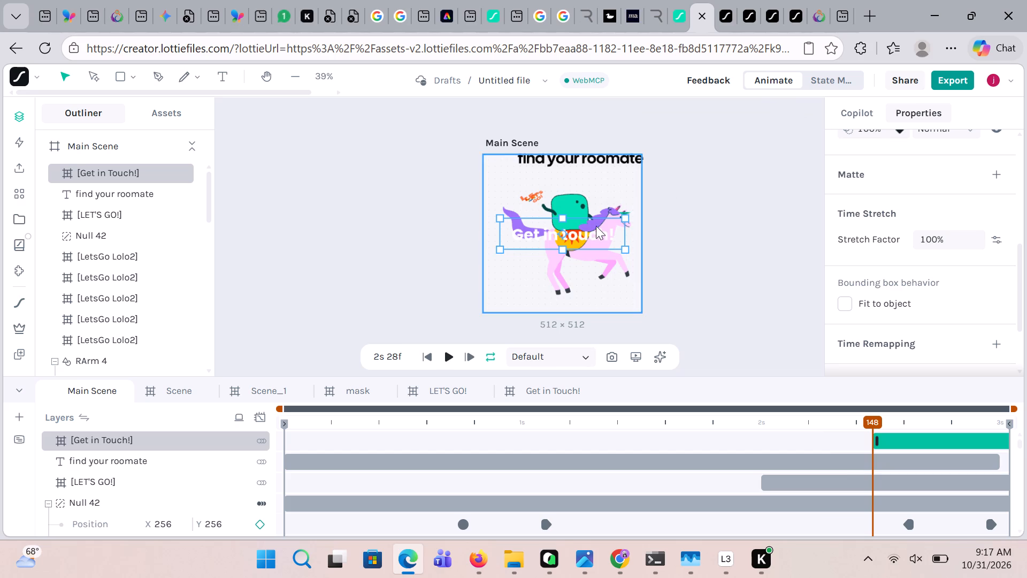
left_click_drag(593, 232, 608, 203)
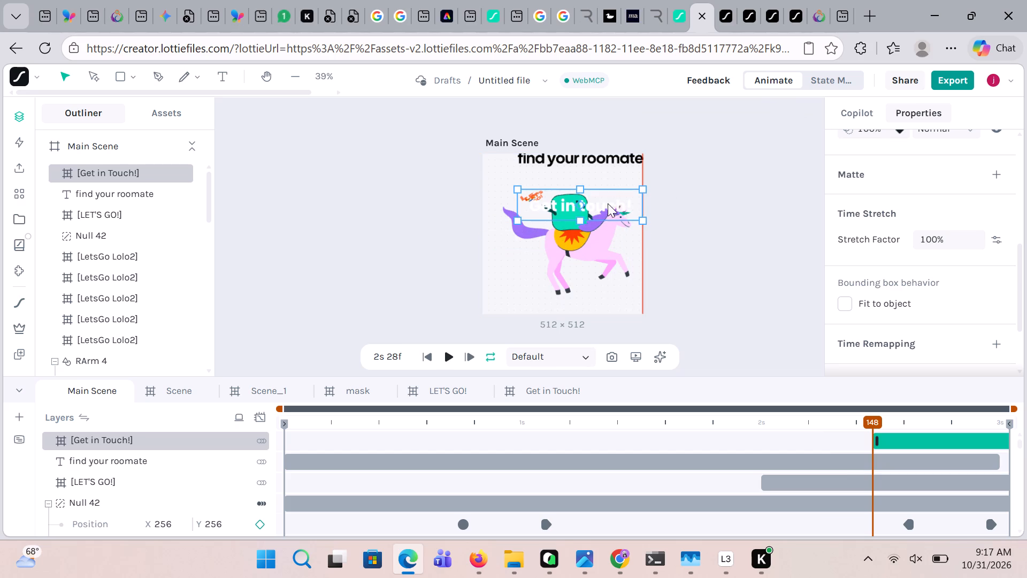
left_click_drag(608, 203, 584, 171)
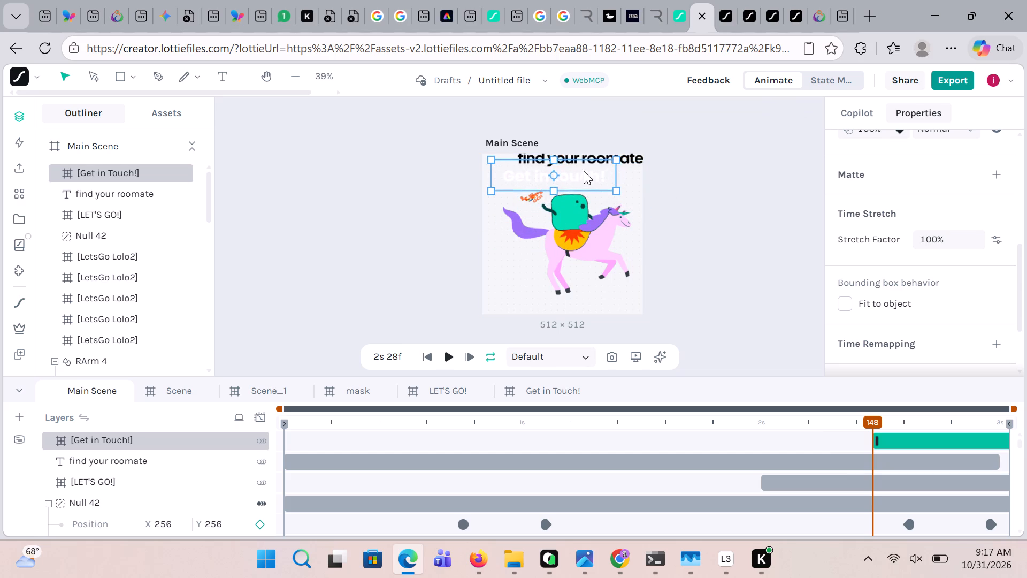
left_click_drag(584, 171, 596, 172)
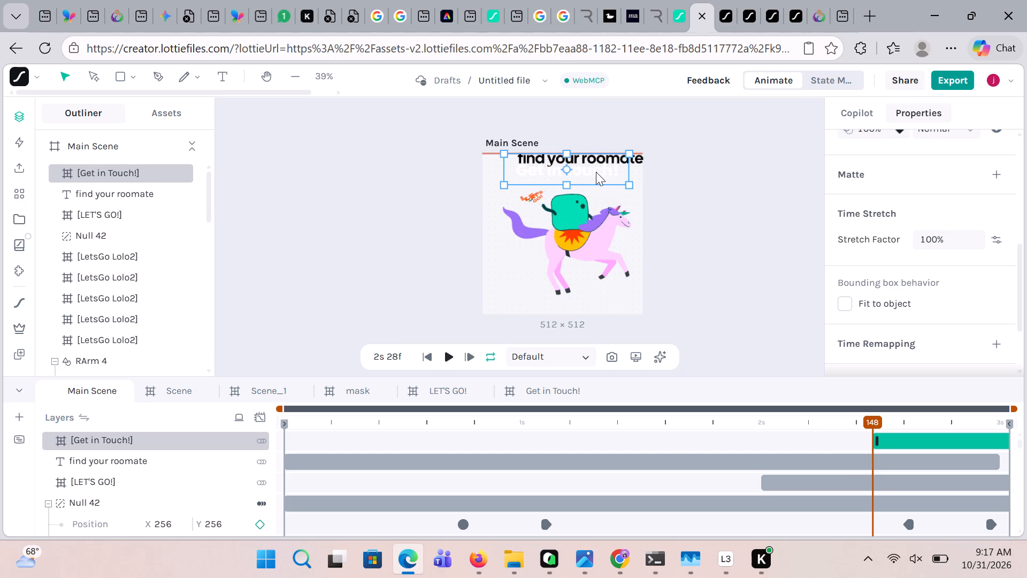
left_click_drag(596, 172, 596, 173)
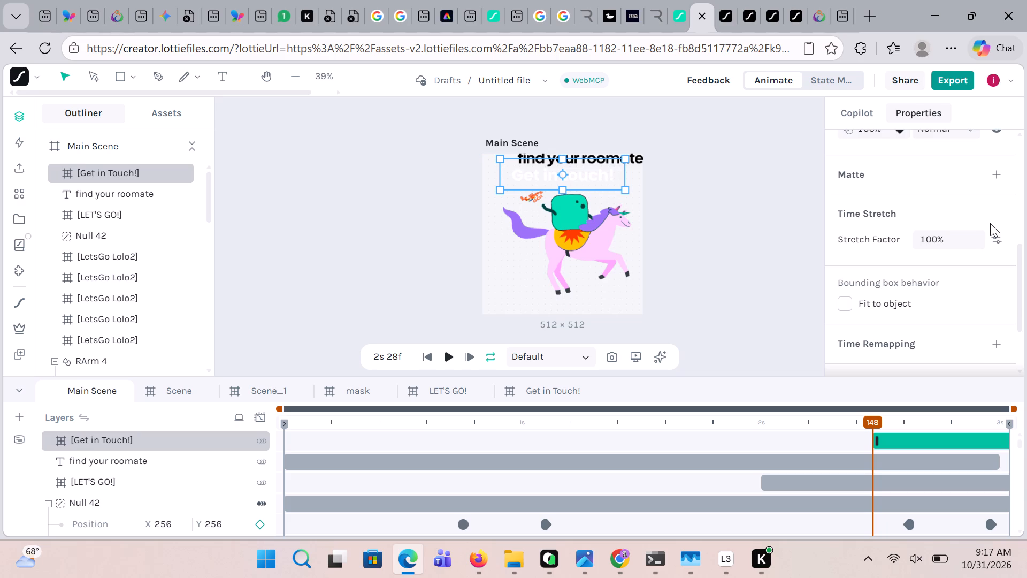
Examine the Get in Touch! layer's properties, then open its scene and inspect the letter layers for a way to edit the text.
scroll(990, 223, "up", 4)
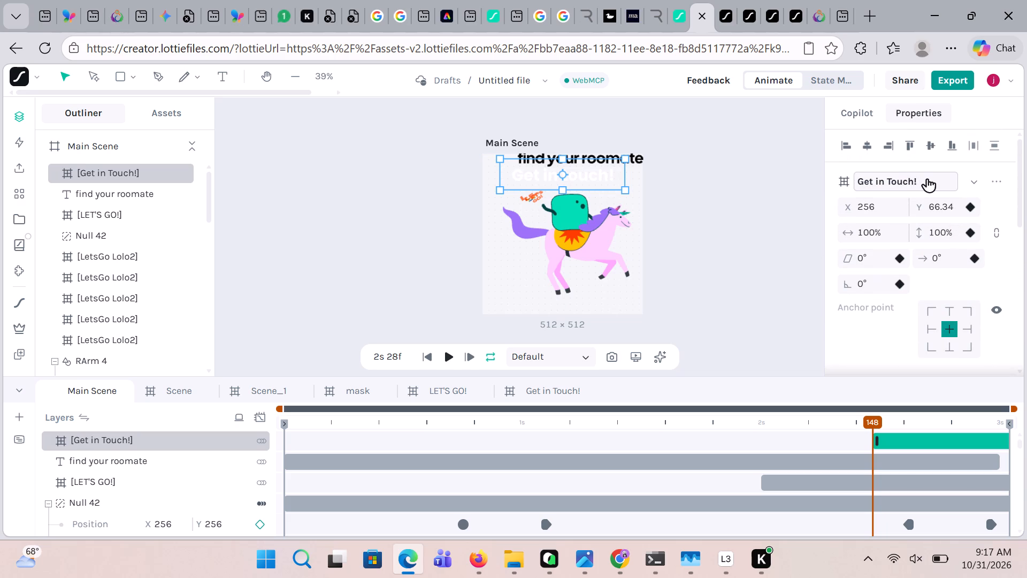
scroll(918, 273, "down", 3)
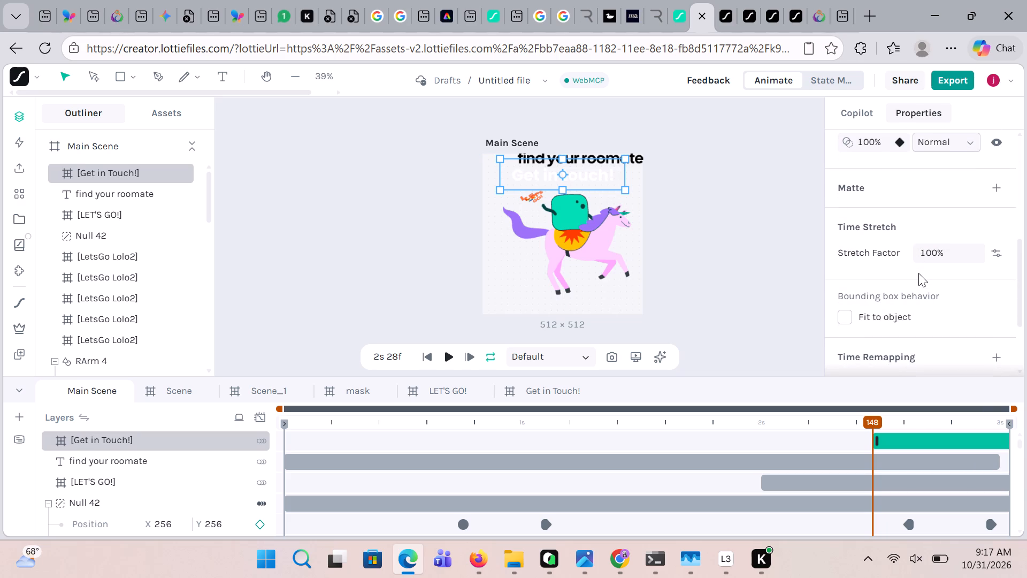
scroll(104, 262, "up", 1)
double_click(72, 175)
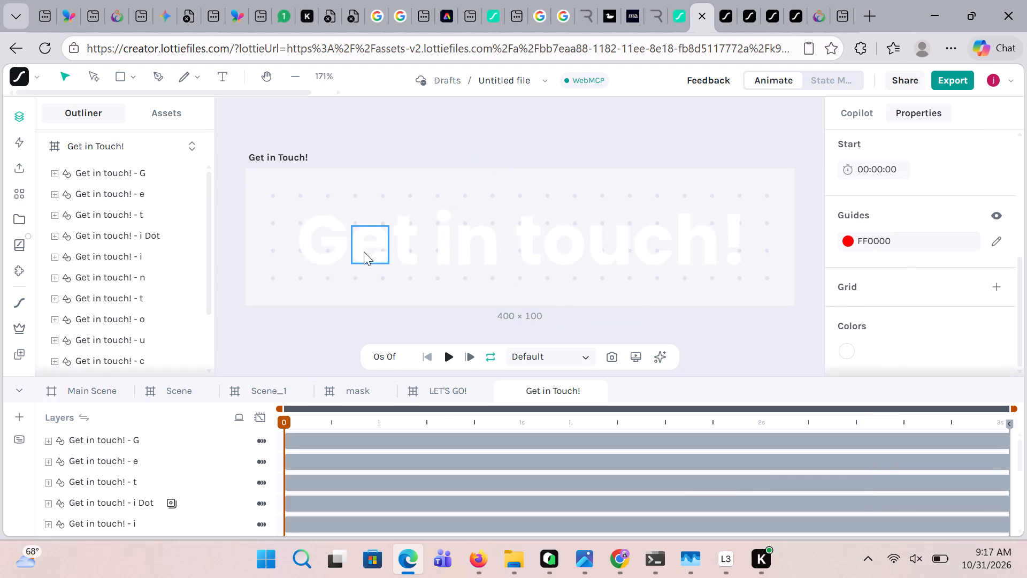
left_click(324, 238)
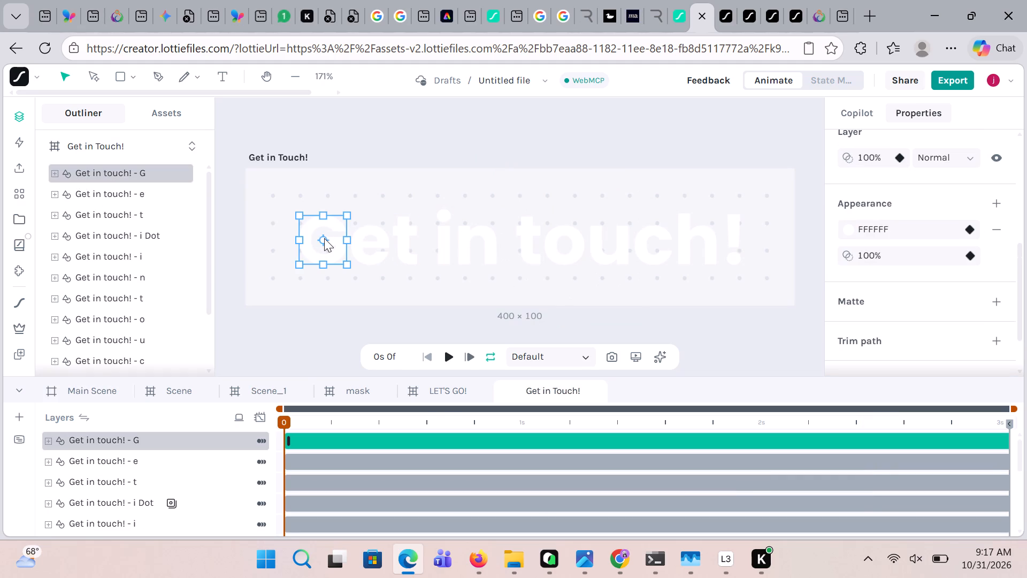
scroll(884, 308, "up", 3)
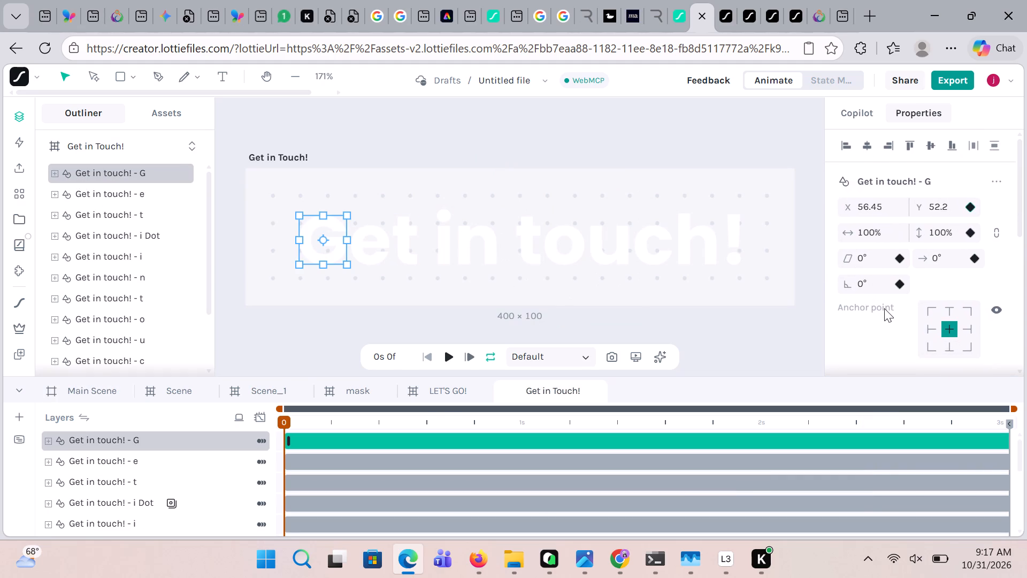
scroll(884, 308, "down", 2)
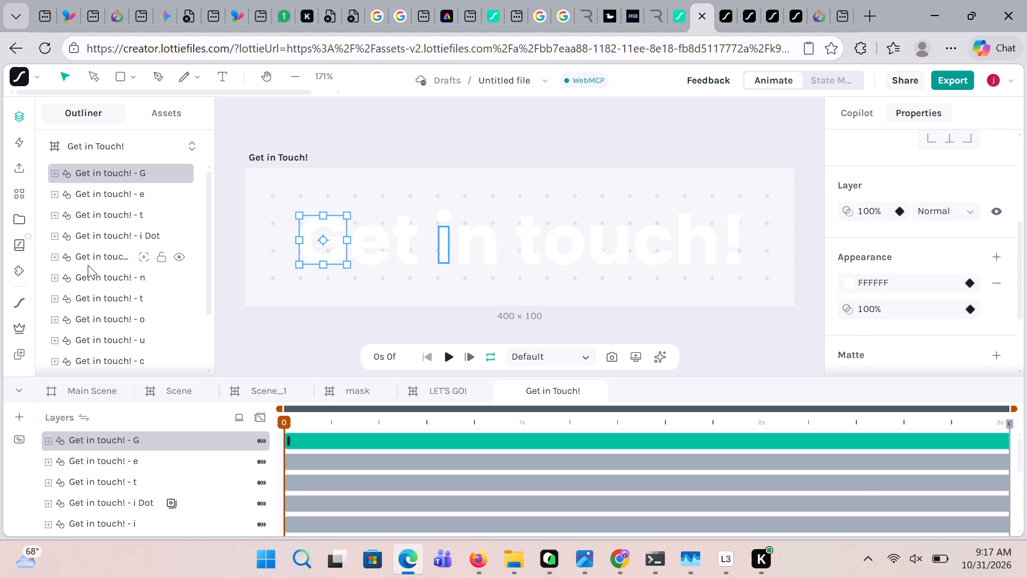
left_click(56, 262)
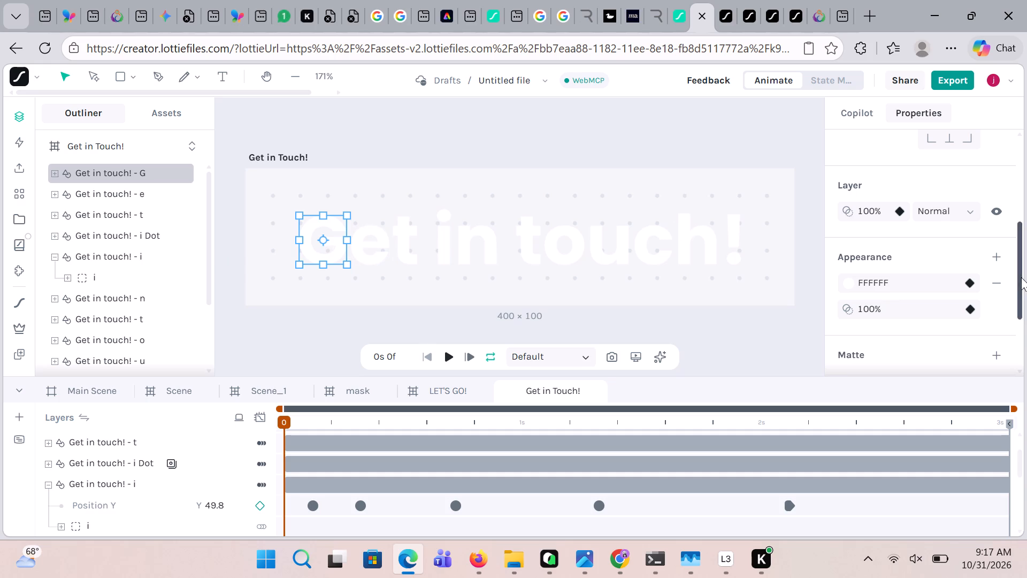
scroll(923, 239, "up", 3)
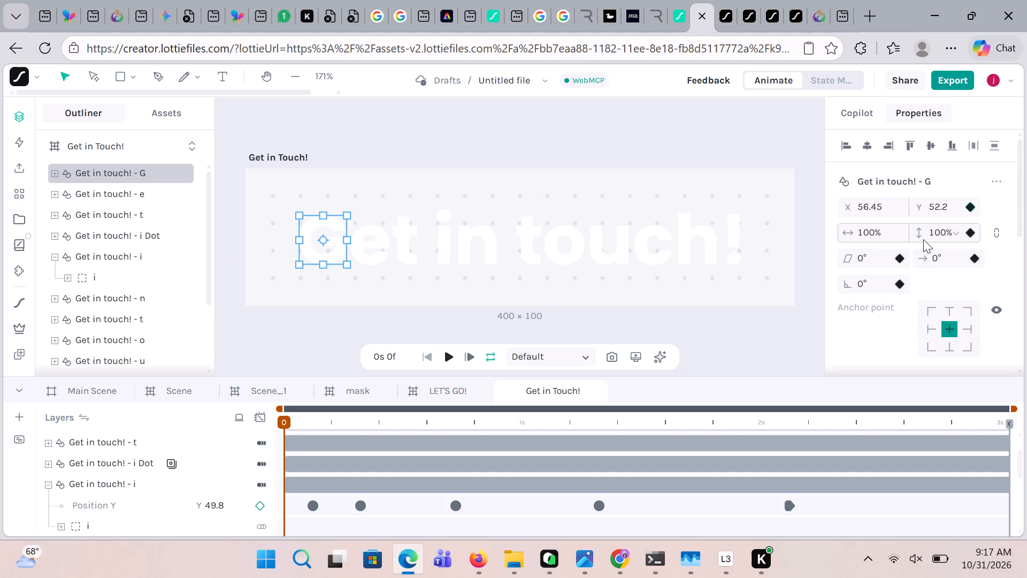
Rename the letter G layer as "Get in touch! - M".
left_click(936, 188)
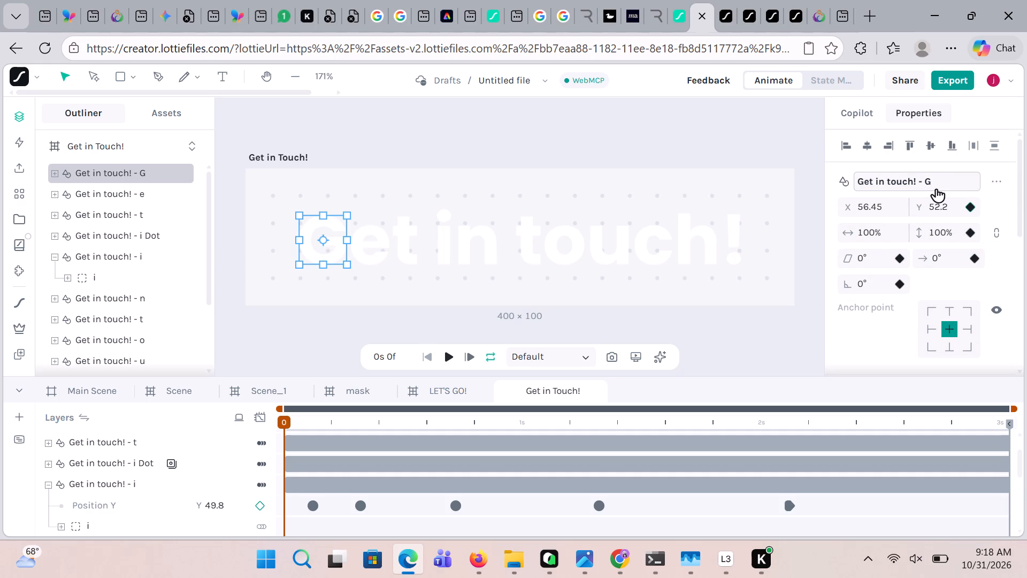
left_click(936, 188)
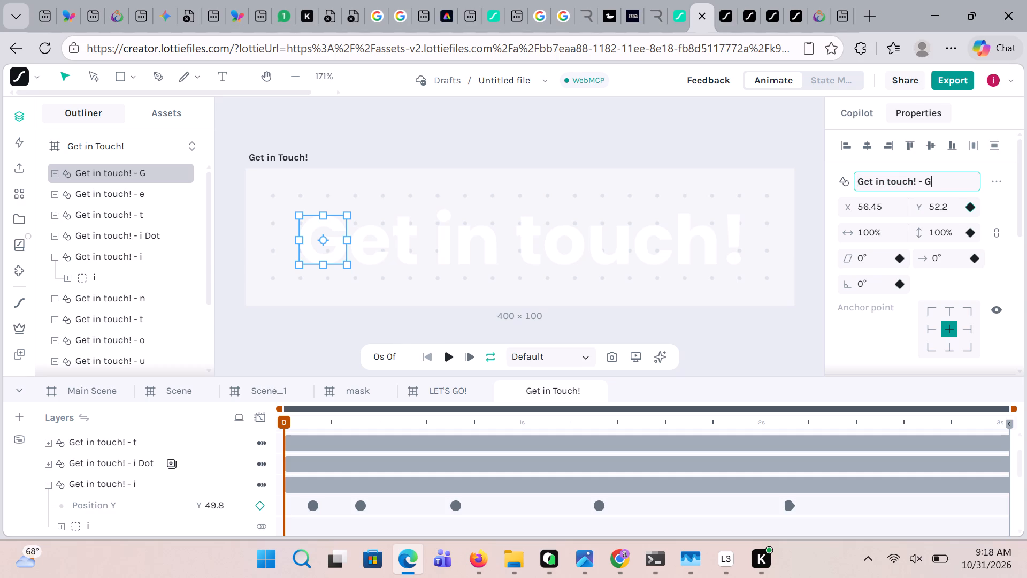
key("BackSpace")
key("m")
key("Return")
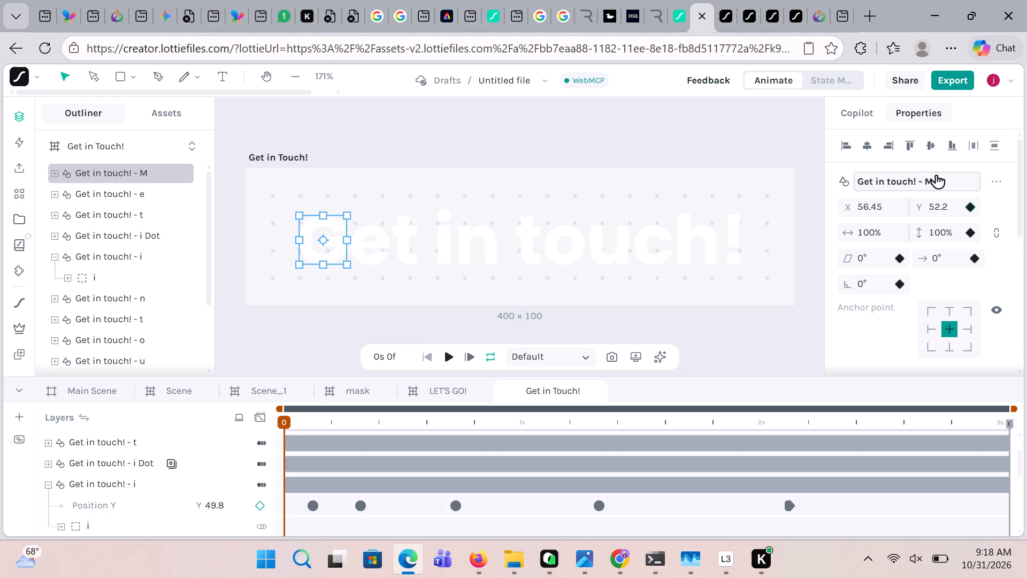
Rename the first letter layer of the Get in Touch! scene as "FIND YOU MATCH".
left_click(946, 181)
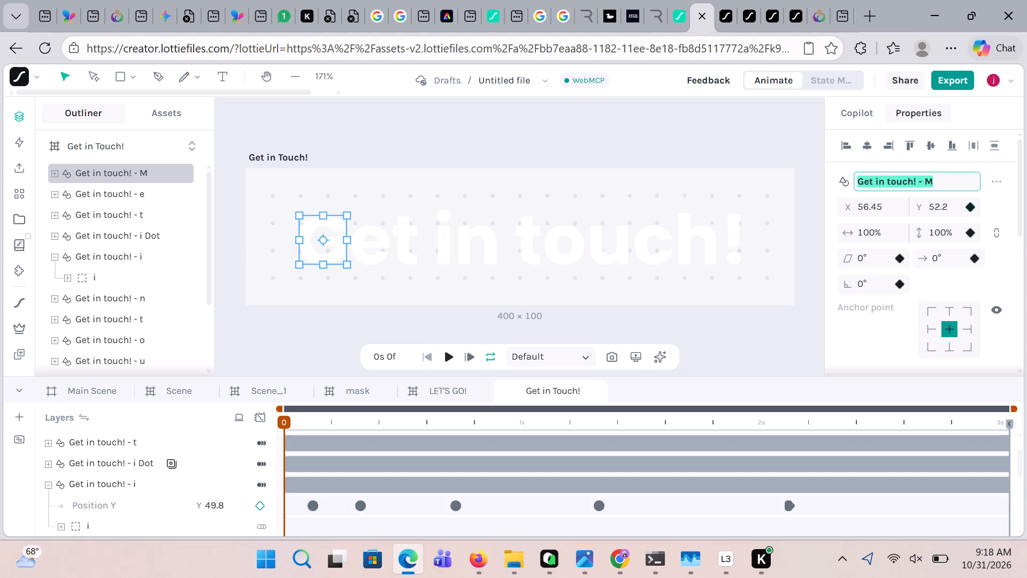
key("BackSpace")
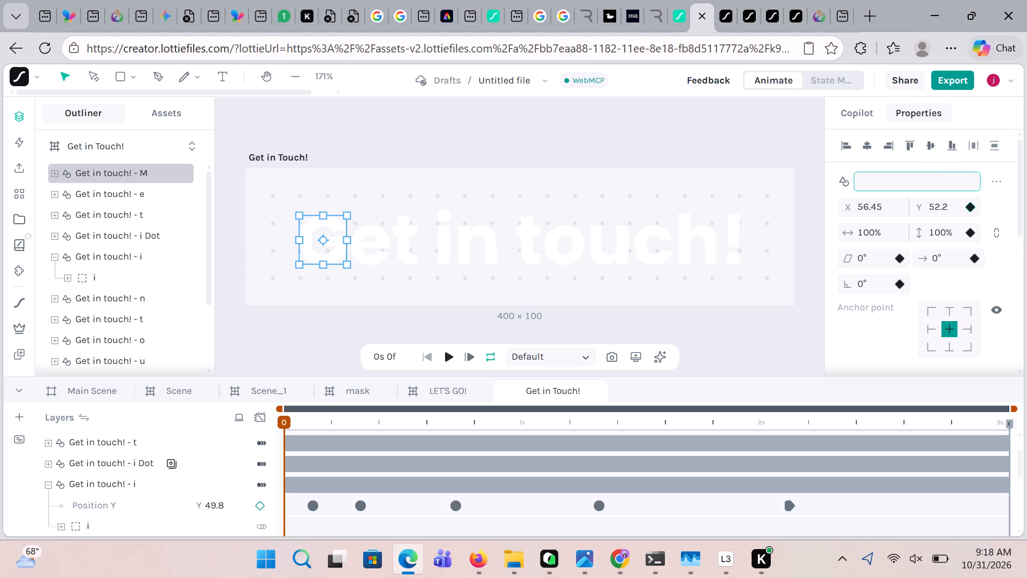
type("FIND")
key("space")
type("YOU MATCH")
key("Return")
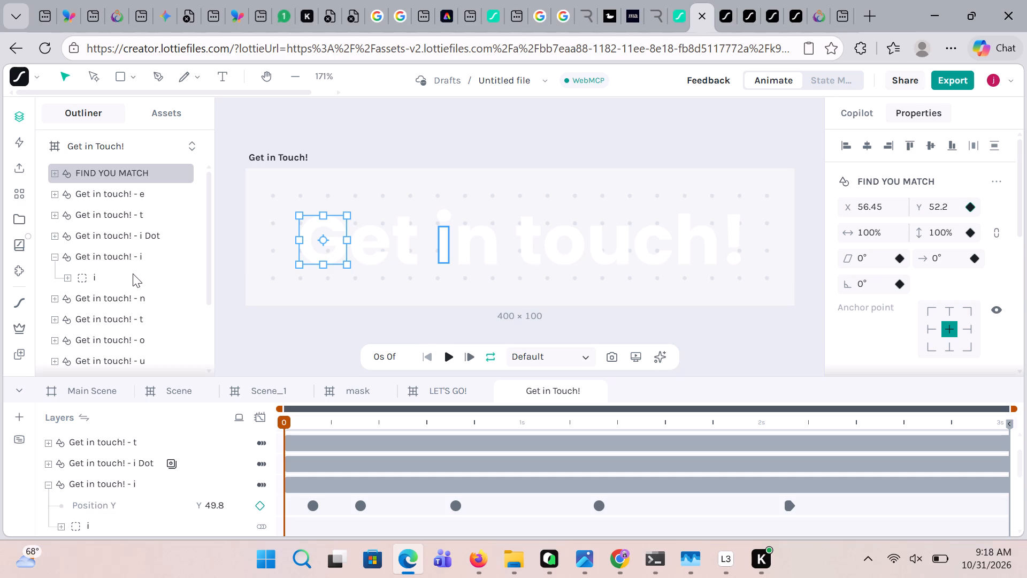
Examine the scene's letter layers and the renamed first layer's properties for a way to edit the displayed text.
scroll(133, 273, "down", 1)
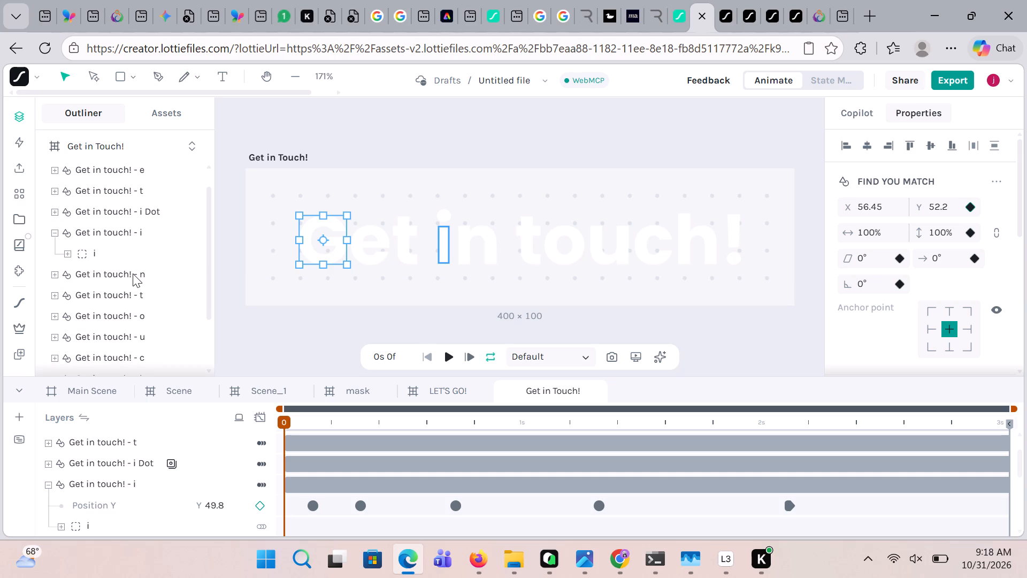
scroll(133, 273, "down", 2)
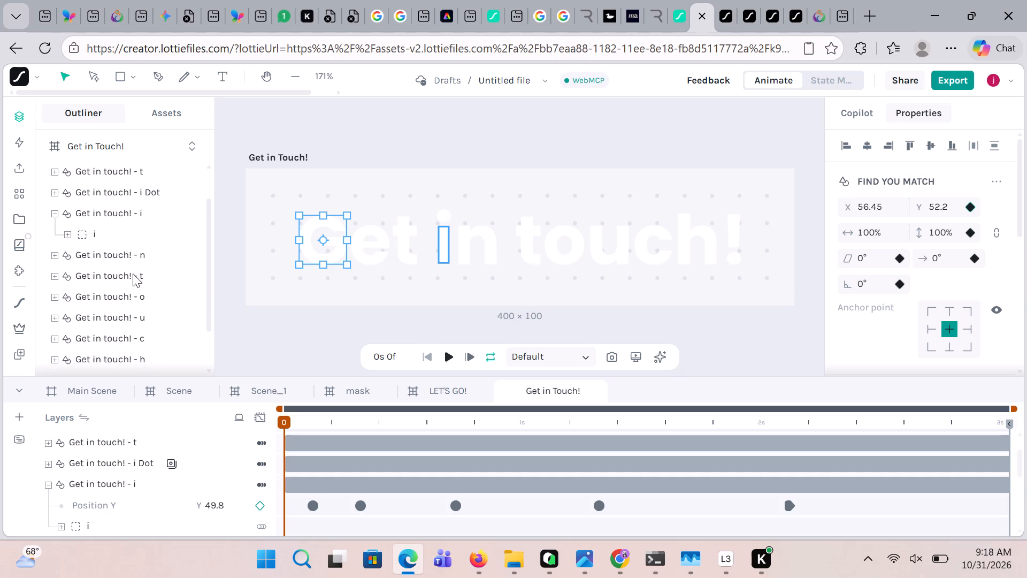
scroll(133, 273, "down", 1)
scroll(133, 273, "up", 2)
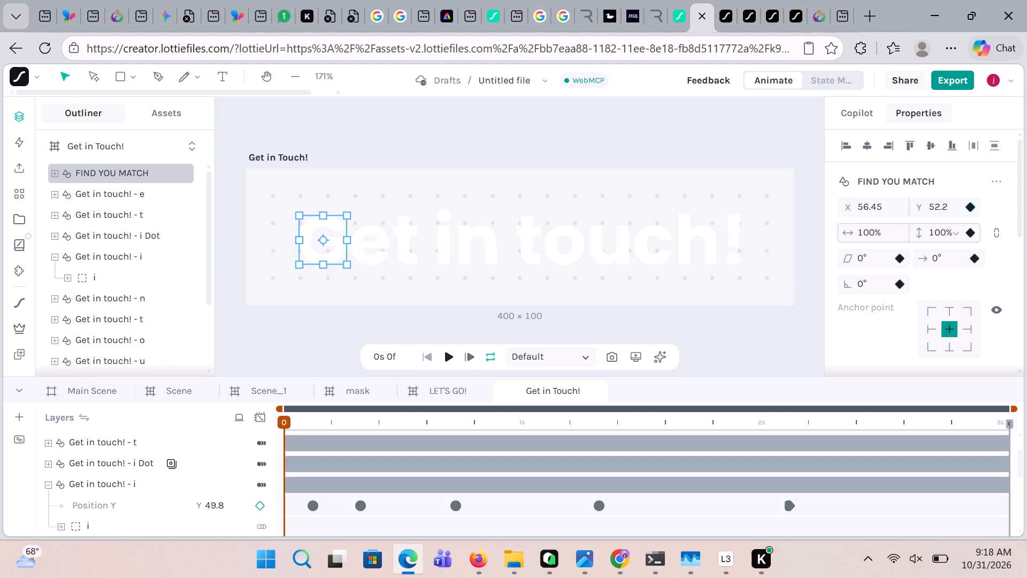
scroll(860, 233, "down", 4)
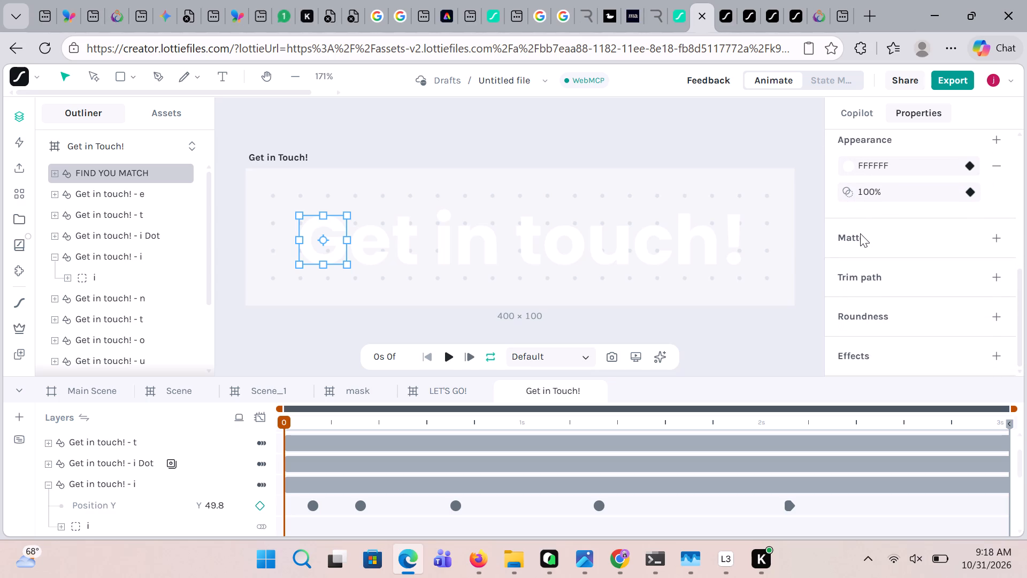
scroll(860, 233, "down", 1)
scroll(860, 233, "up", 4)
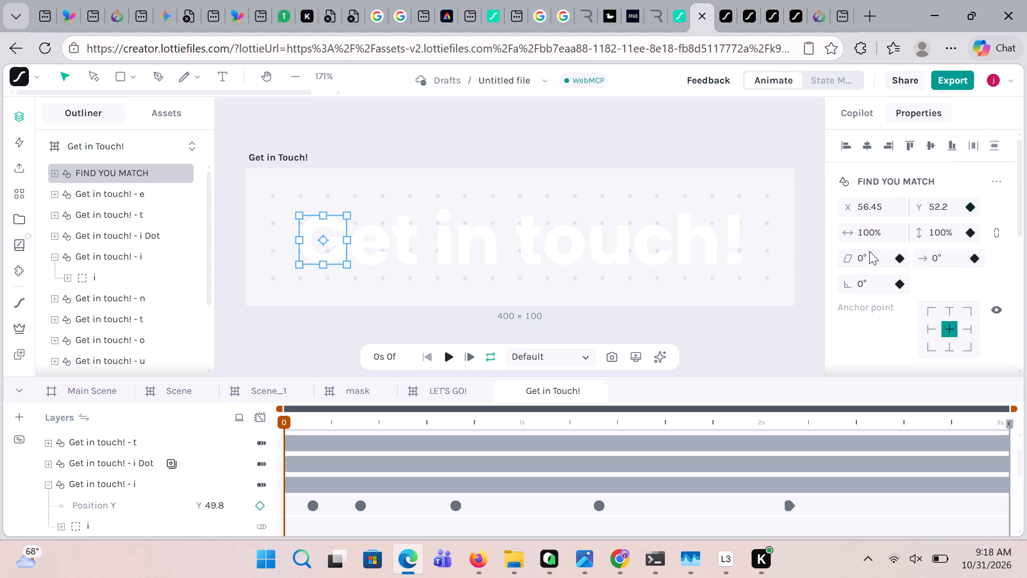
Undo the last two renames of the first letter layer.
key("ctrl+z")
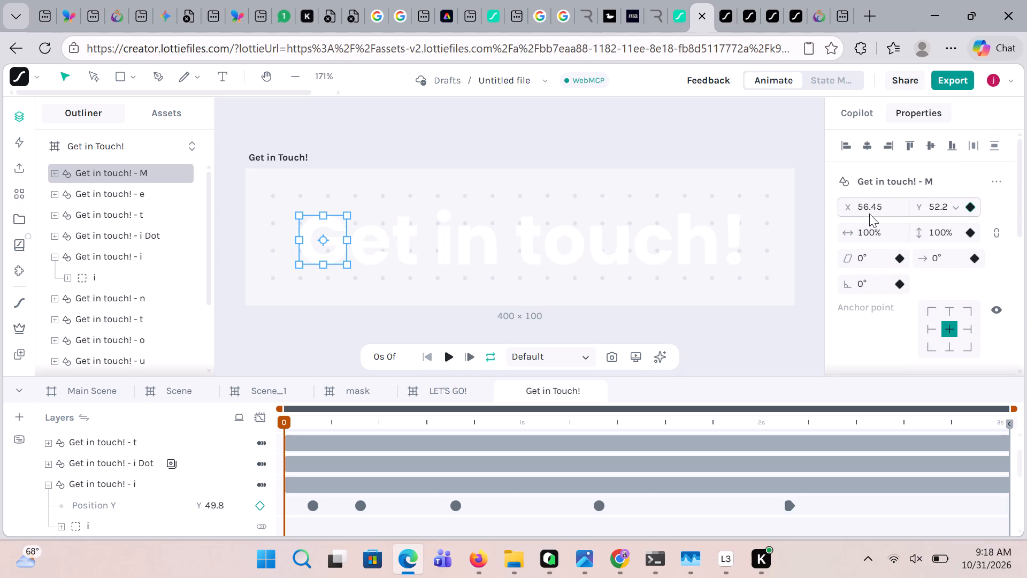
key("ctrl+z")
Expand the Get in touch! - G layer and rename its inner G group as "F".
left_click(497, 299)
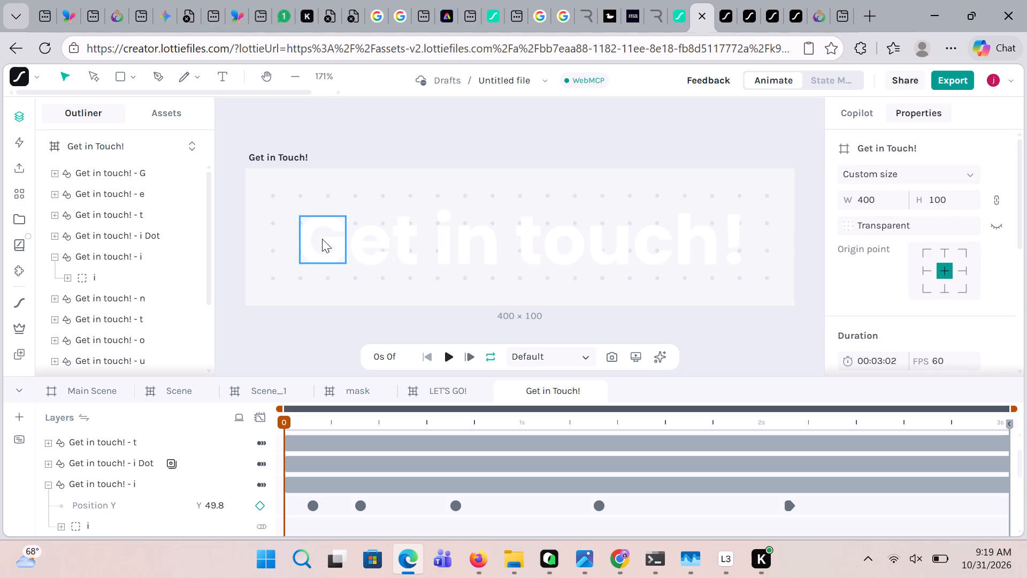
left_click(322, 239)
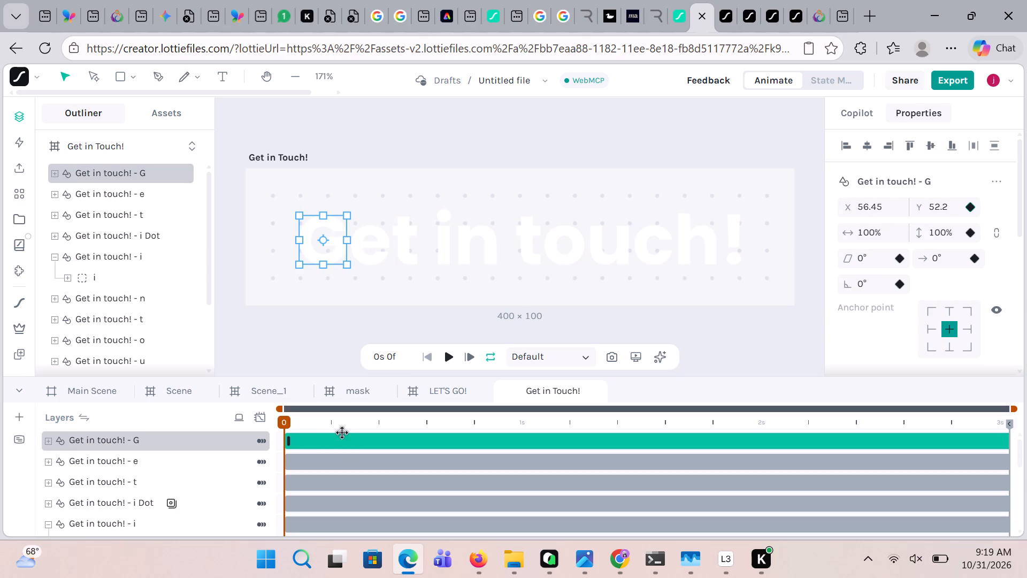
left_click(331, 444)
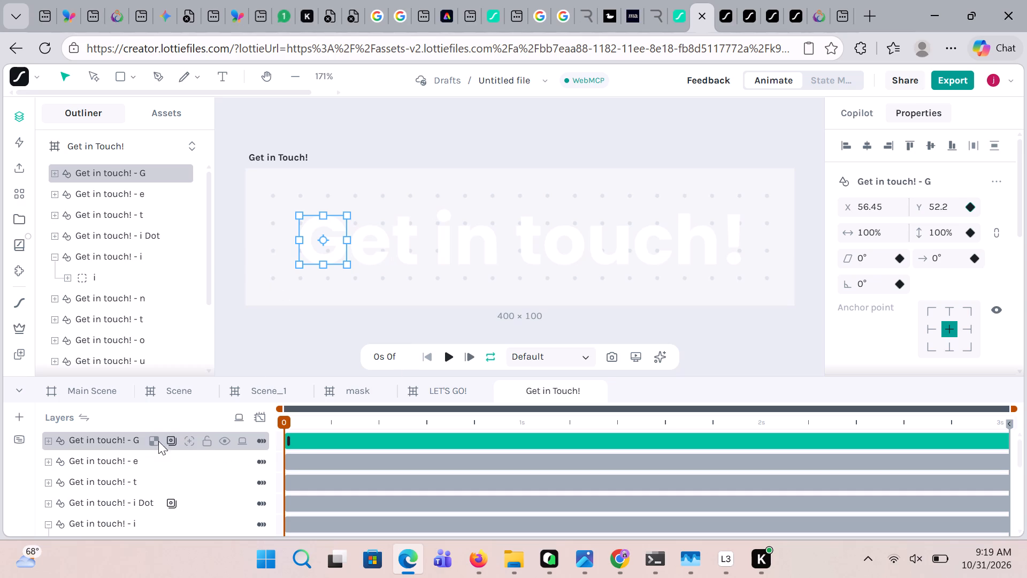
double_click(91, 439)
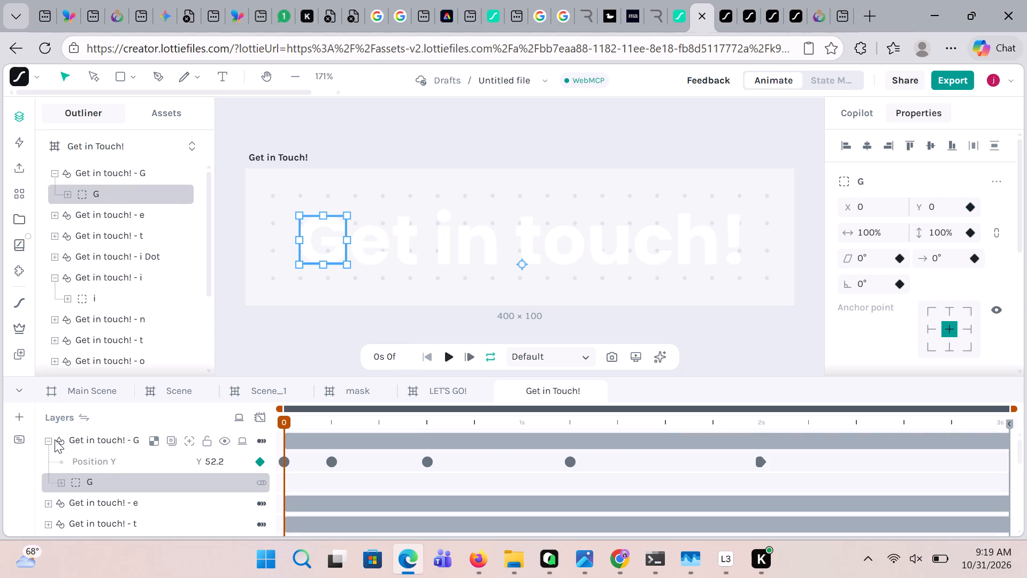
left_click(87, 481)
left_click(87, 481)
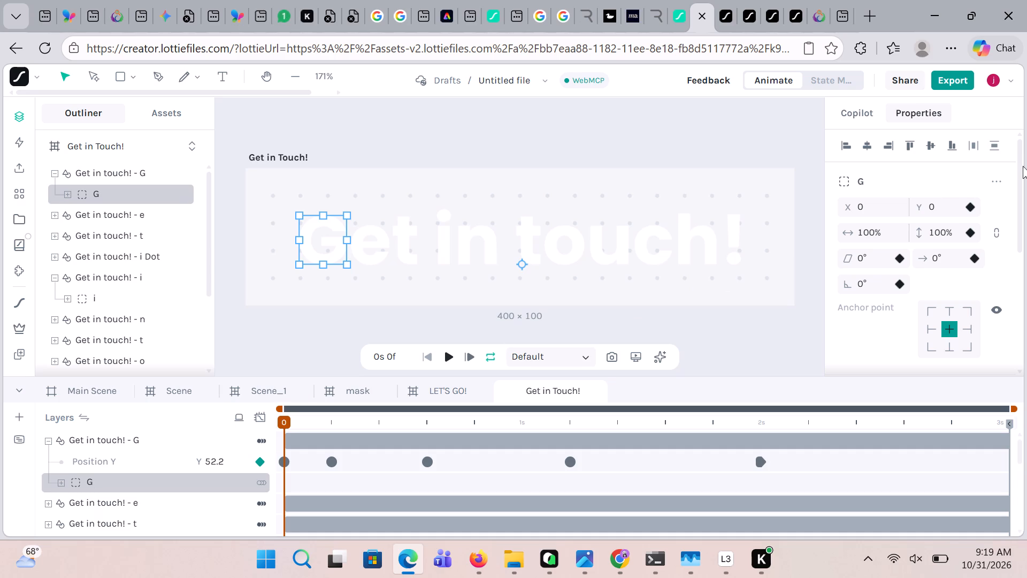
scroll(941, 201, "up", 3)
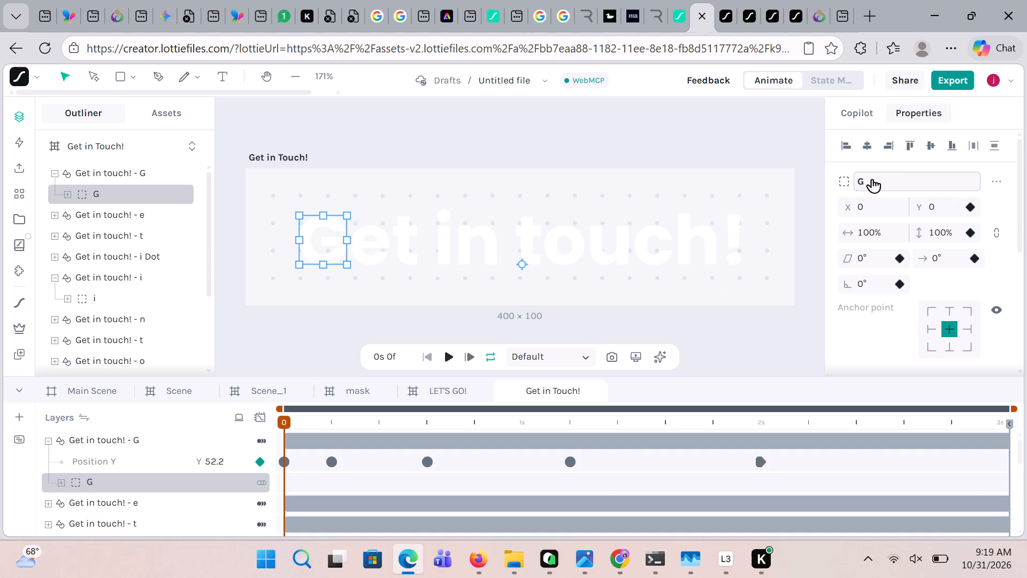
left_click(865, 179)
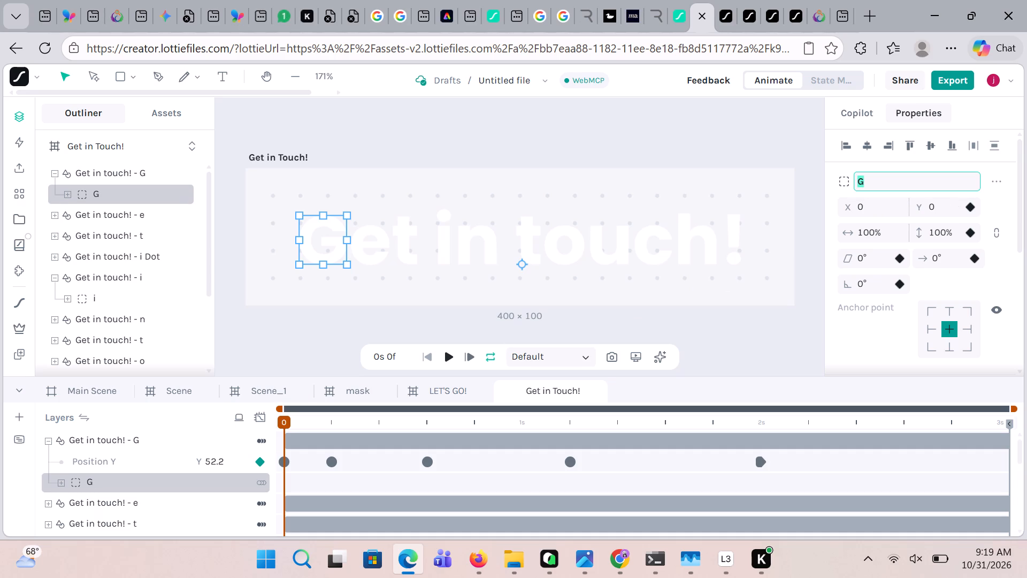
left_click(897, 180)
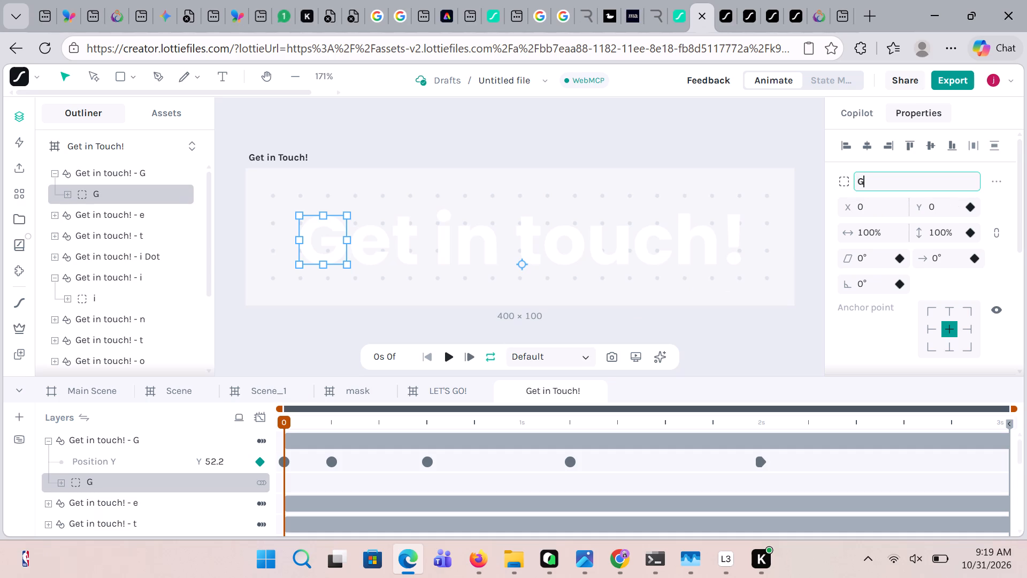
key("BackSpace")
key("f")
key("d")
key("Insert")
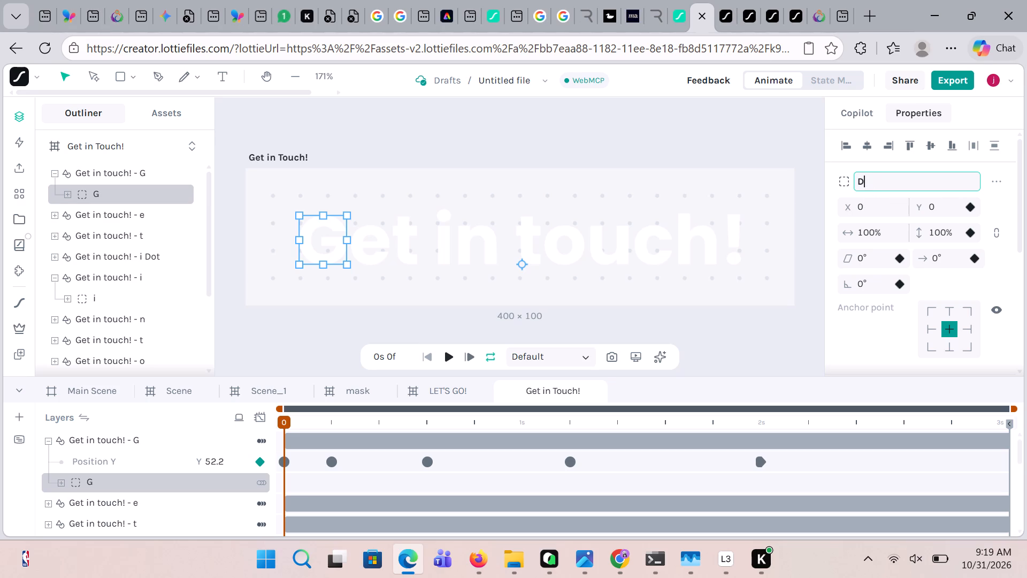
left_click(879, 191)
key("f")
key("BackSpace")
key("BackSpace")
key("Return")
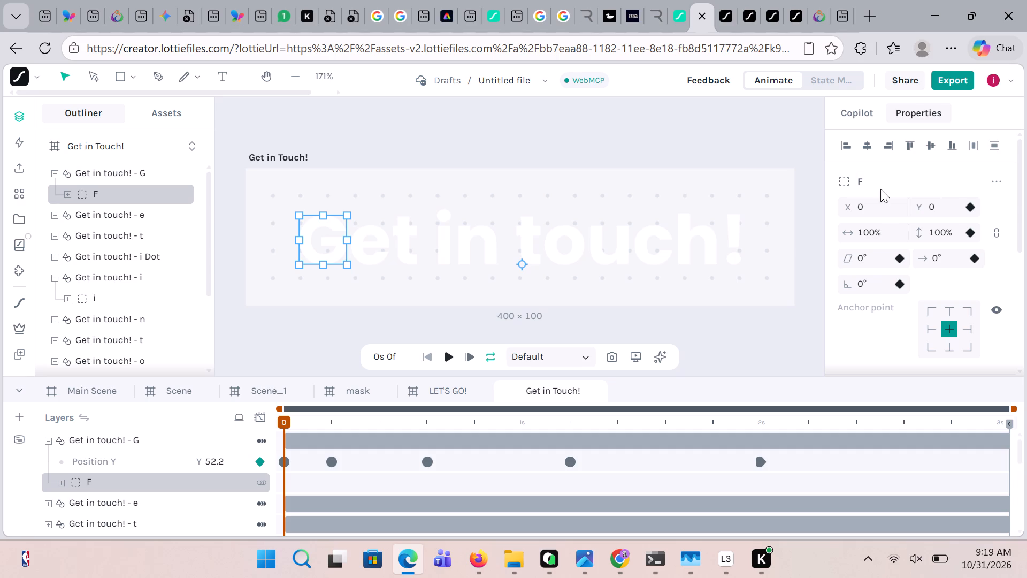
Play the Get in Touch! animation to check the effect of the group rename on the lettering.
scroll(882, 305, "down", 2)
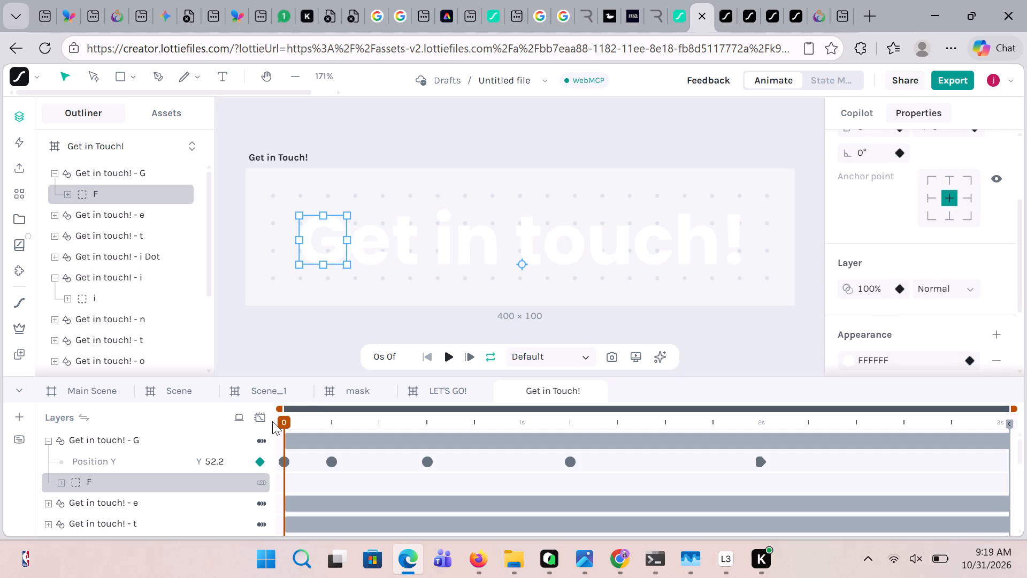
left_click(450, 361)
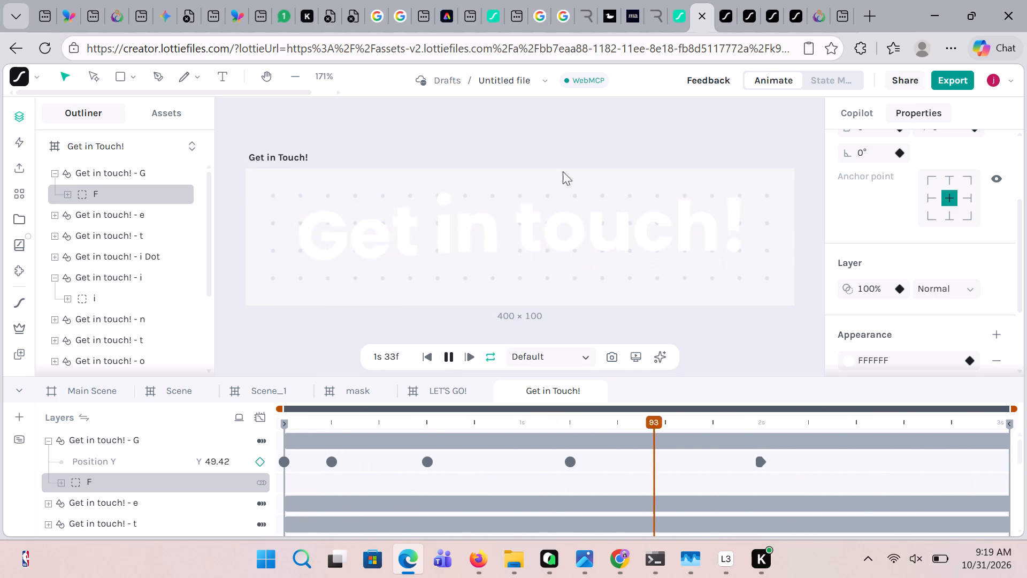
scroll(830, 240, "up", 3)
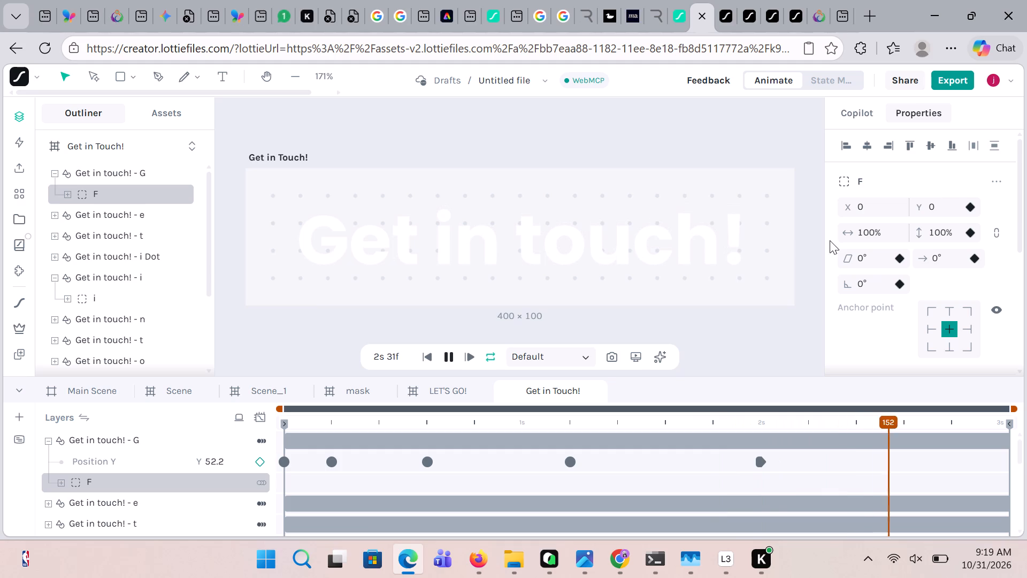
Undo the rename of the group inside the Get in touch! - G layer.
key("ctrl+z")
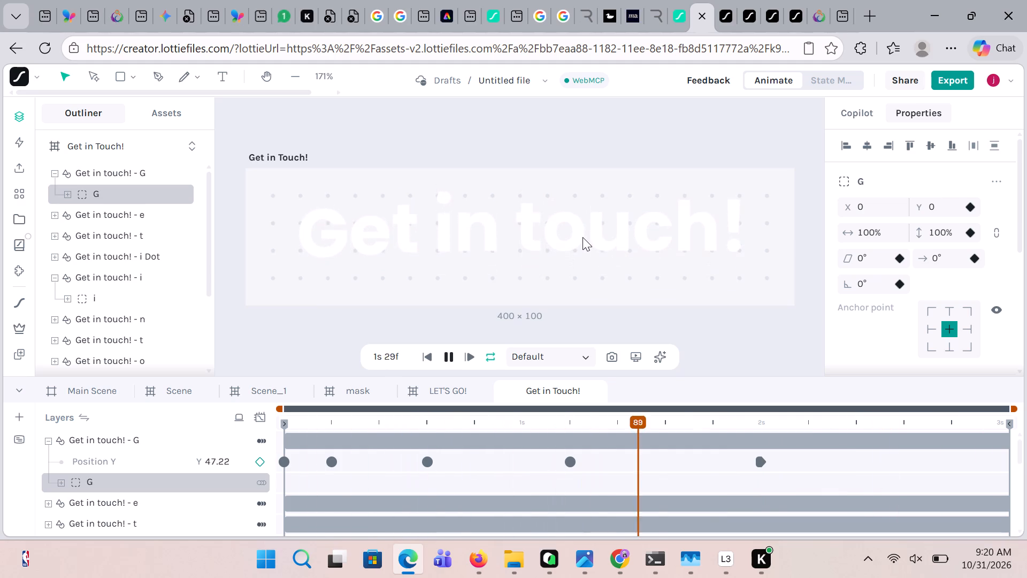
Inspect the G layer's second Position Y keyframe and the remaining letter layers for a way to change the text.
scroll(478, 324, "down", 1)
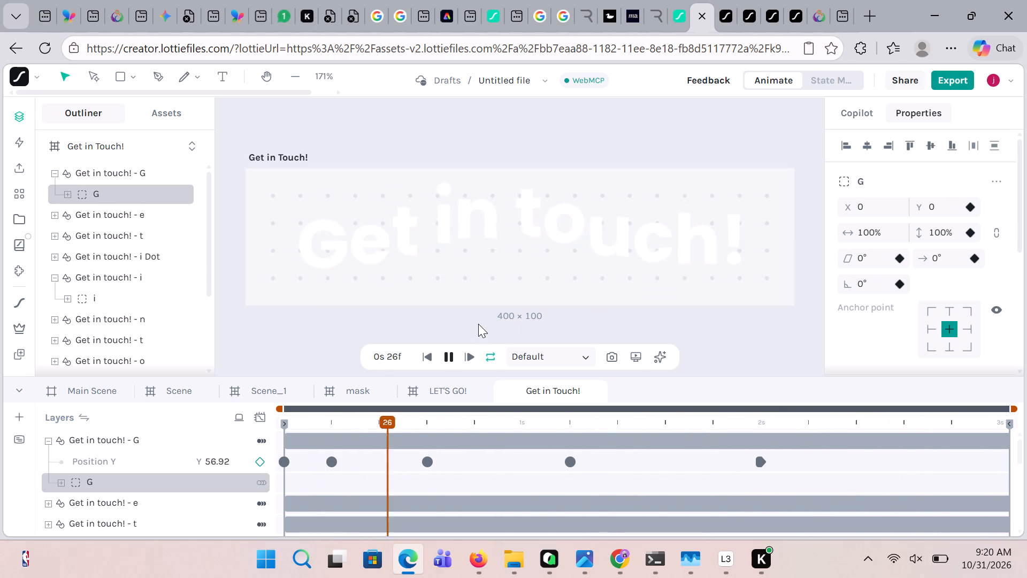
scroll(478, 324, "down", 1)
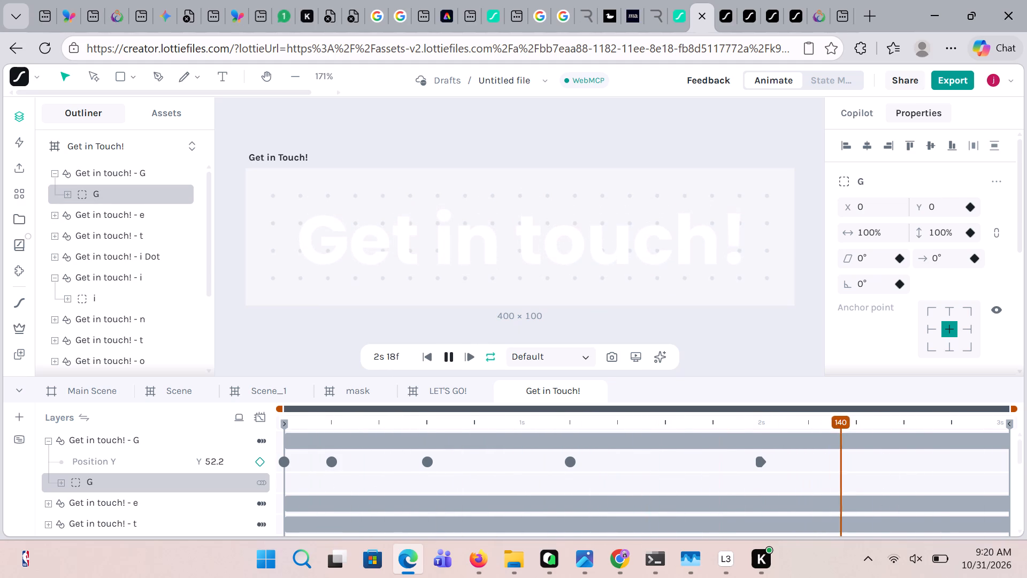
left_click(327, 465)
left_click(327, 465)
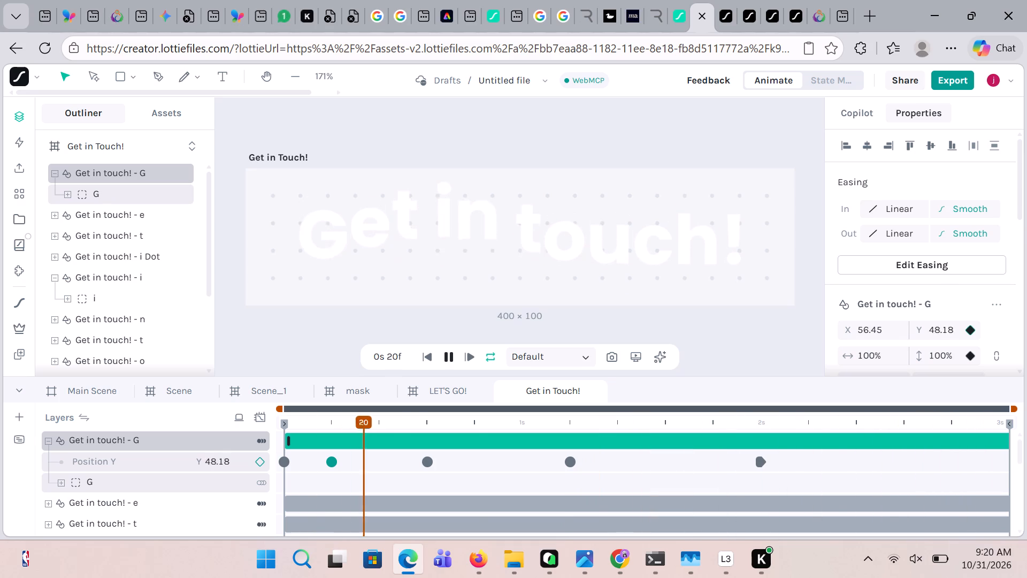
scroll(153, 484, "down", 2)
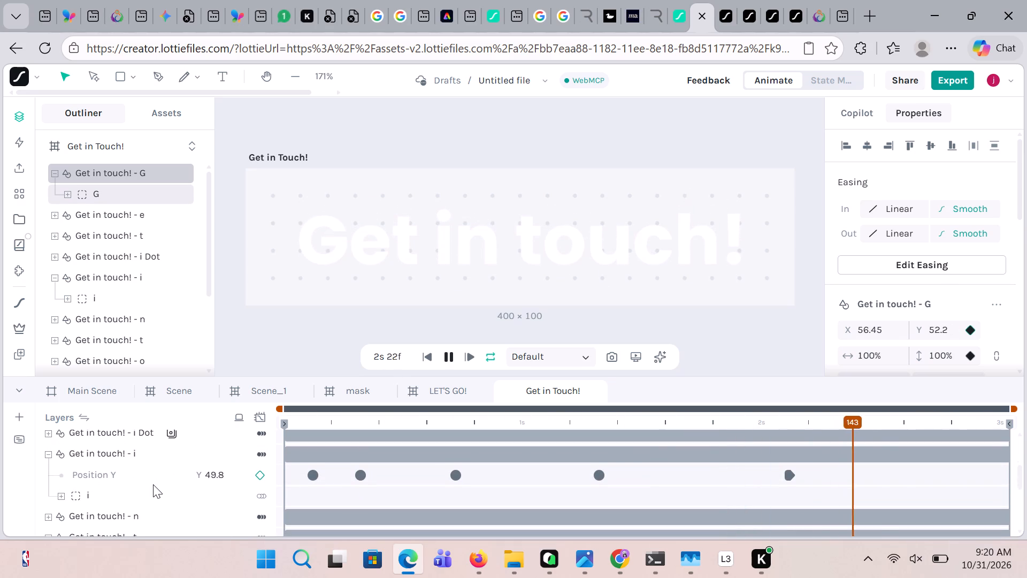
scroll(153, 484, "down", 4)
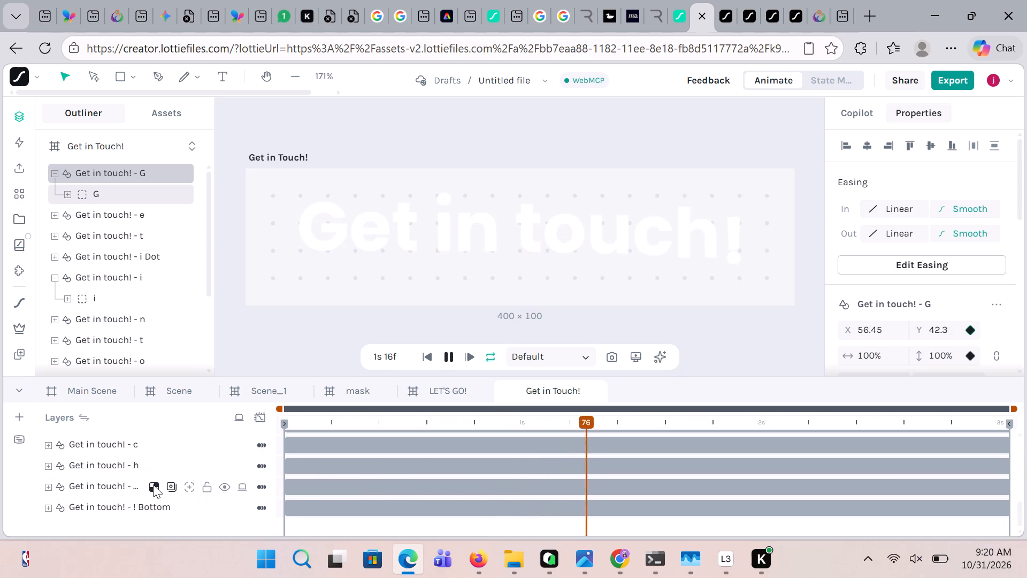
scroll(114, 235, "up", 4)
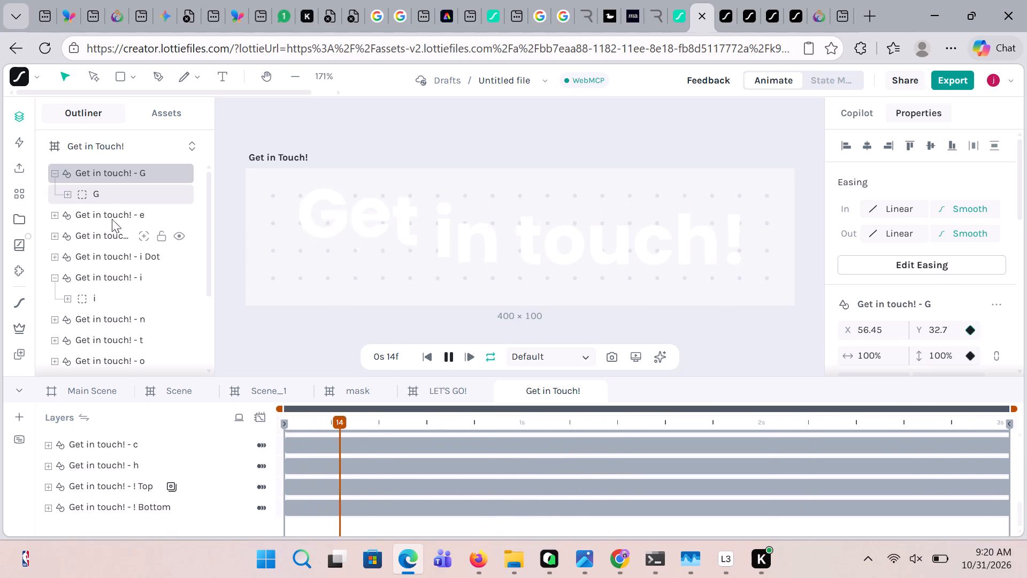
Expand every letter layer in the Get in Touch! scene and look through their nested groups and paths.
left_click(94, 151)
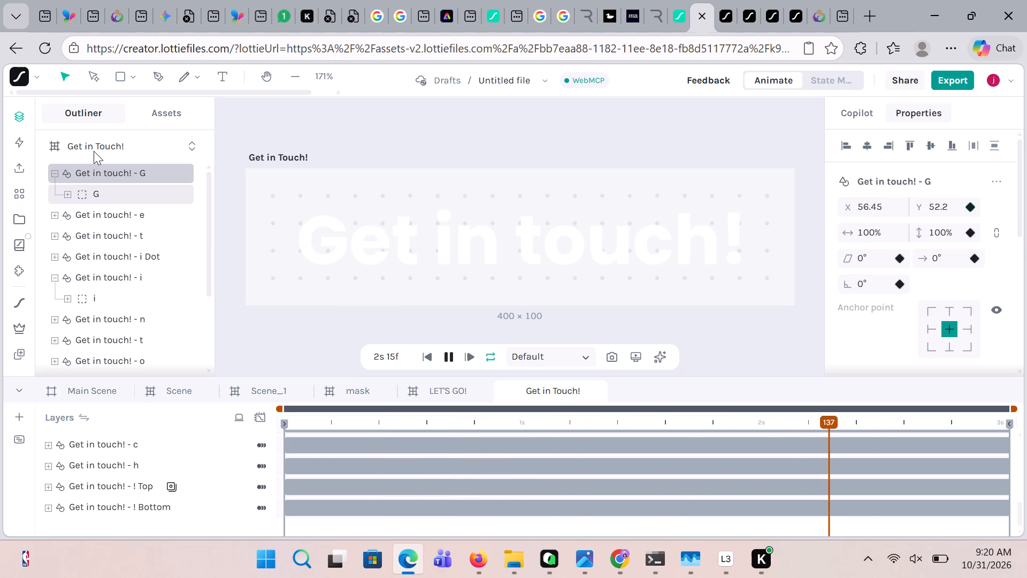
left_click(94, 151)
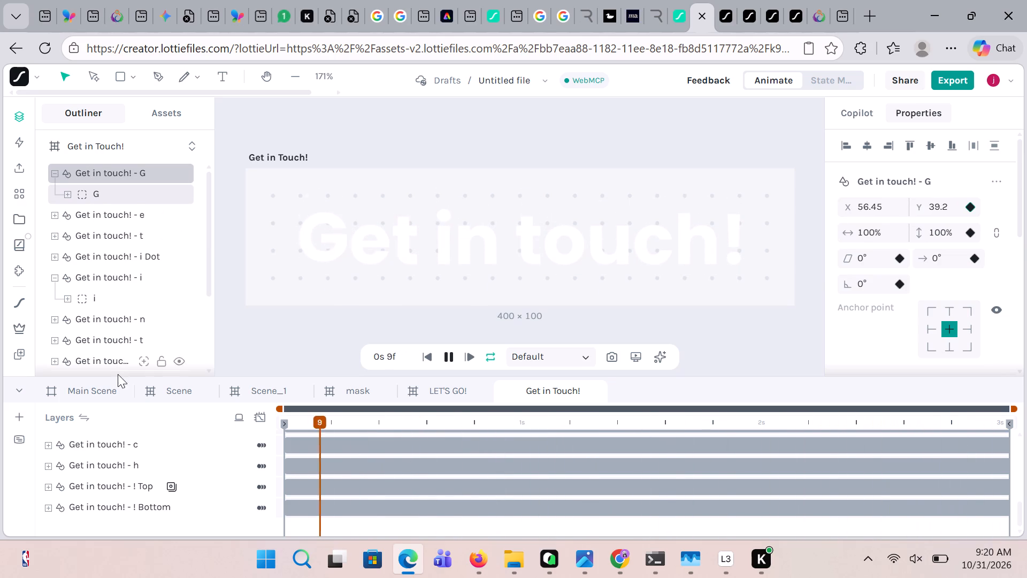
scroll(91, 294, "down", 2)
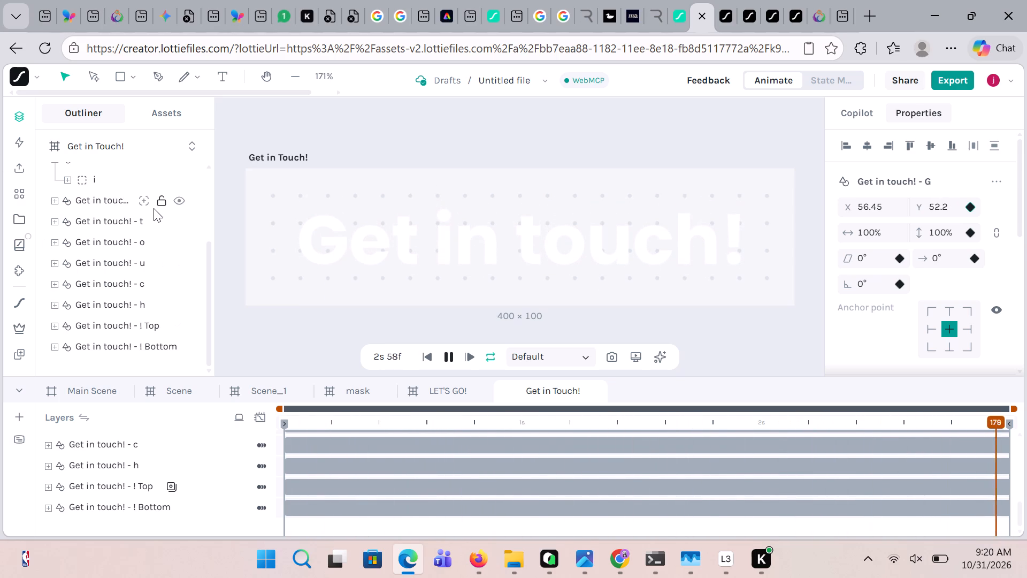
scroll(111, 260, "up", 3)
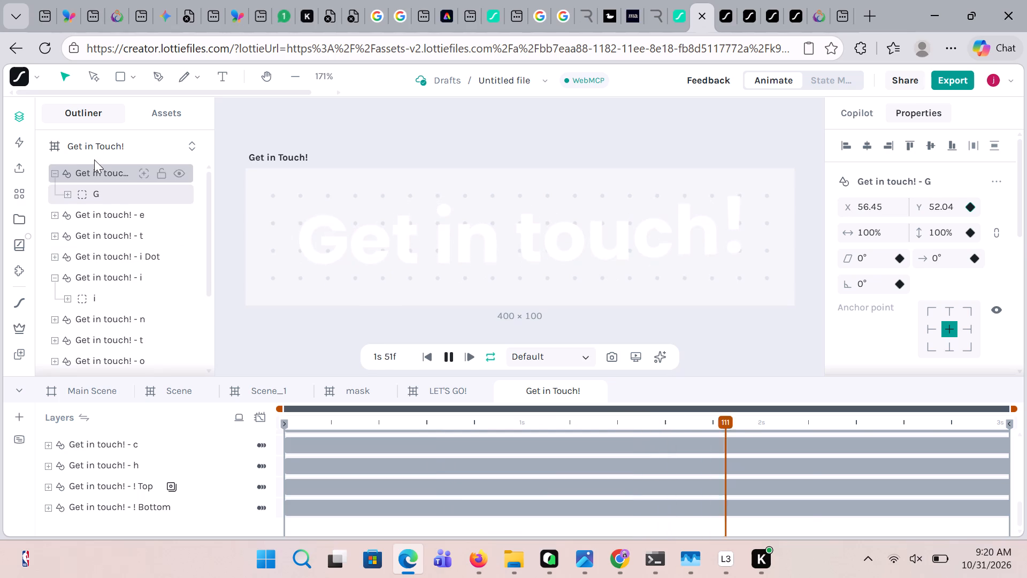
double_click(124, 145)
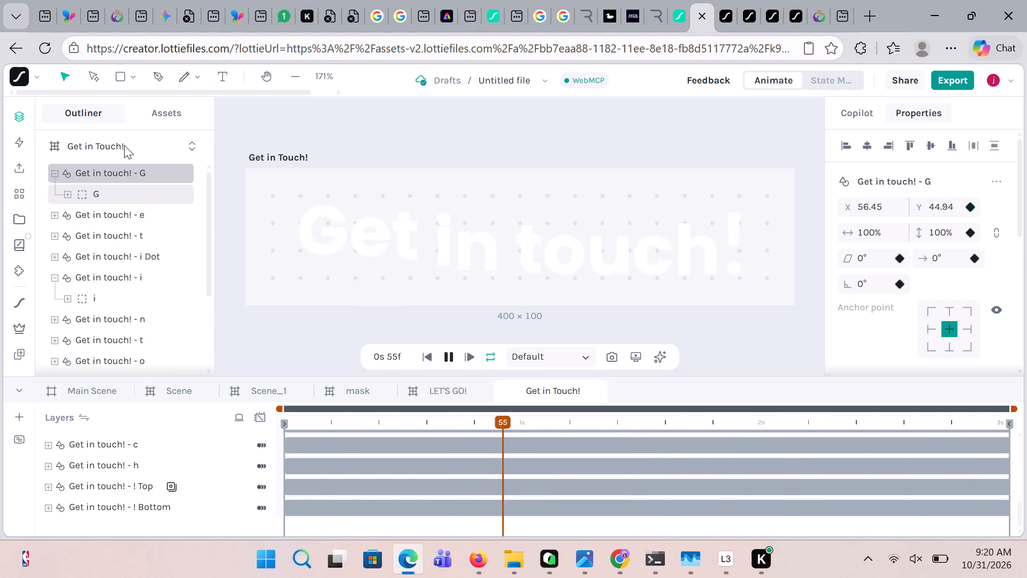
left_click(188, 148)
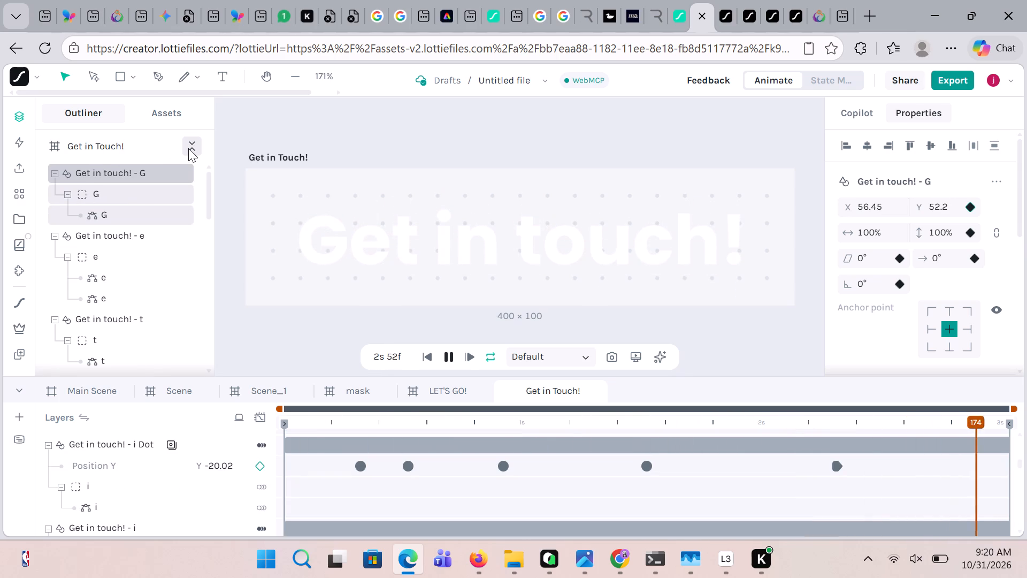
scroll(131, 301, "down", 1)
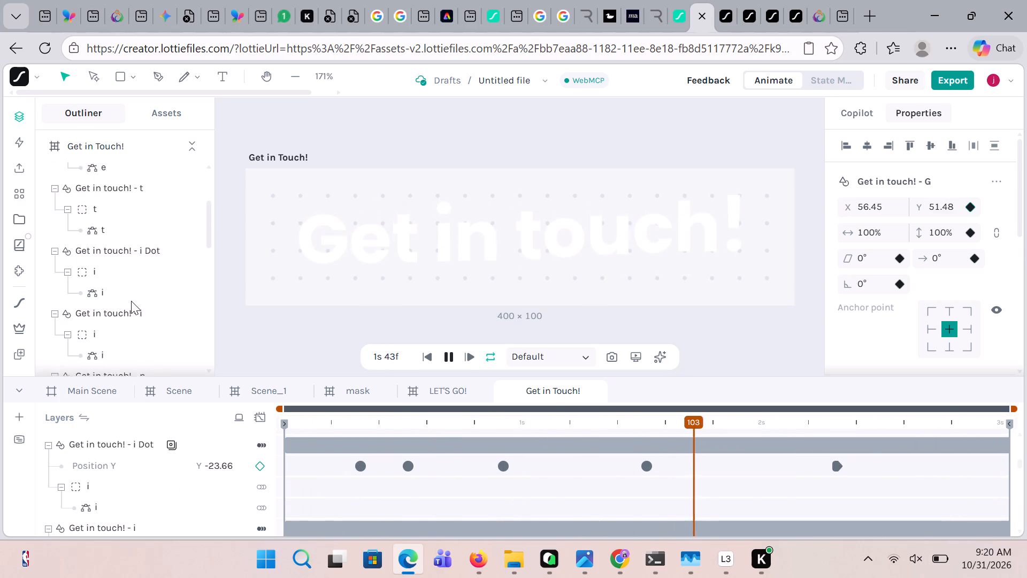
scroll(131, 301, "down", 1)
scroll(131, 301, "up", 2)
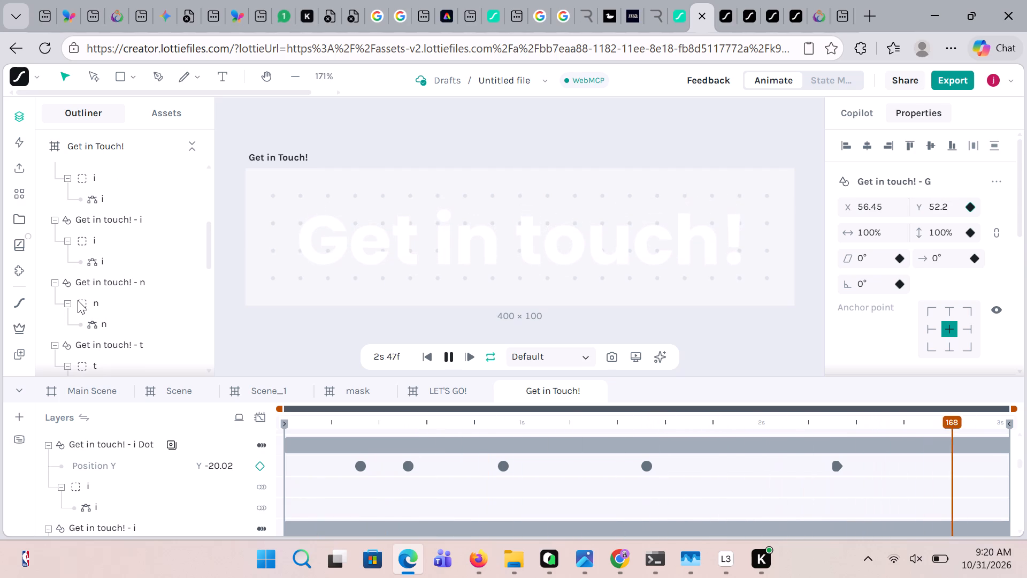
Inspect the properties of the n path and its parent n group for a way to change the letter.
left_click(95, 325)
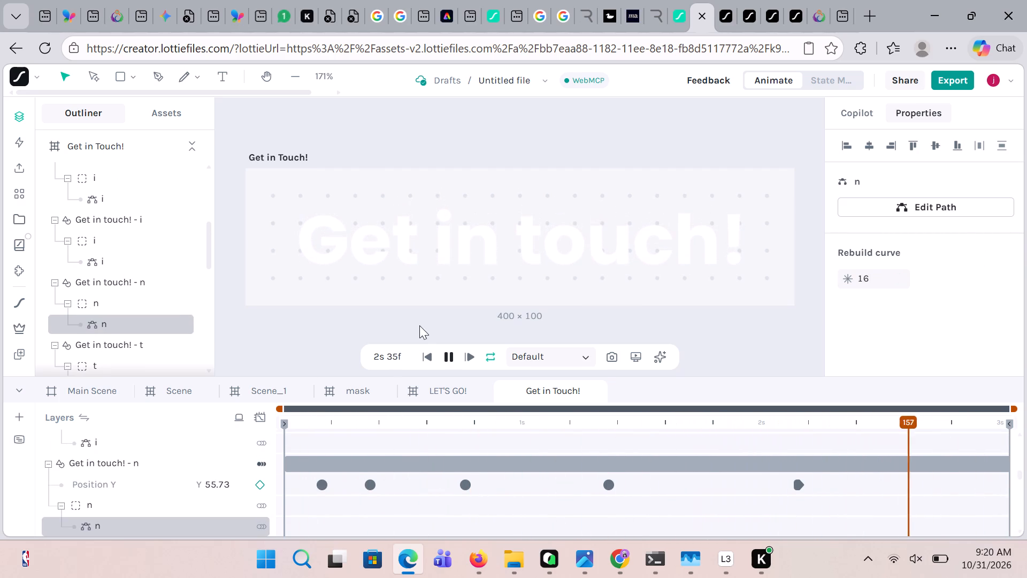
left_click(863, 186)
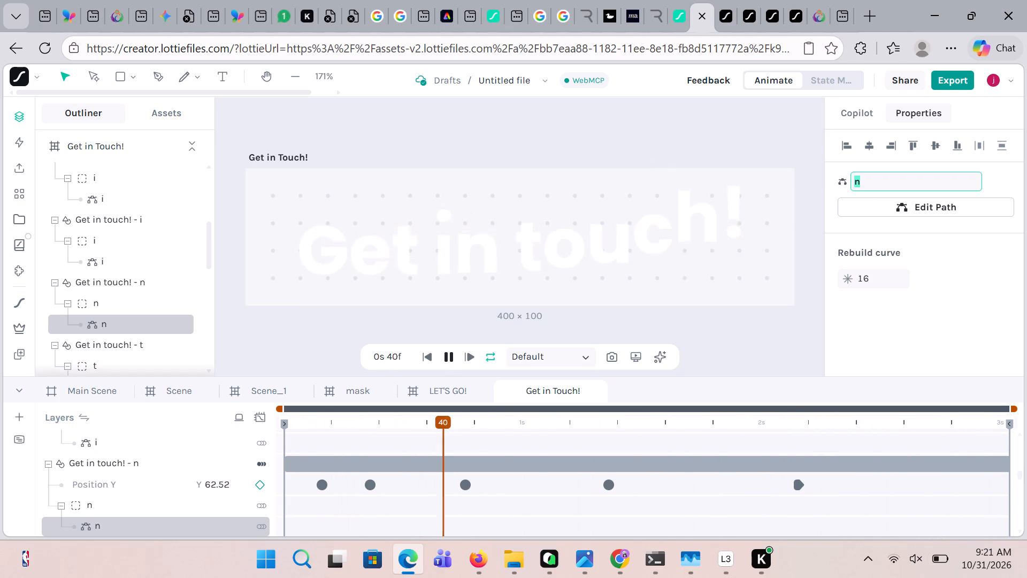
left_click(863, 186)
scroll(914, 287, "up", 1)
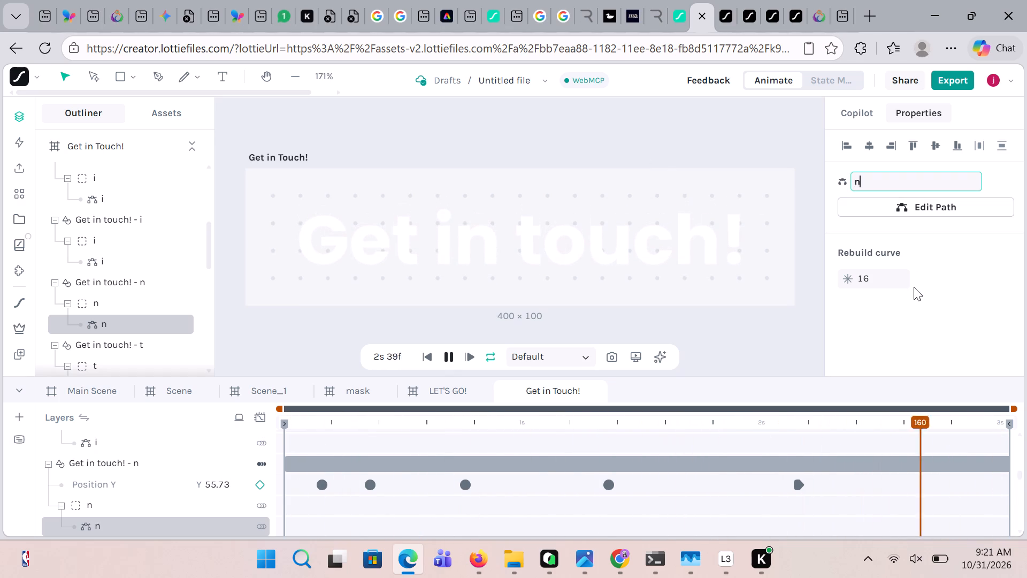
scroll(914, 287, "up", 1)
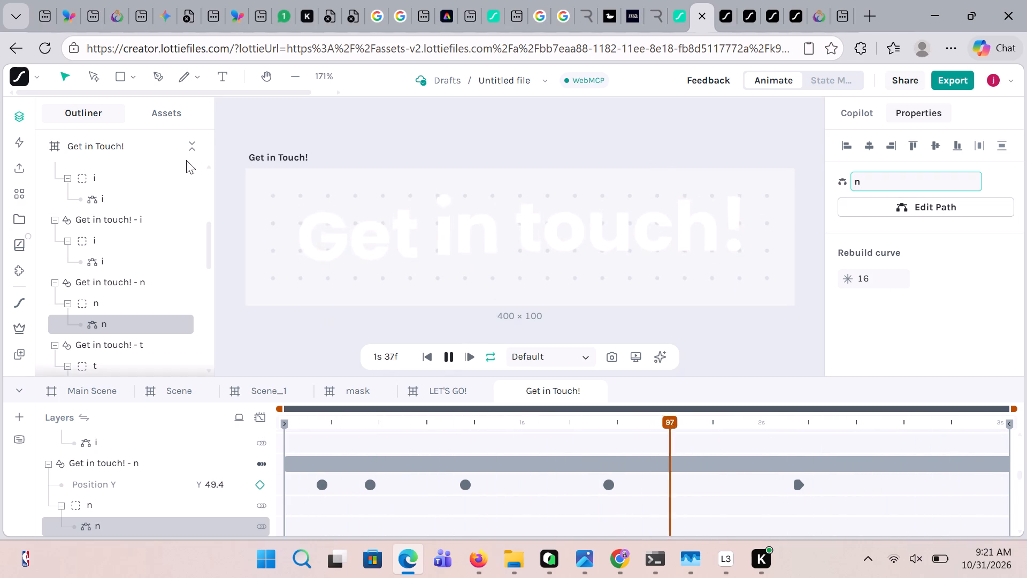
left_click(94, 302)
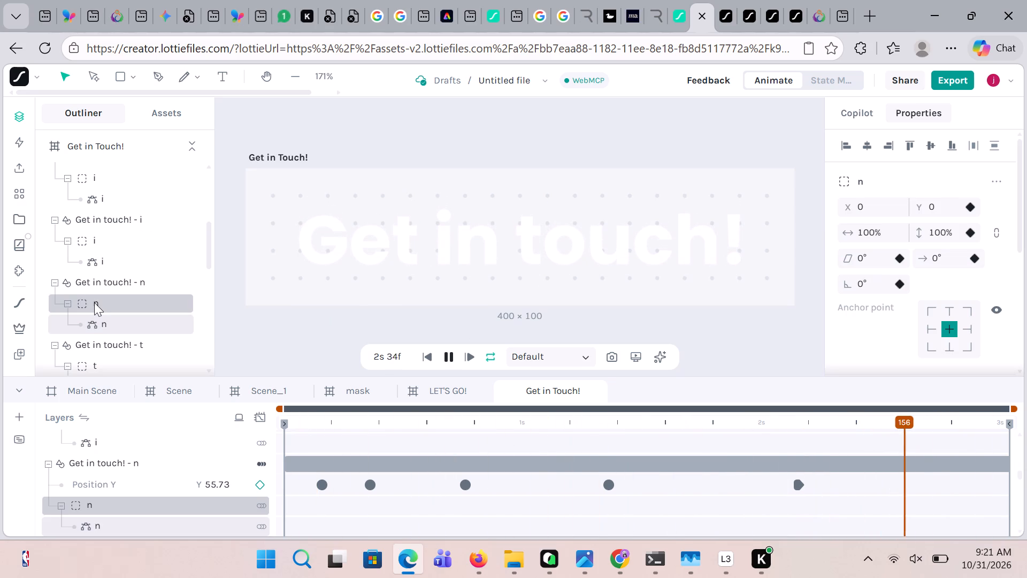
left_click(999, 184)
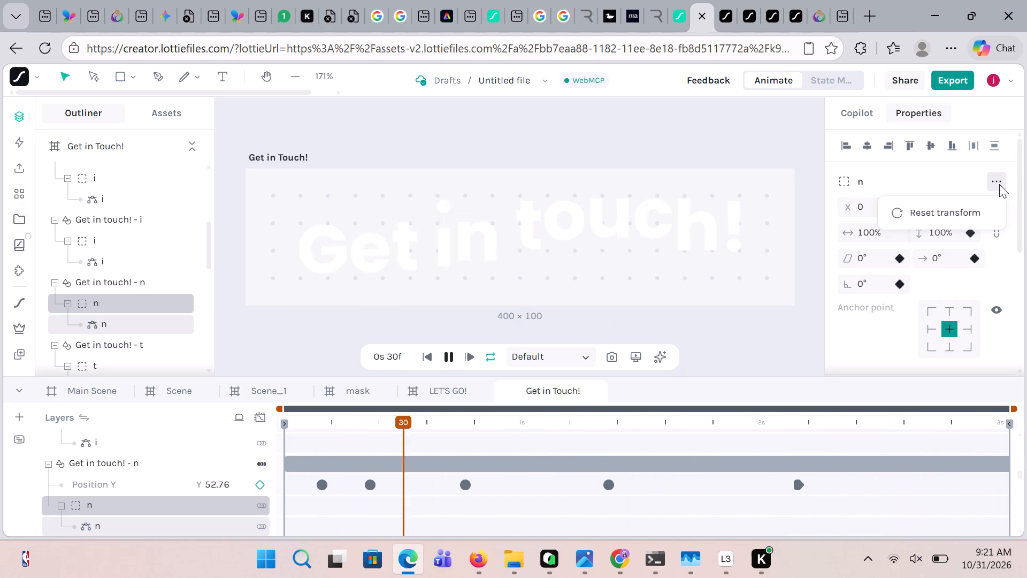
left_click(883, 181)
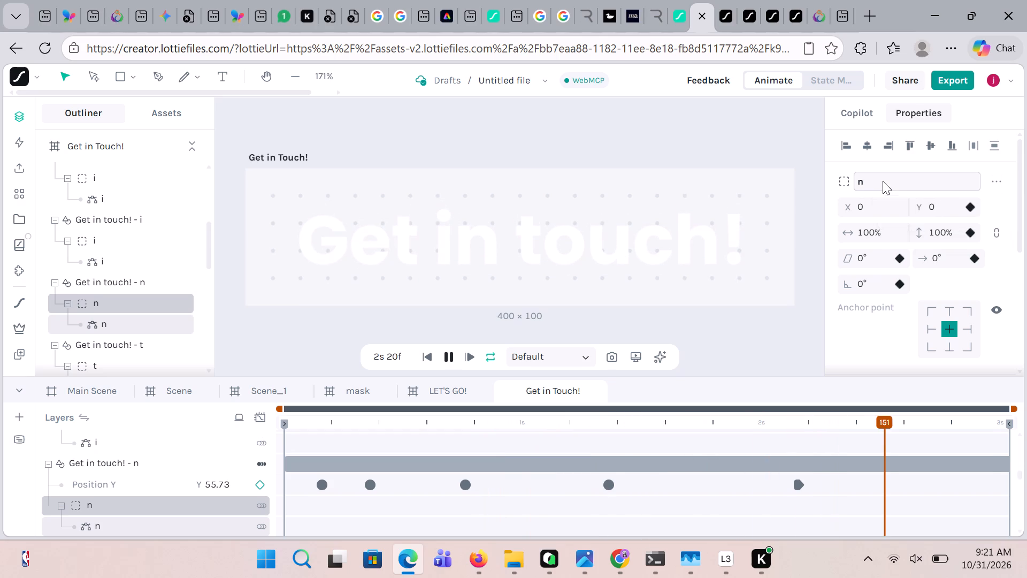
Select the Get in touch! - G layer and pause the animation playback.
scroll(883, 181, "up", 2)
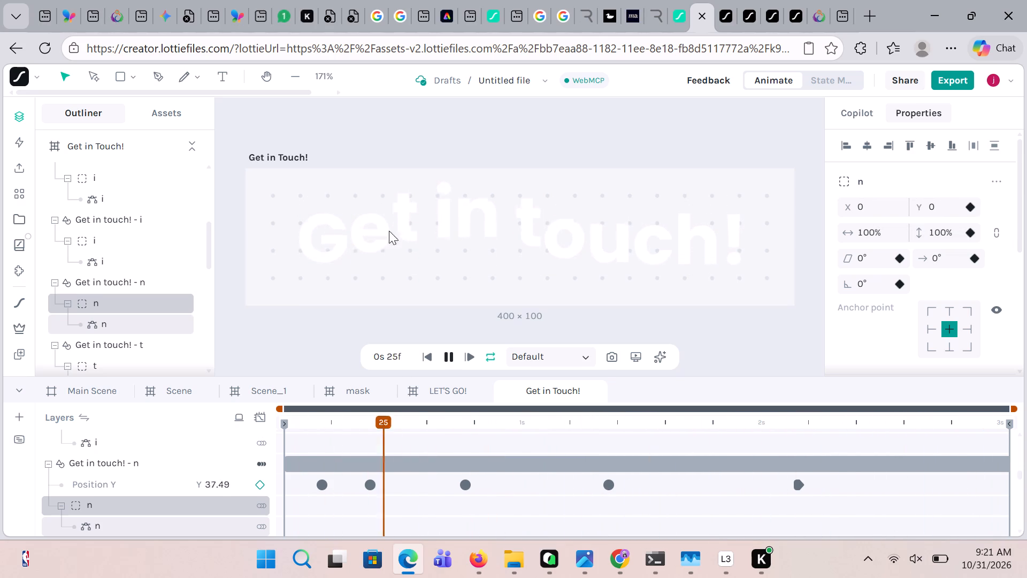
scroll(133, 255, "up", 2)
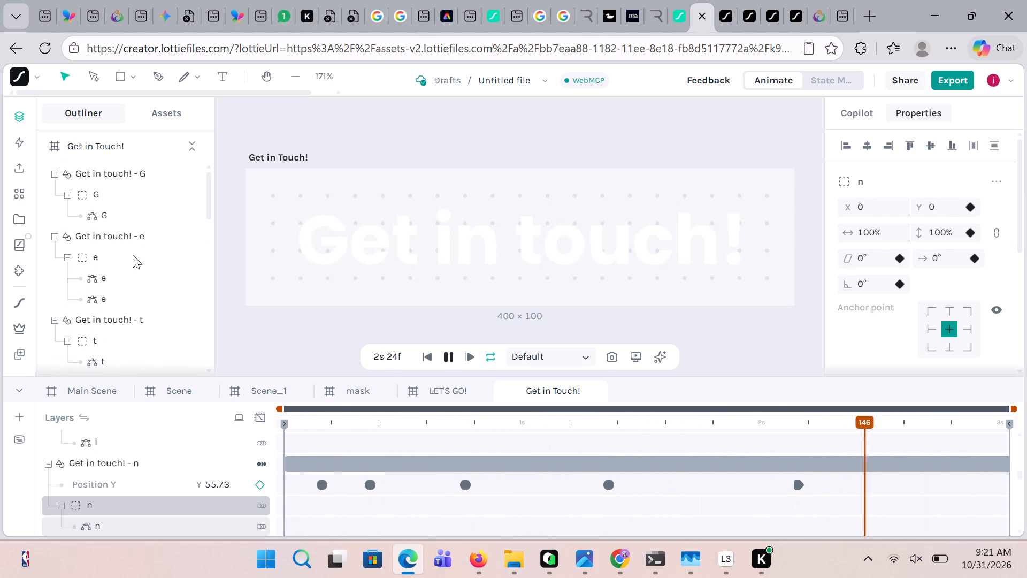
scroll(133, 255, "up", 1)
left_click(86, 192)
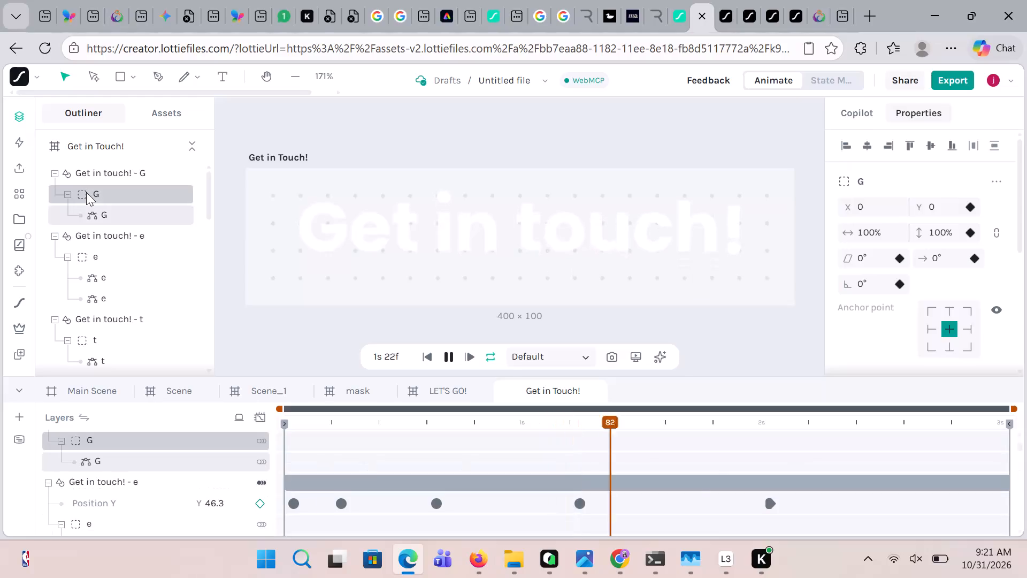
left_click(86, 192)
left_click(86, 192)
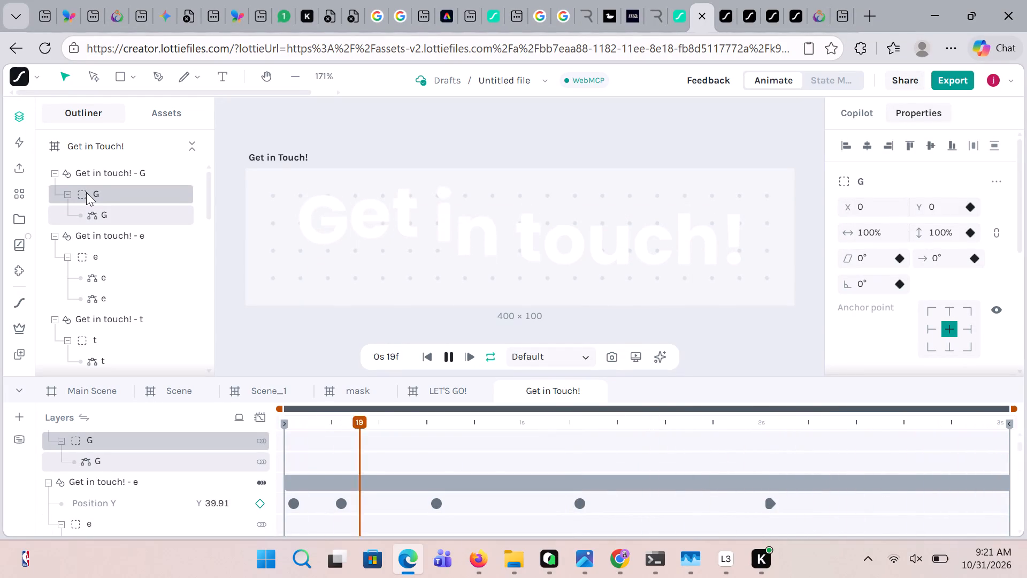
left_click(75, 174)
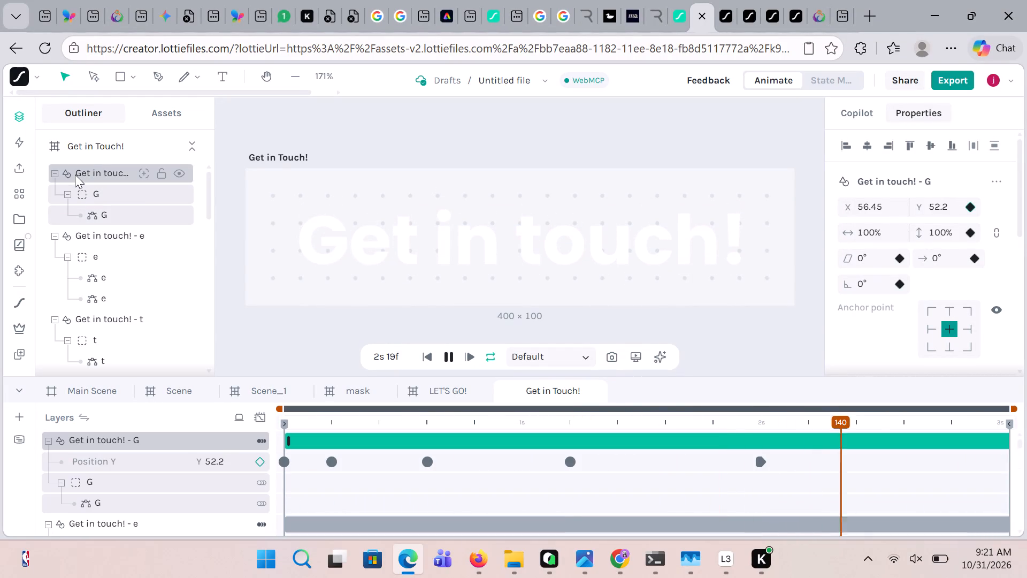
left_click(75, 174)
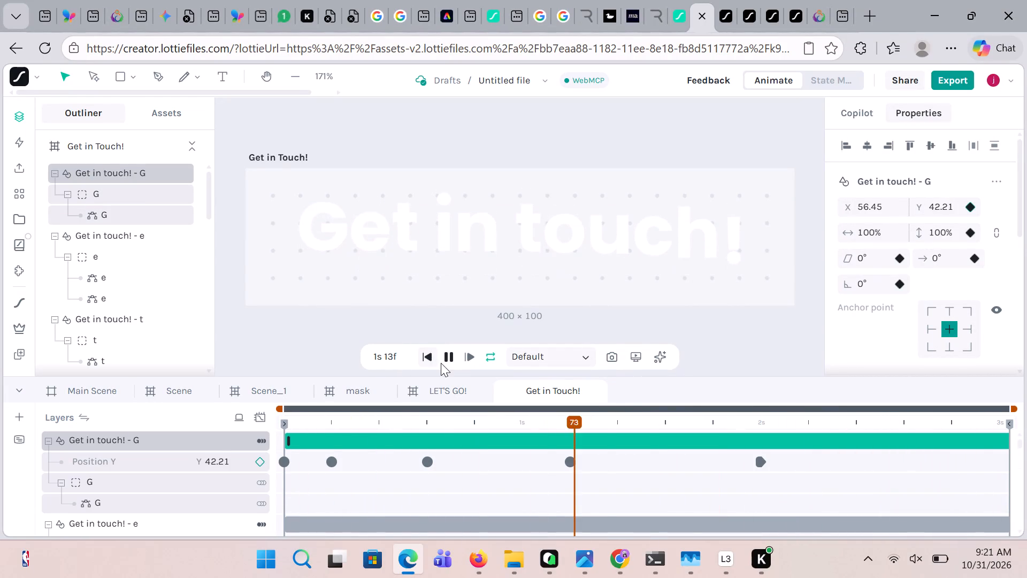
left_click(447, 363)
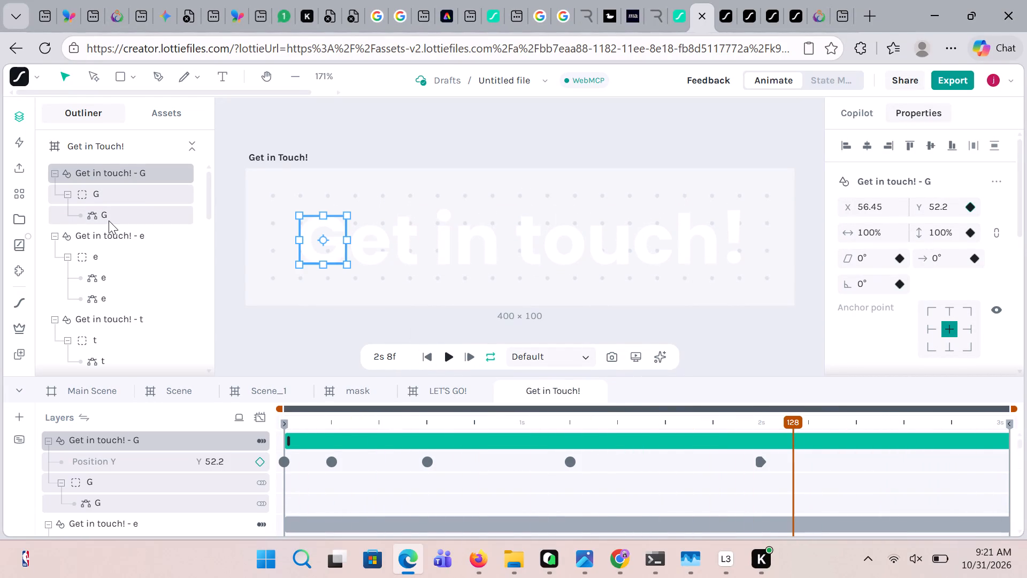
Rename the G group inside the Get in touch! - G layer as "F".
left_click(109, 220)
left_click(109, 220)
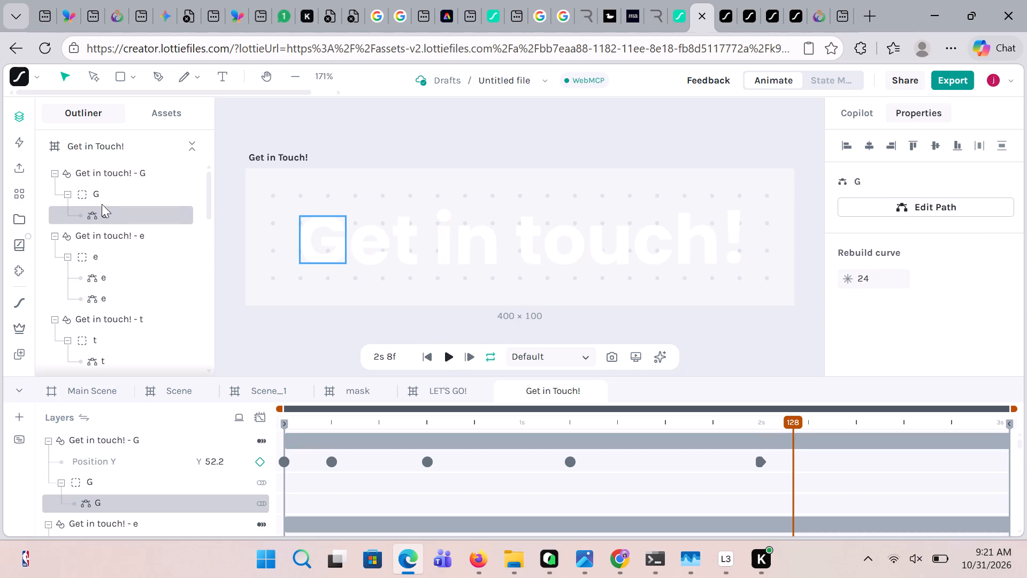
left_click(97, 196)
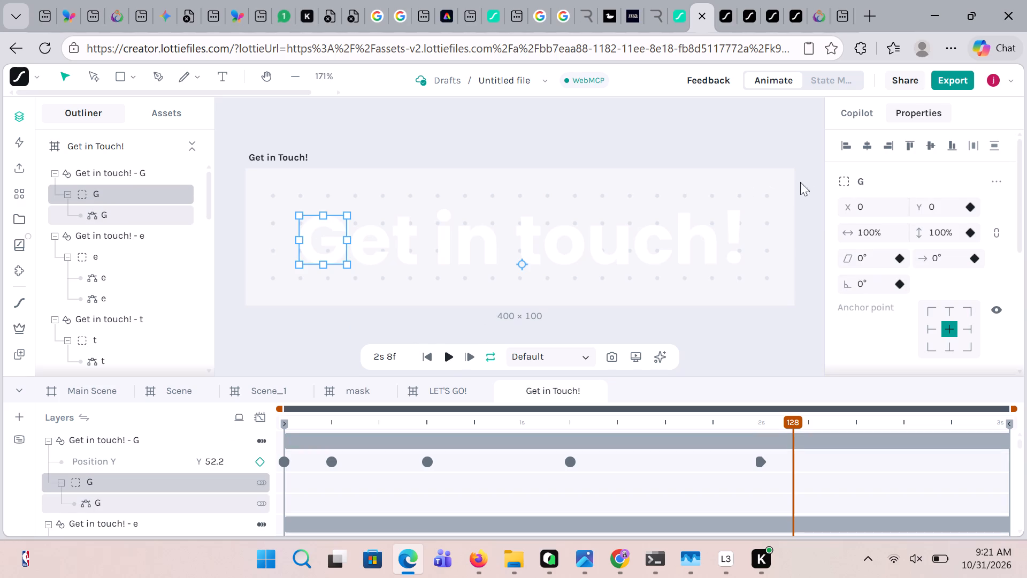
left_click(883, 181)
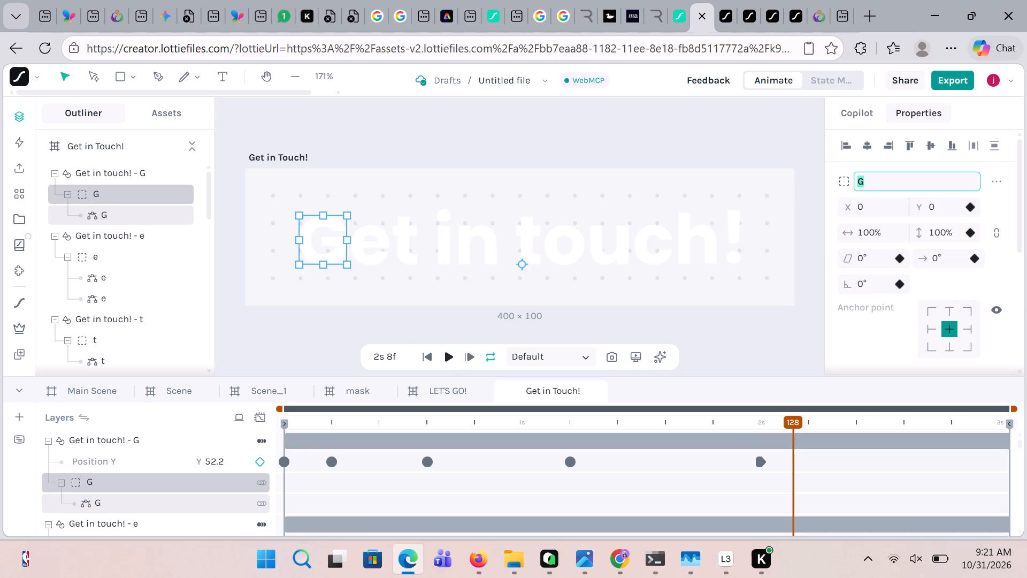
key("BackSpace")
key("Return")
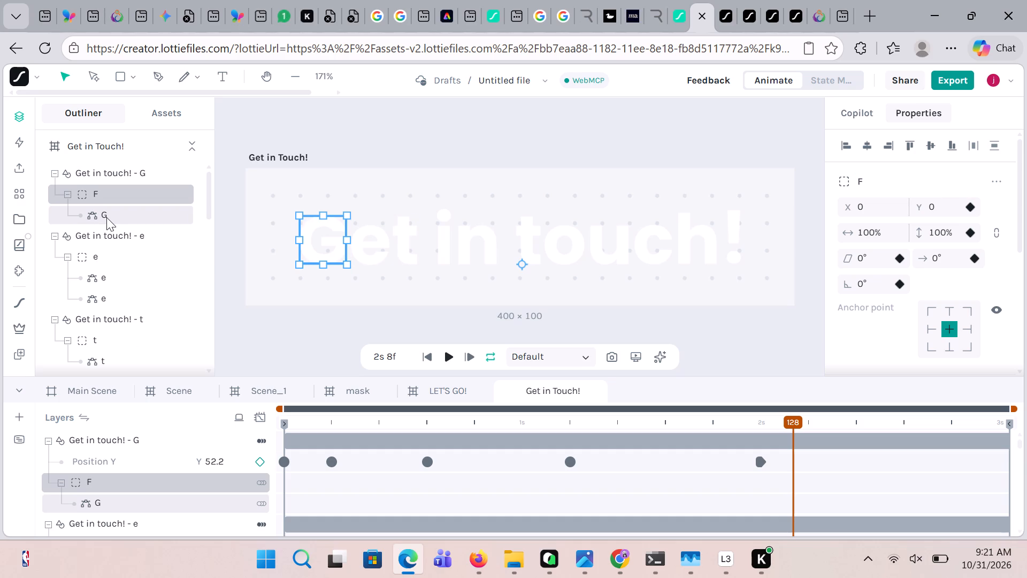
Rename the G path nested in the F group as "F".
left_click(106, 217)
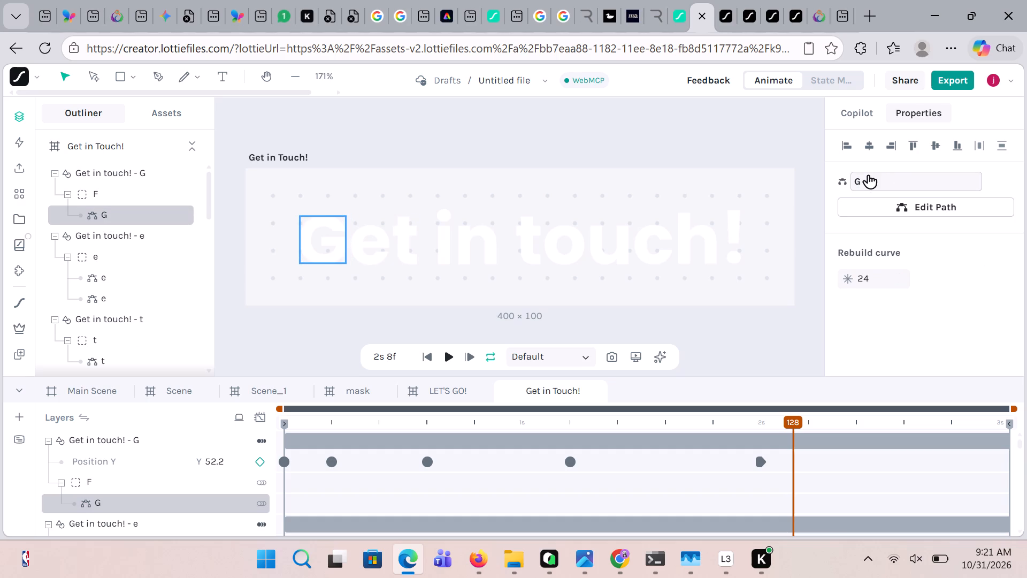
left_click(868, 174)
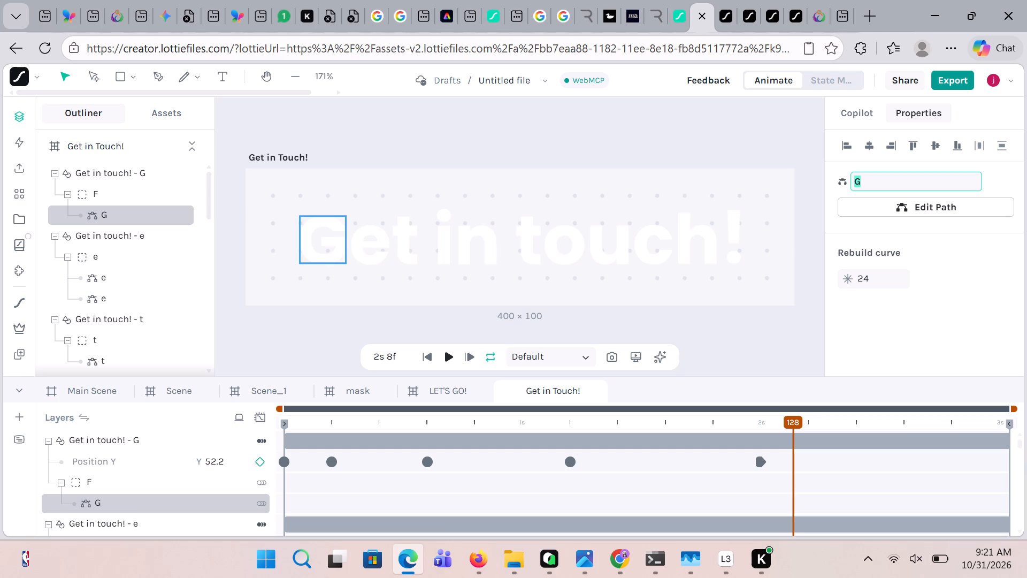
key("f")
key("Return")
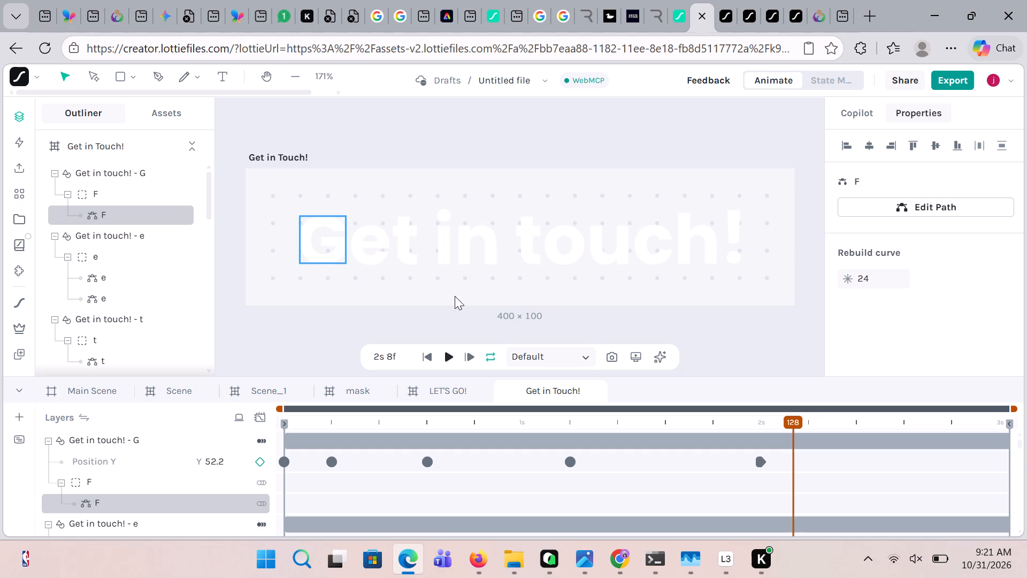
Examine the layer options and properties of the Get in touch! - G layer for a way to change the letter.
left_click(92, 169)
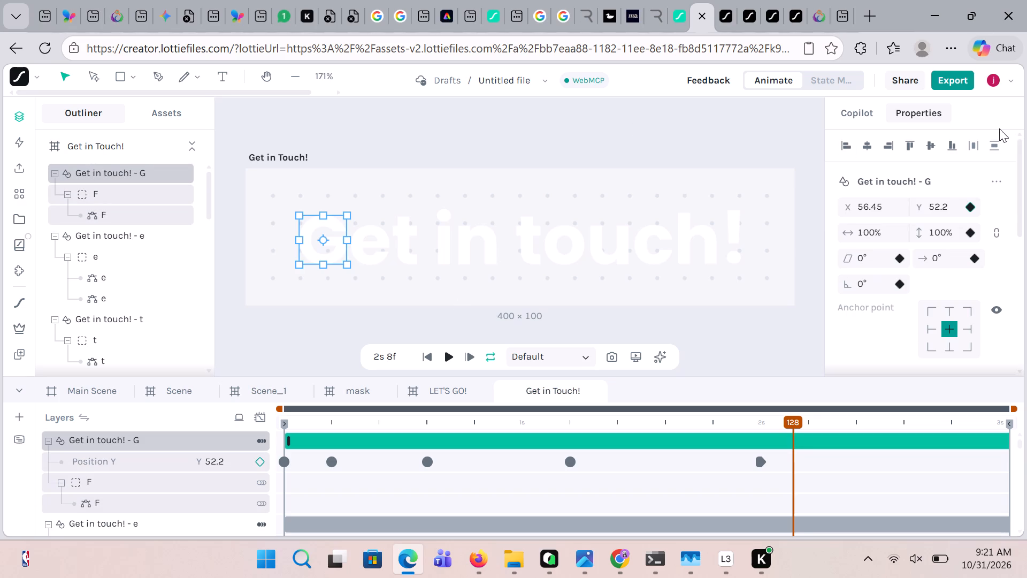
left_click(1002, 184)
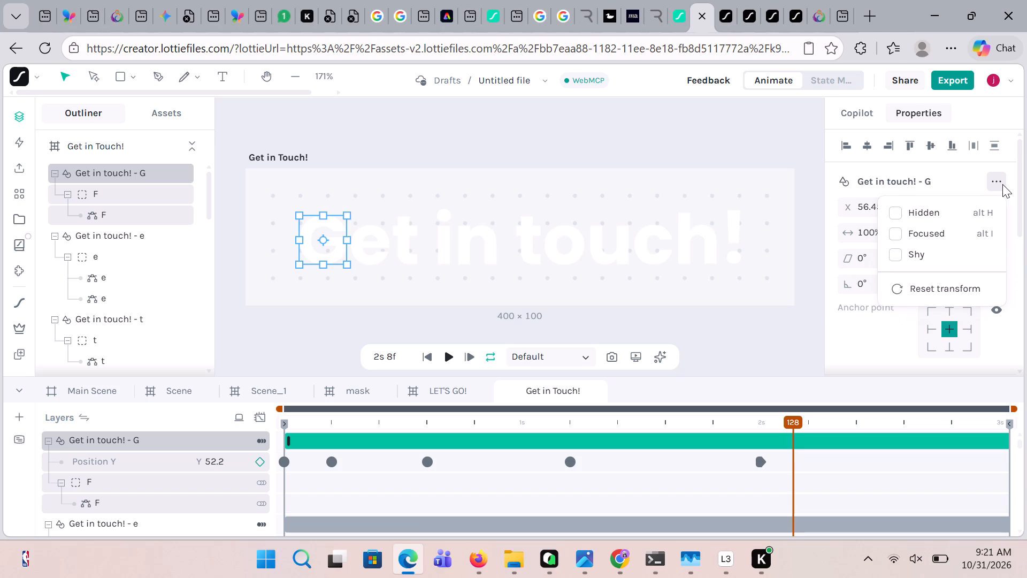
left_click(866, 179)
left_click(843, 180)
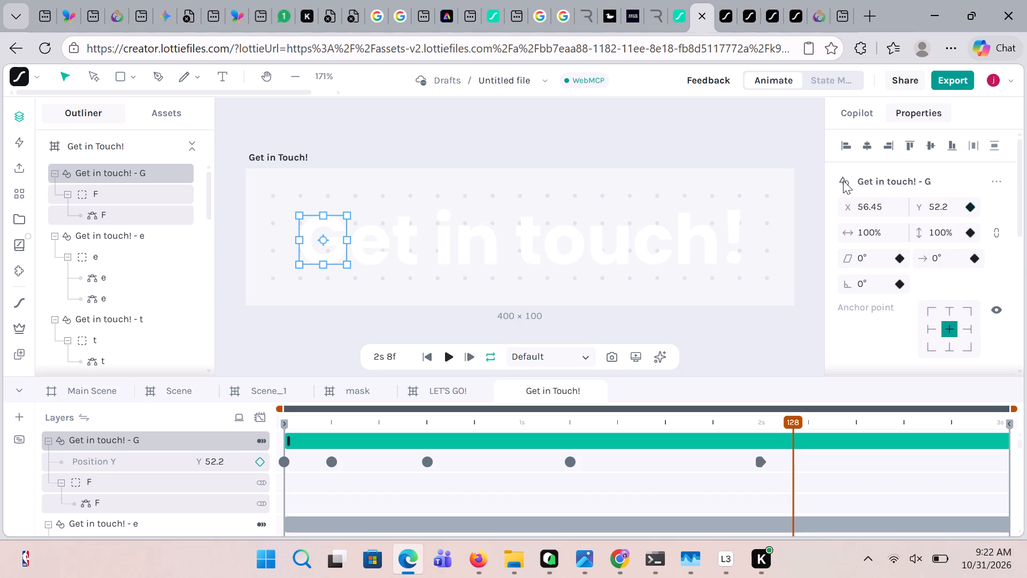
scroll(881, 323, "down", 2)
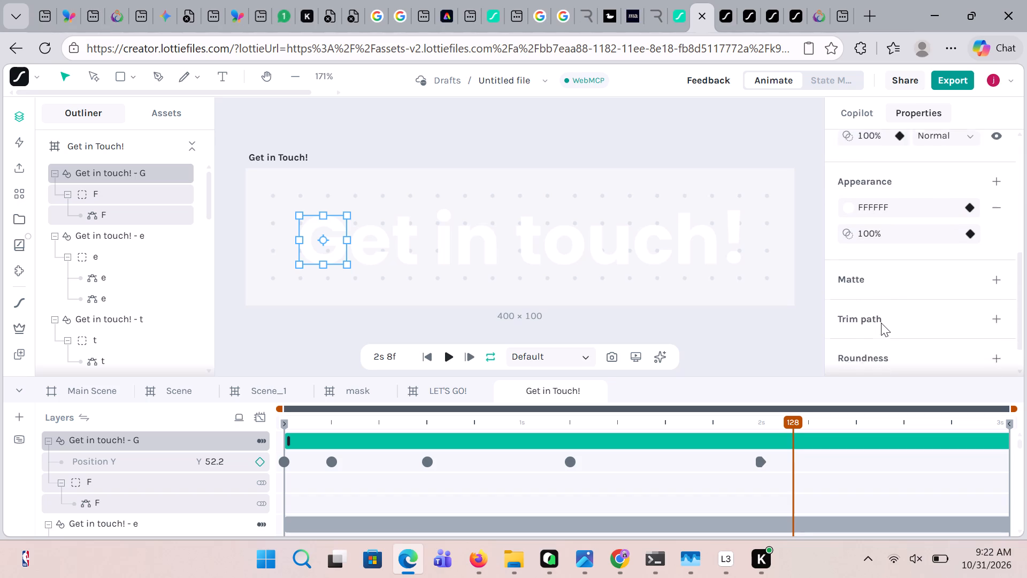
scroll(881, 323, "down", 2)
scroll(881, 323, "up", 3)
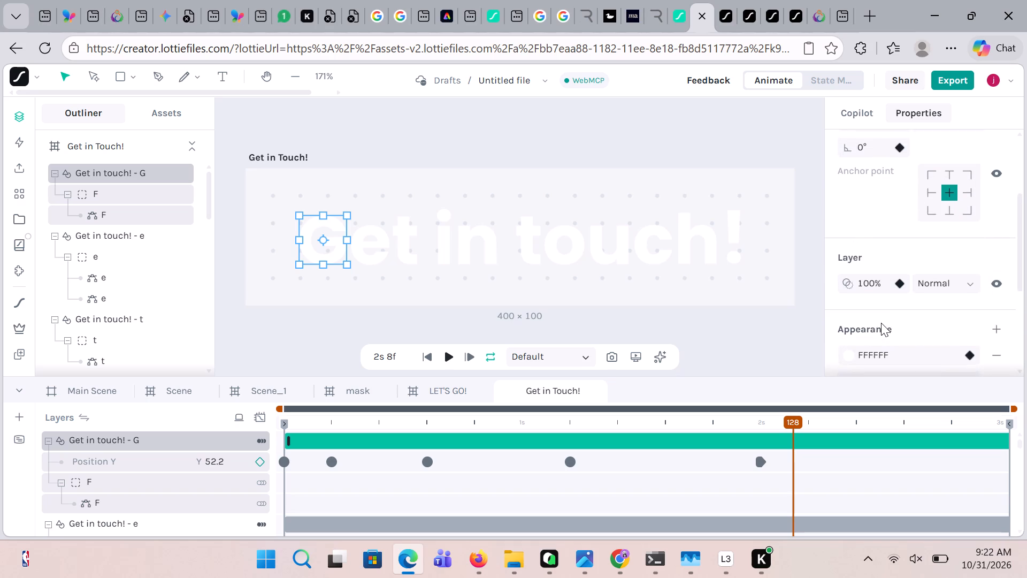
scroll(881, 323, "up", 1)
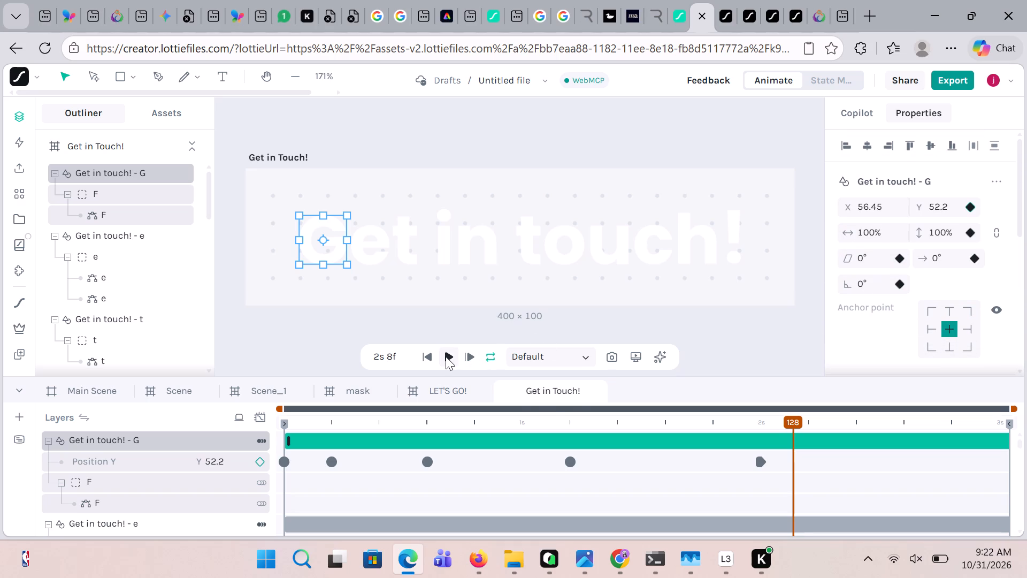
Play the Get in Touch! animation and look through all its letter layers in the outline.
left_click(446, 356)
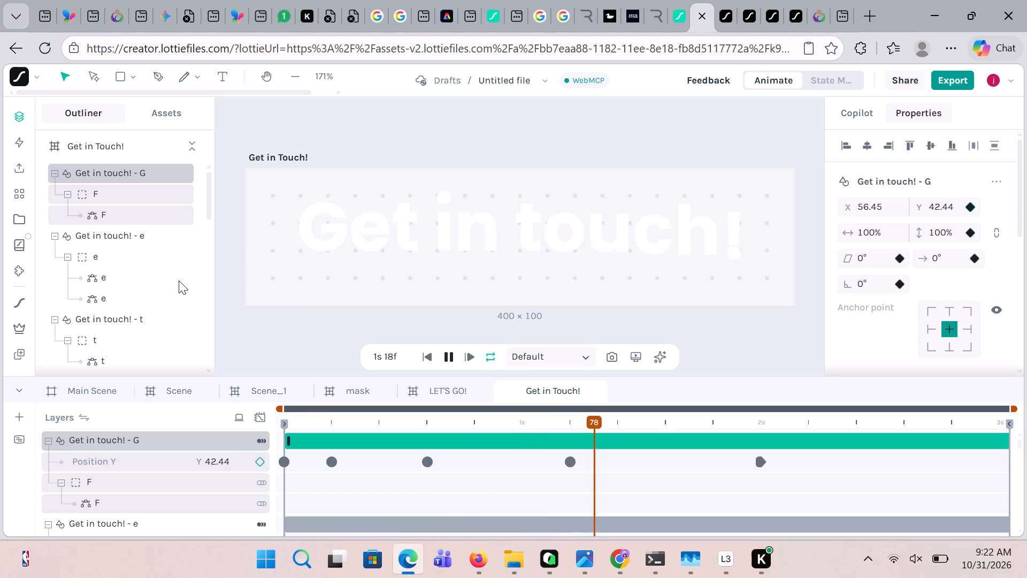
scroll(179, 280, "down", 1)
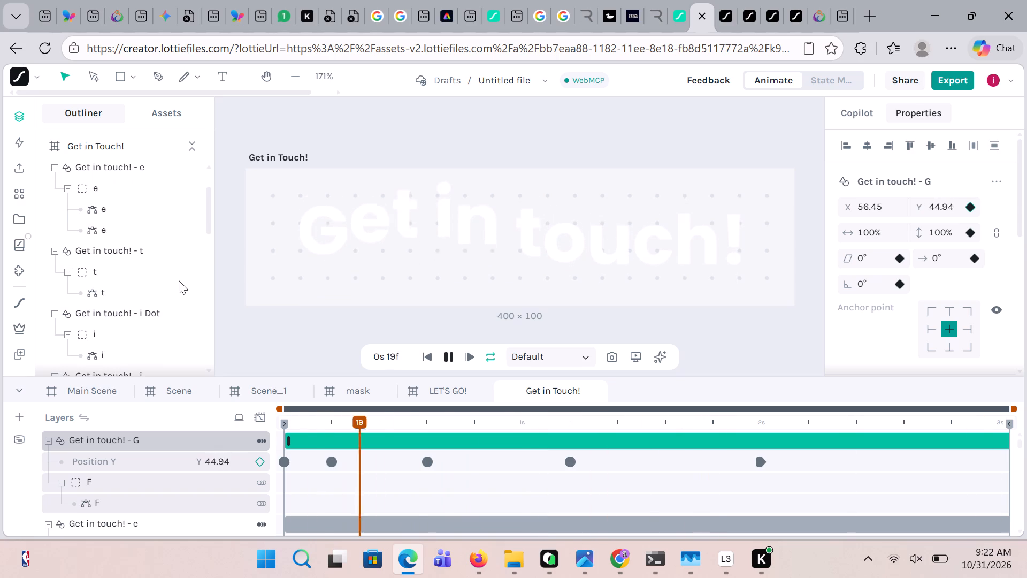
scroll(179, 280, "up", 3)
scroll(179, 280, "down", 2)
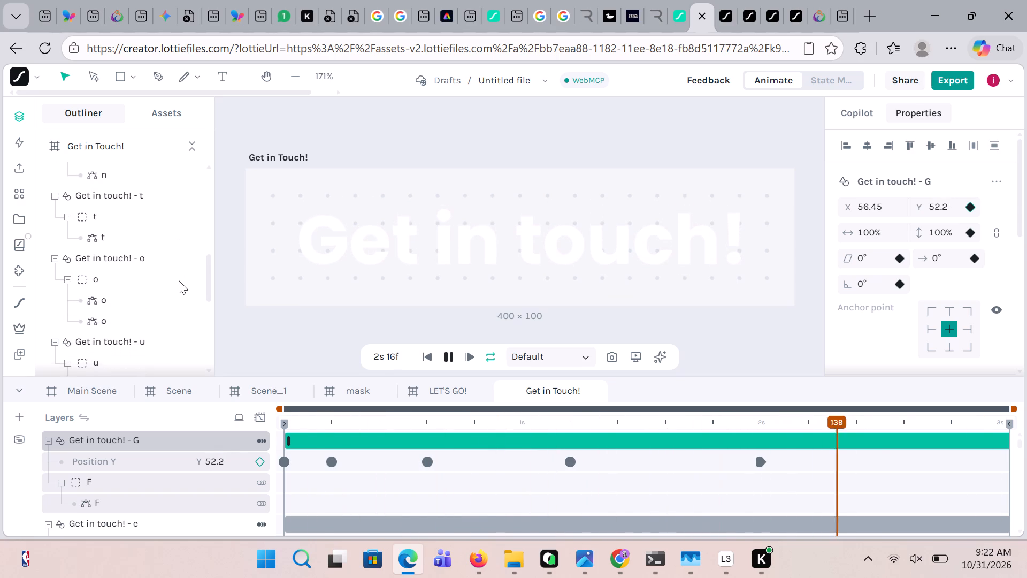
scroll(179, 280, "down", 2)
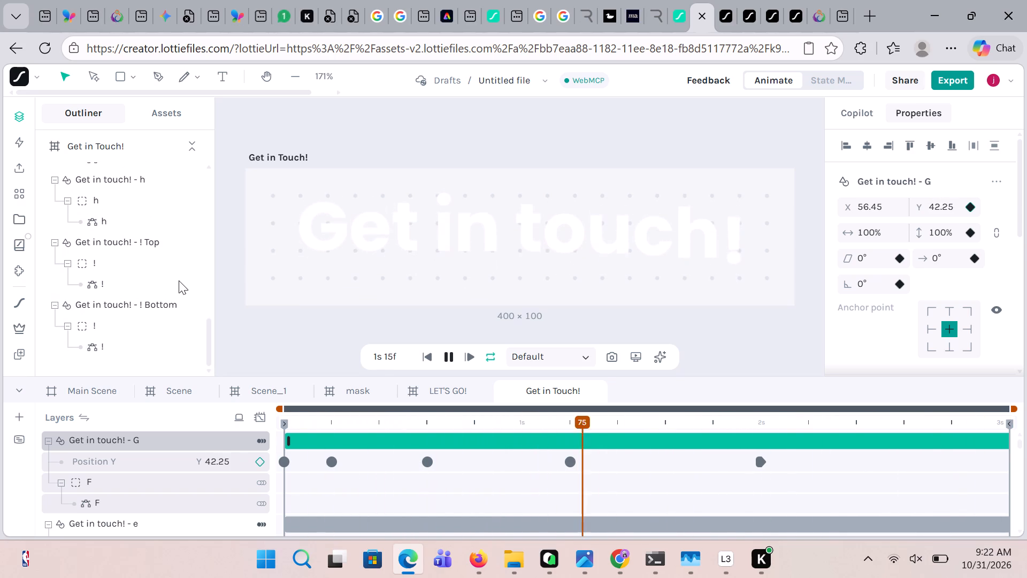
scroll(179, 280, "down", 1)
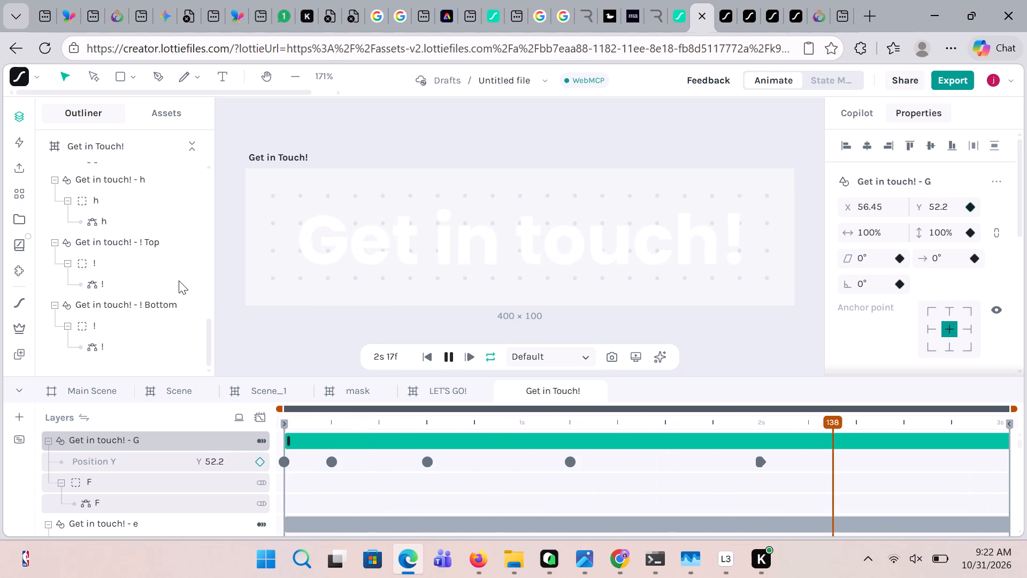
scroll(179, 280, "up", 7)
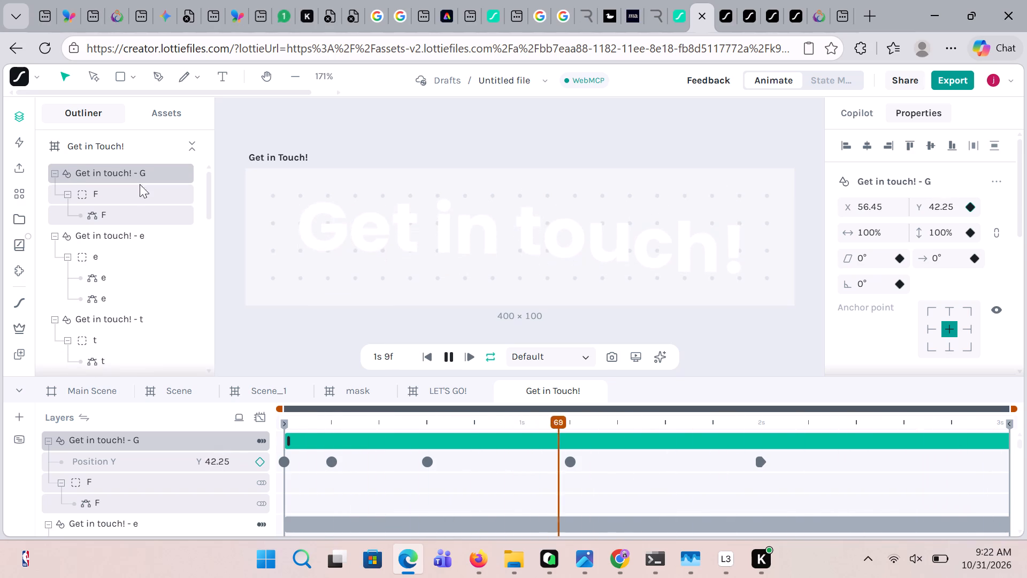
Show the file's assets and try to open the Get in Touch! scene for editing.
left_click(171, 108)
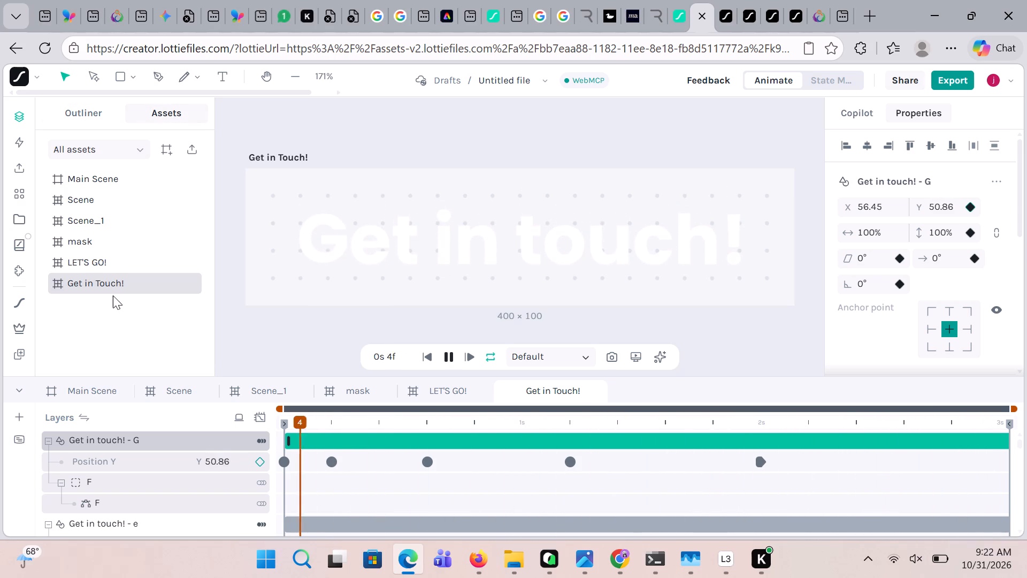
double_click(67, 288)
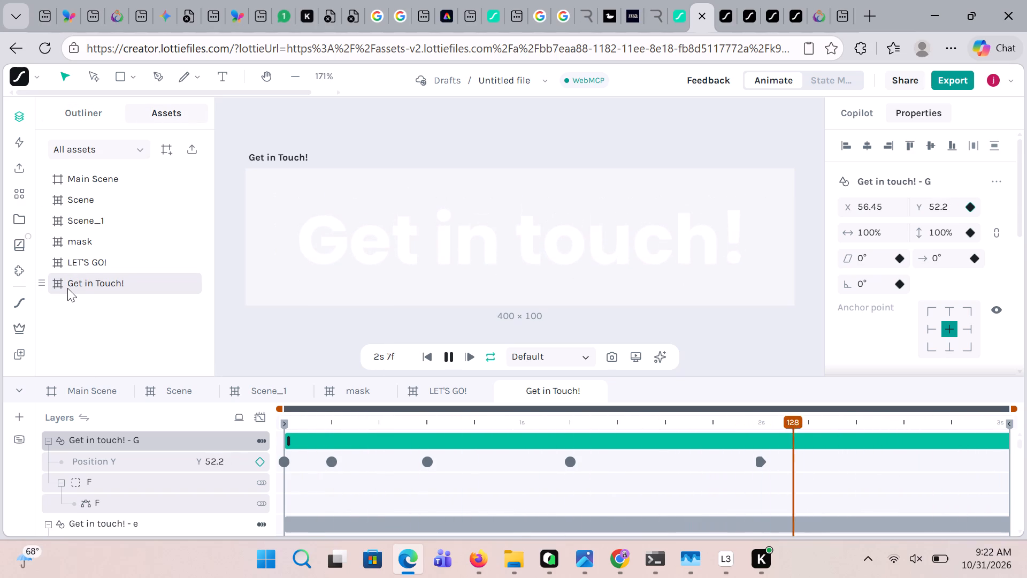
double_click(67, 288)
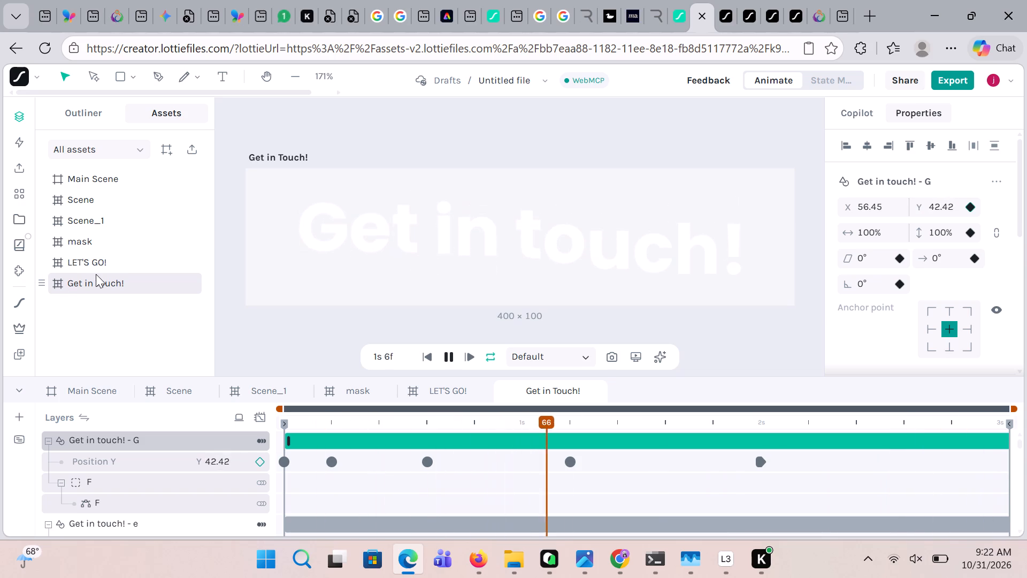
left_click(96, 274)
Look through the letter layers in the timeline and inspect the t group and t path of Get in touch! - t.
scroll(96, 274, "down", 3)
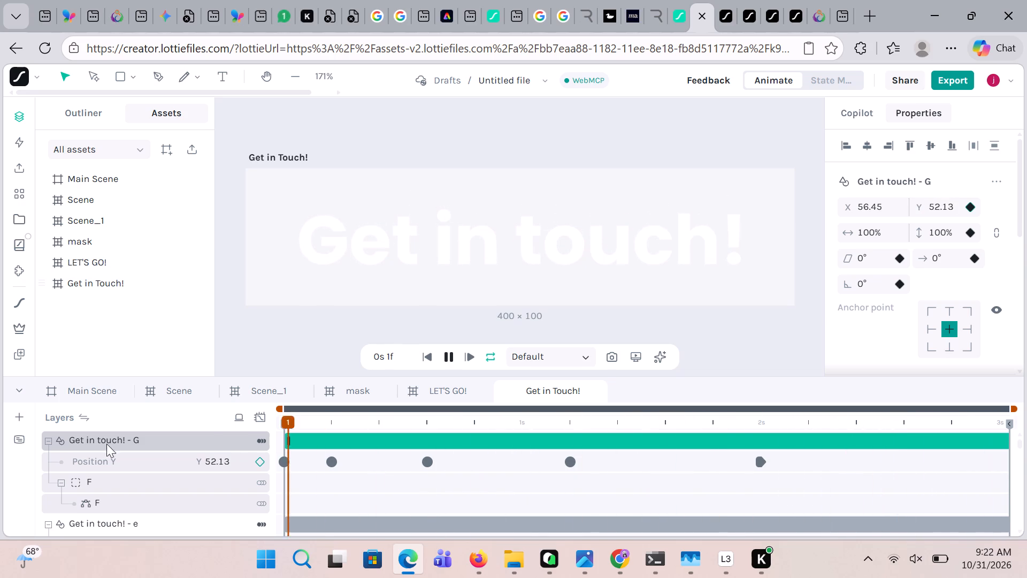
scroll(118, 492, "down", 2)
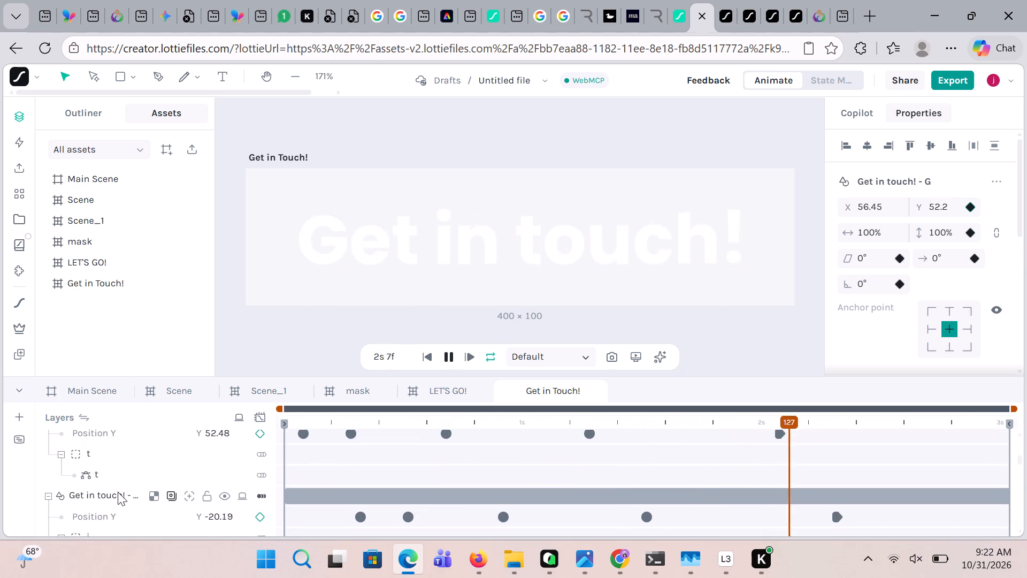
scroll(118, 492, "up", 1)
scroll(118, 492, "down", 1)
scroll(118, 492, "up", 1)
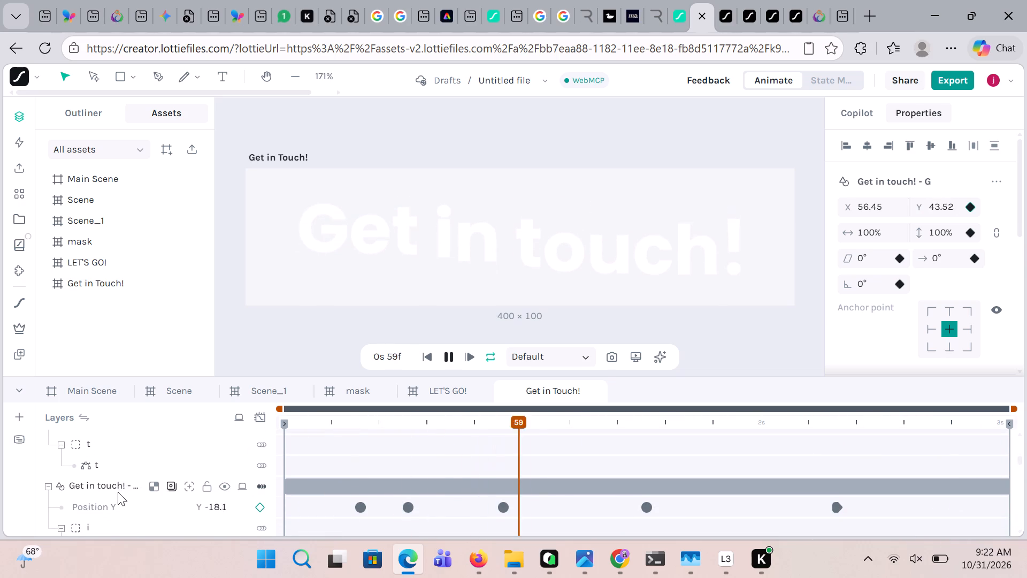
scroll(118, 492, "up", 1)
left_click(78, 483)
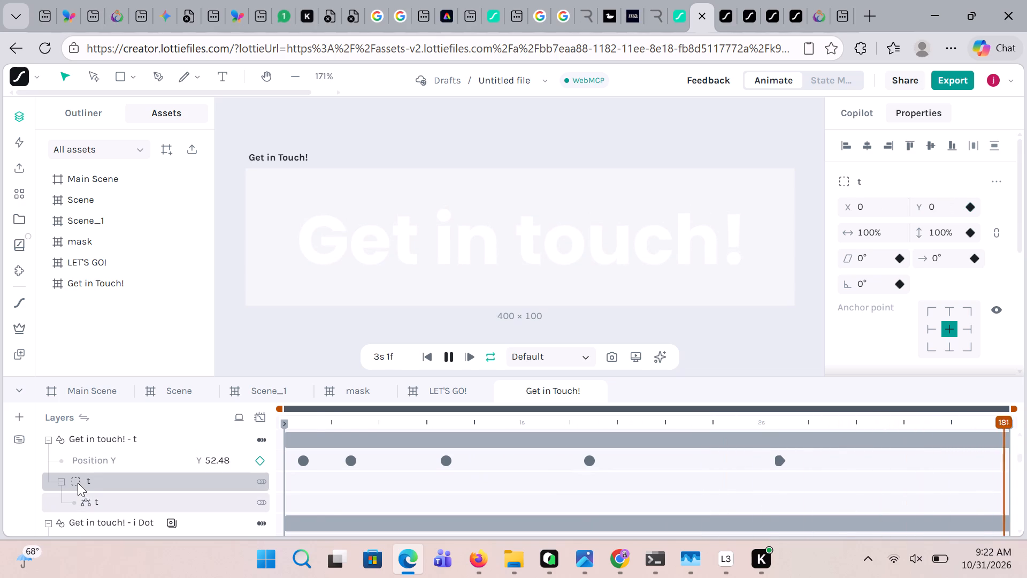
double_click(78, 483)
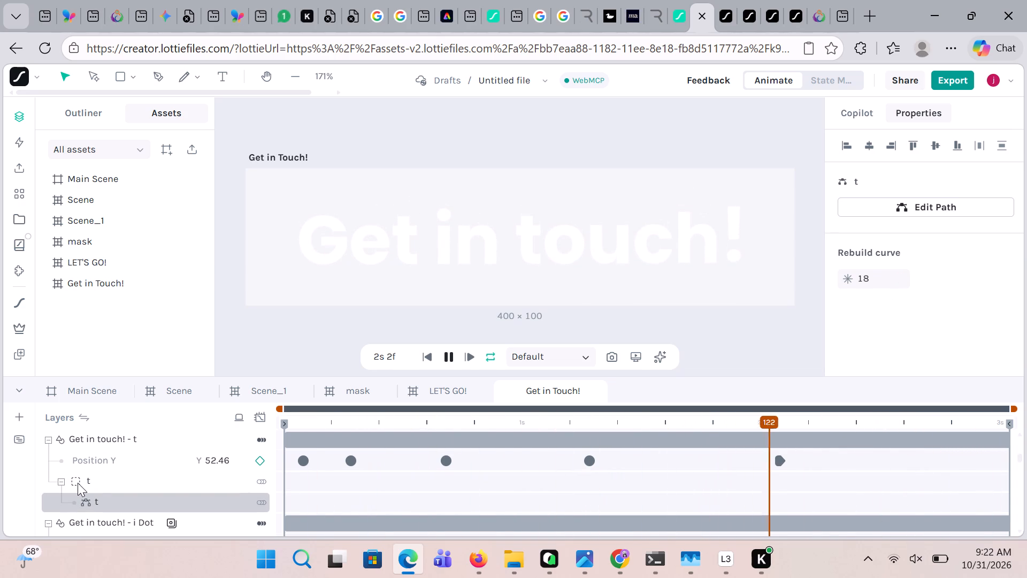
Pause playback and examine the easing, layer and appearance properties at the first two Position Y keyframes of Get in touch! - t.
left_click(300, 467)
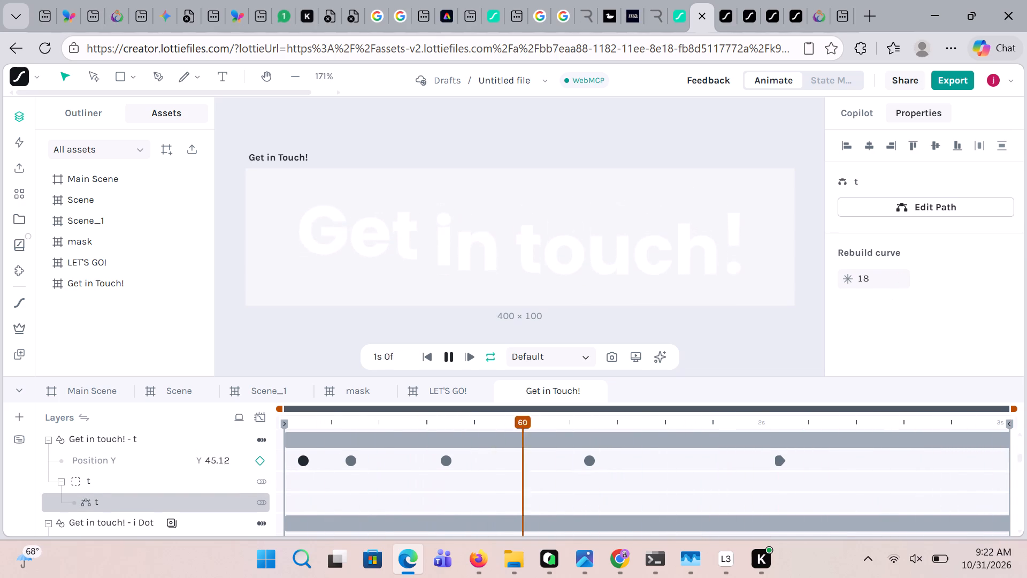
left_click(452, 359)
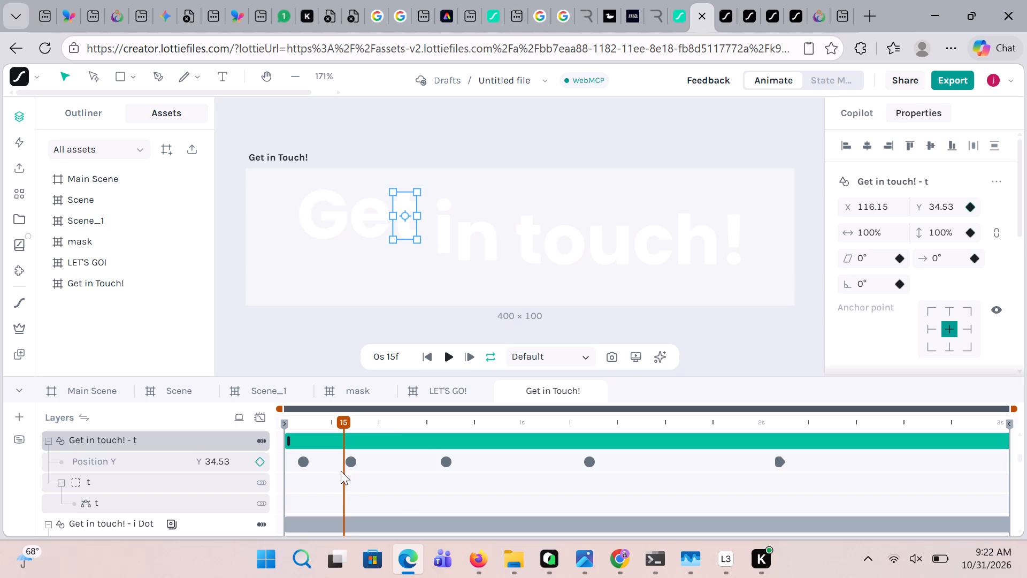
left_click(350, 465)
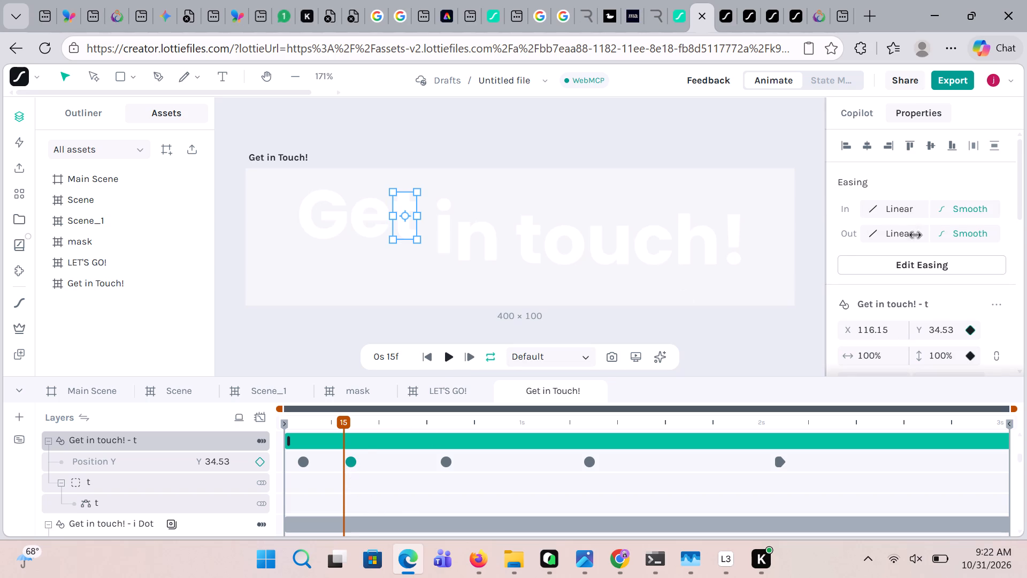
scroll(934, 254, "up", 3)
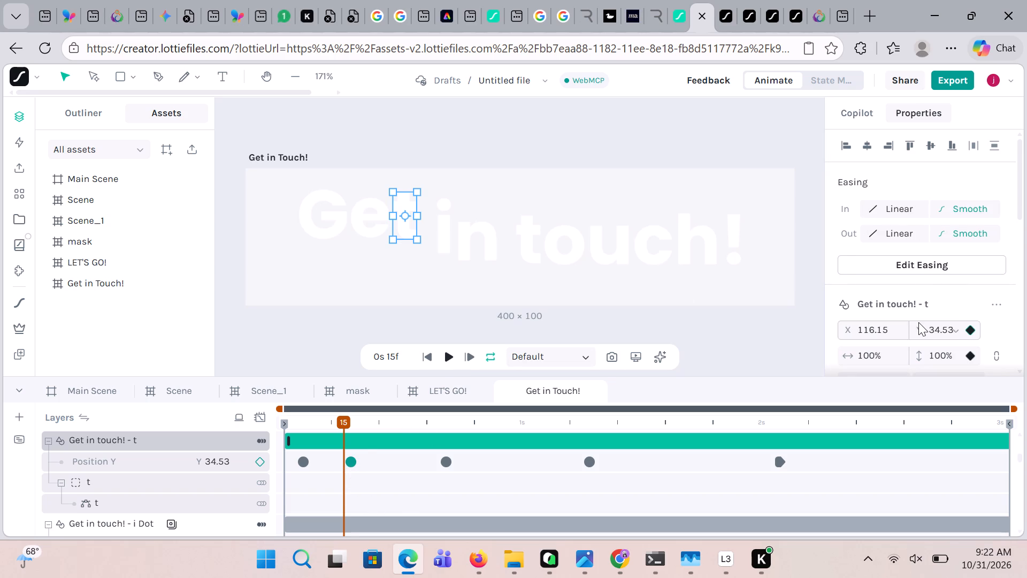
scroll(918, 322, "down", 2)
scroll(918, 322, "up", 4)
scroll(918, 322, "down", 3)
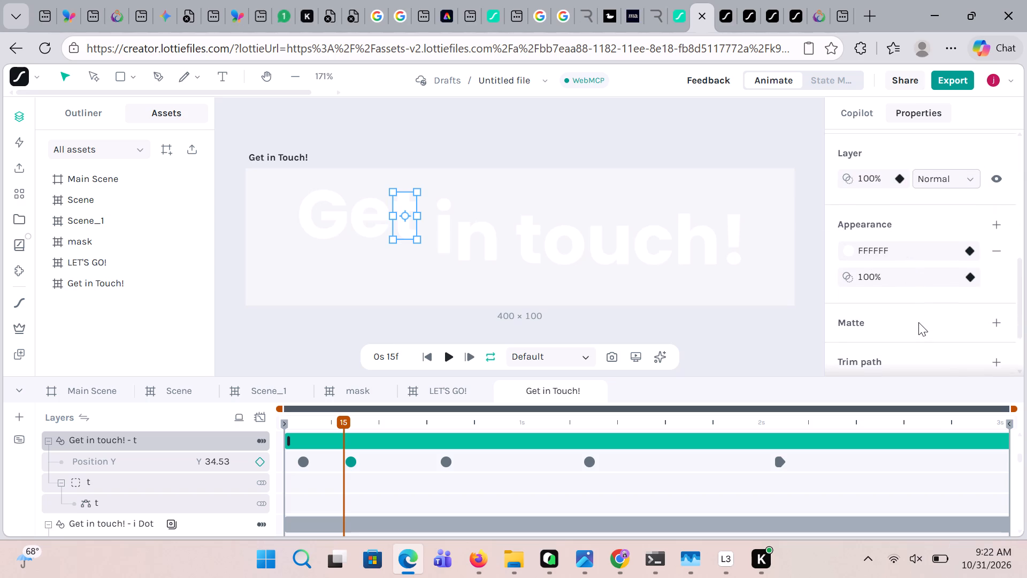
scroll(918, 322, "down", 2)
scroll(918, 322, "up", 3)
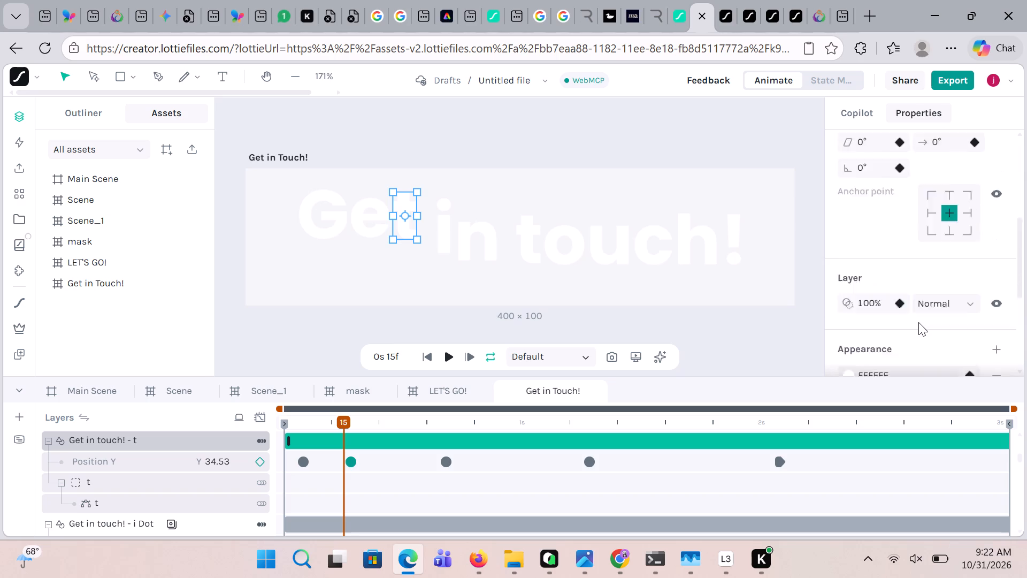
scroll(918, 322, "down", 2)
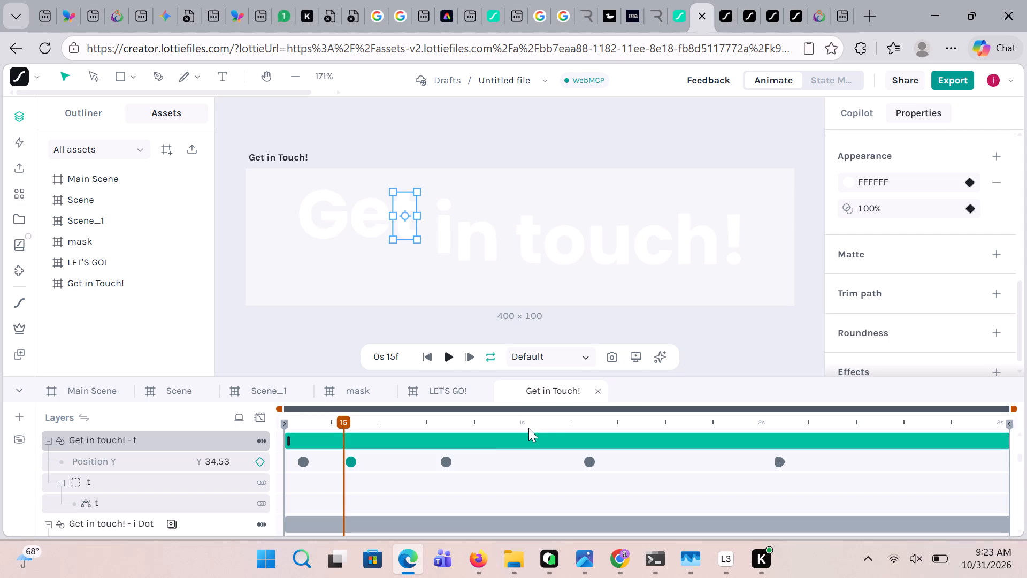
Examine the easing settings of the remaining Position Y keyframes on the Get in touch! - t layer.
left_click(450, 463)
left_click(593, 464)
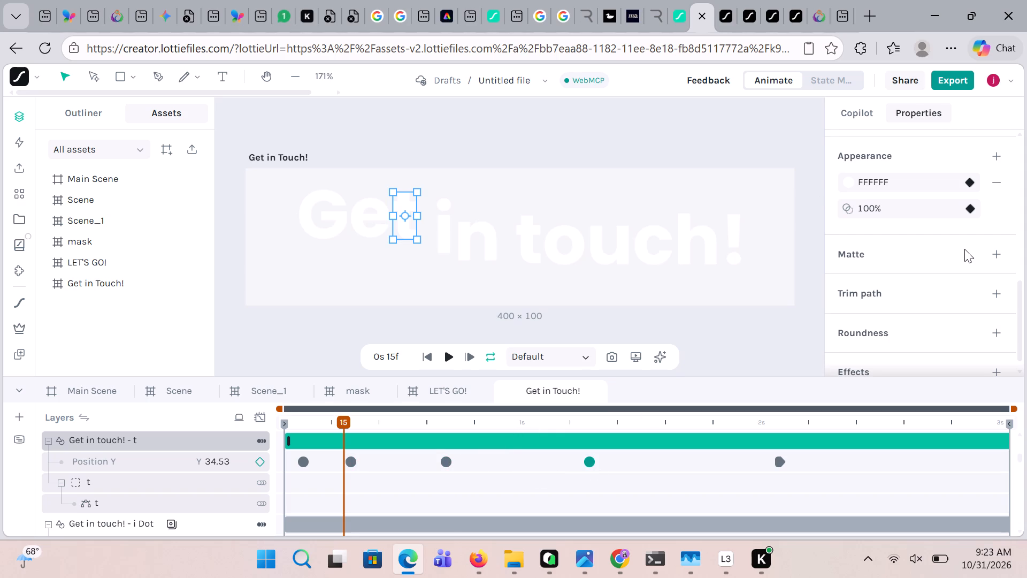
scroll(964, 249, "up", 4)
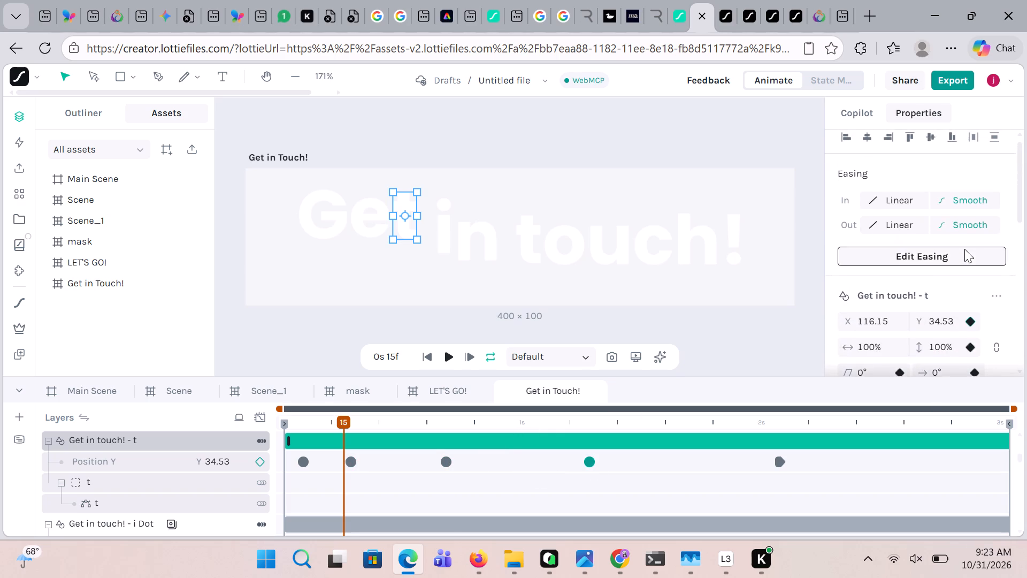
scroll(964, 249, "up", 2)
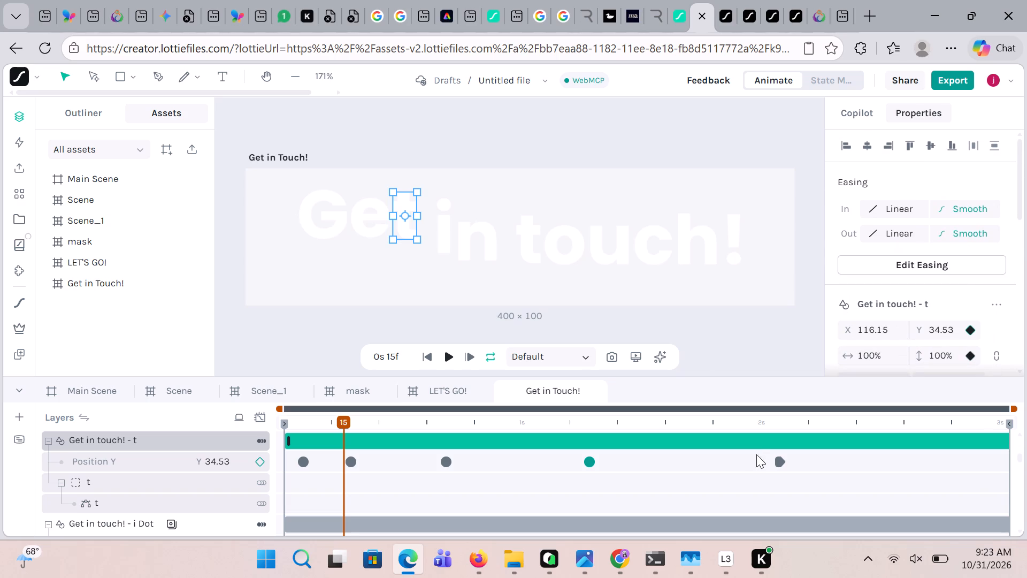
left_click(782, 457)
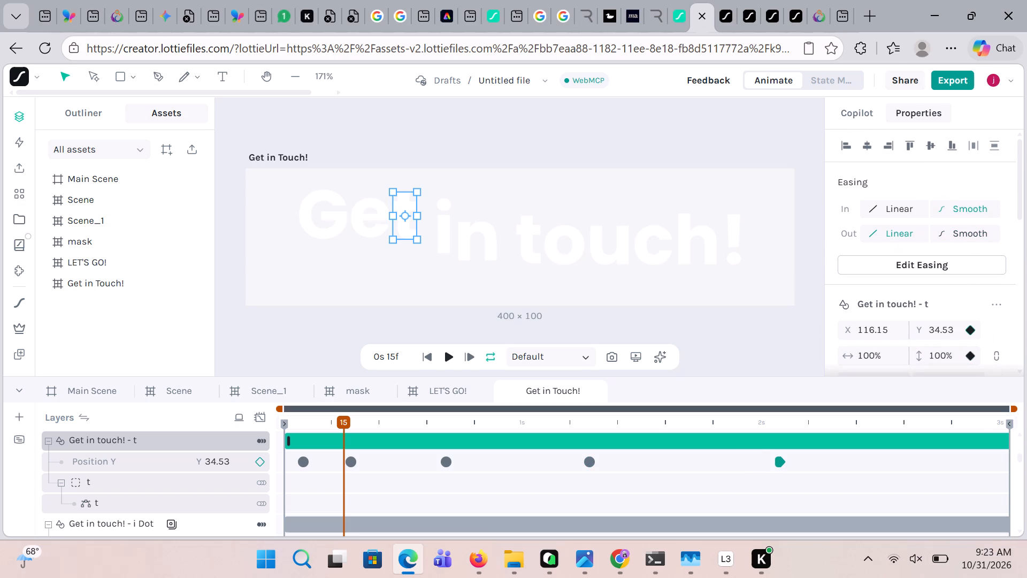
scroll(905, 481, "down", 1)
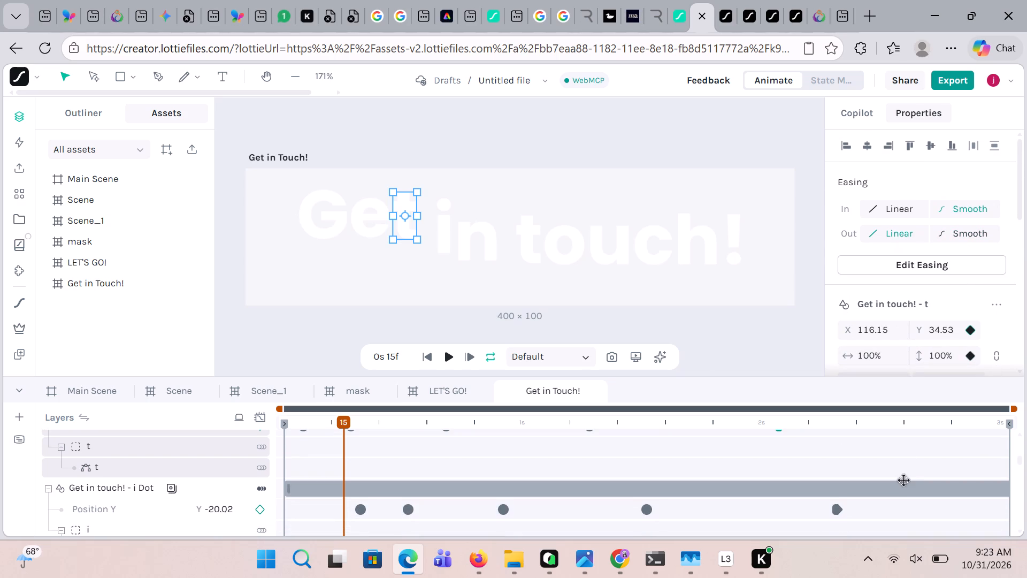
Check which properties can be animated on the Get in touch! - t layer, then dismiss the list.
scroll(905, 481, "up", 1)
scroll(905, 481, "down", 1)
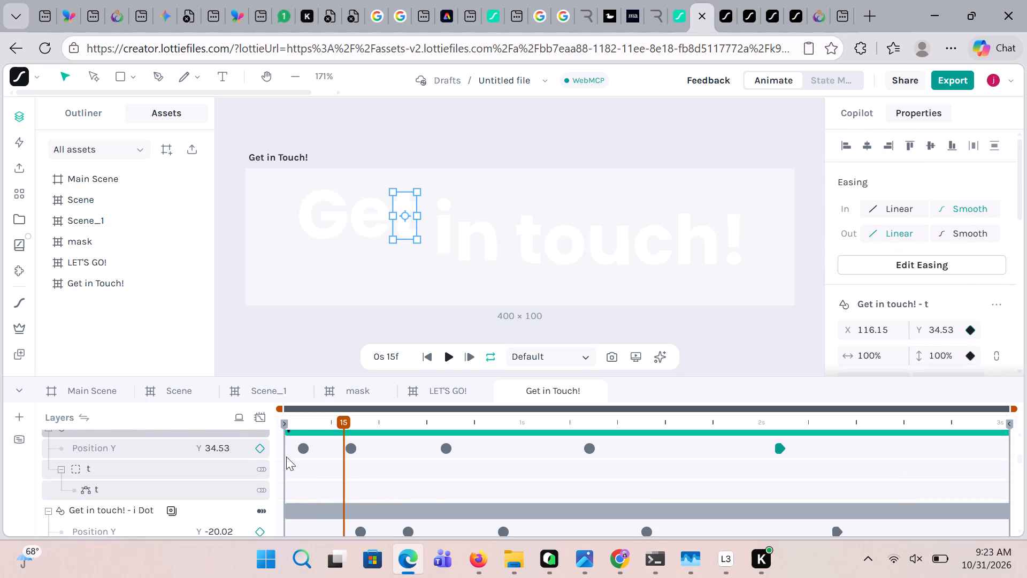
scroll(136, 487, "up", 1)
scroll(95, 490, "down", 1)
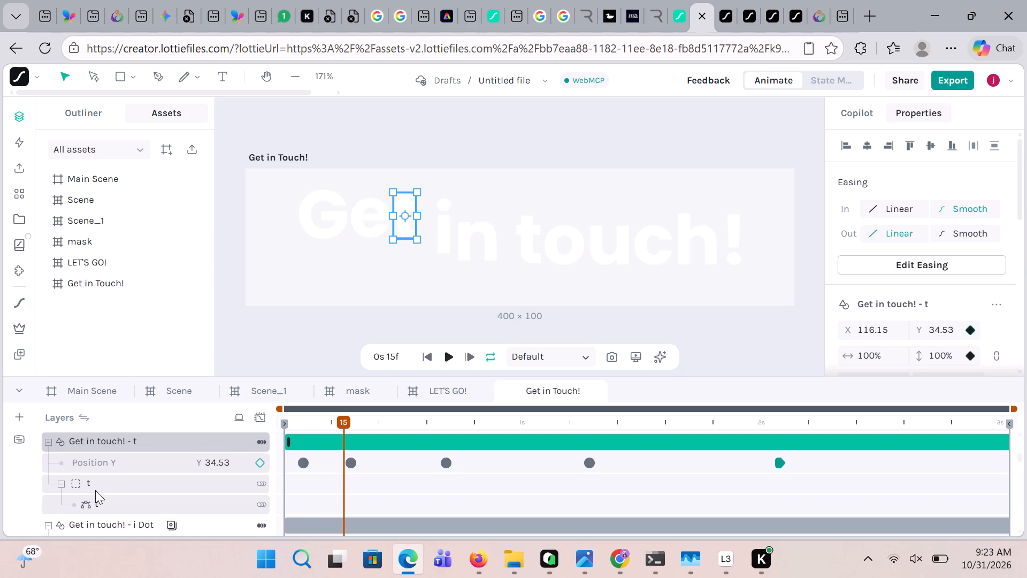
left_click(264, 443)
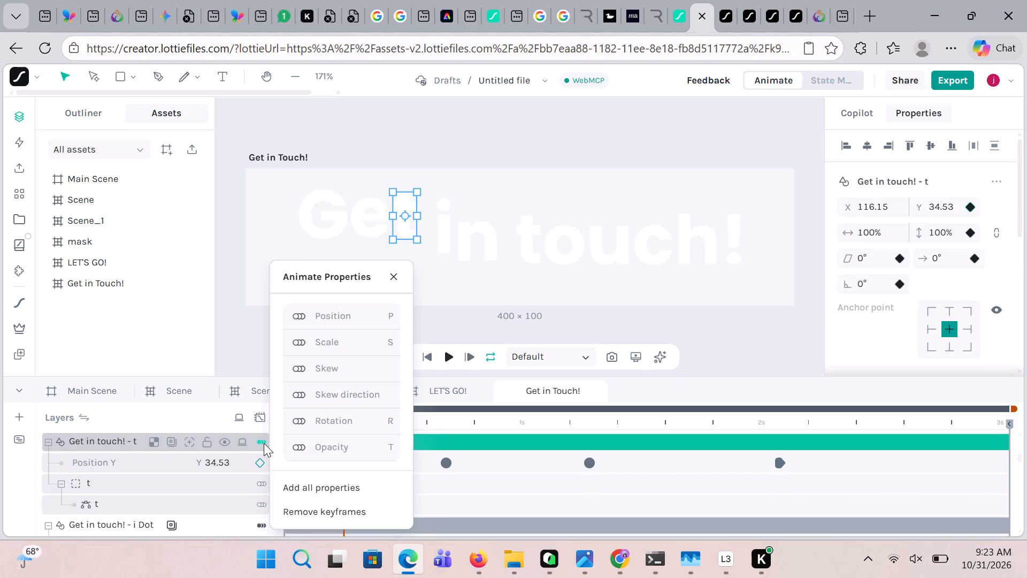
left_click(497, 514)
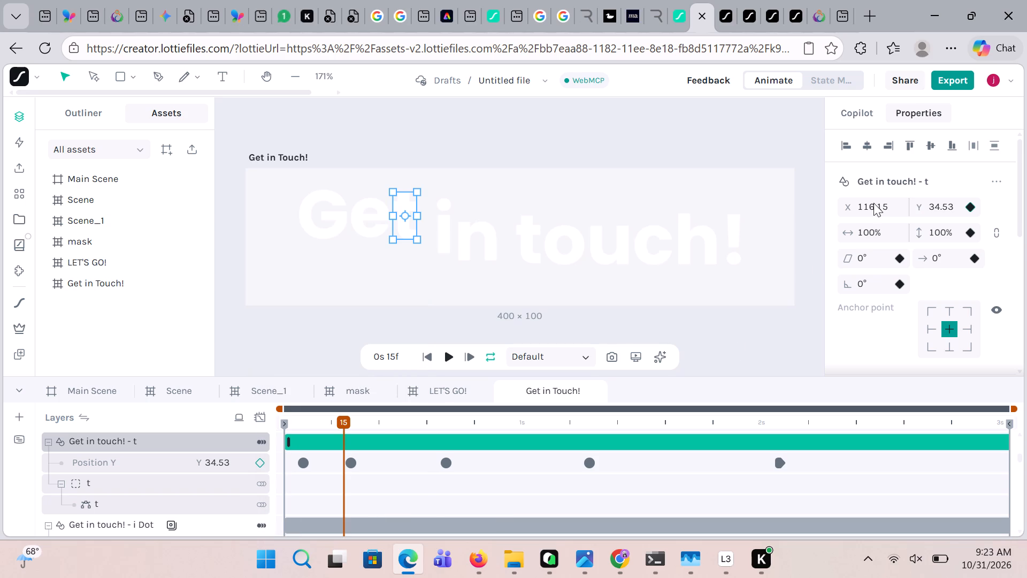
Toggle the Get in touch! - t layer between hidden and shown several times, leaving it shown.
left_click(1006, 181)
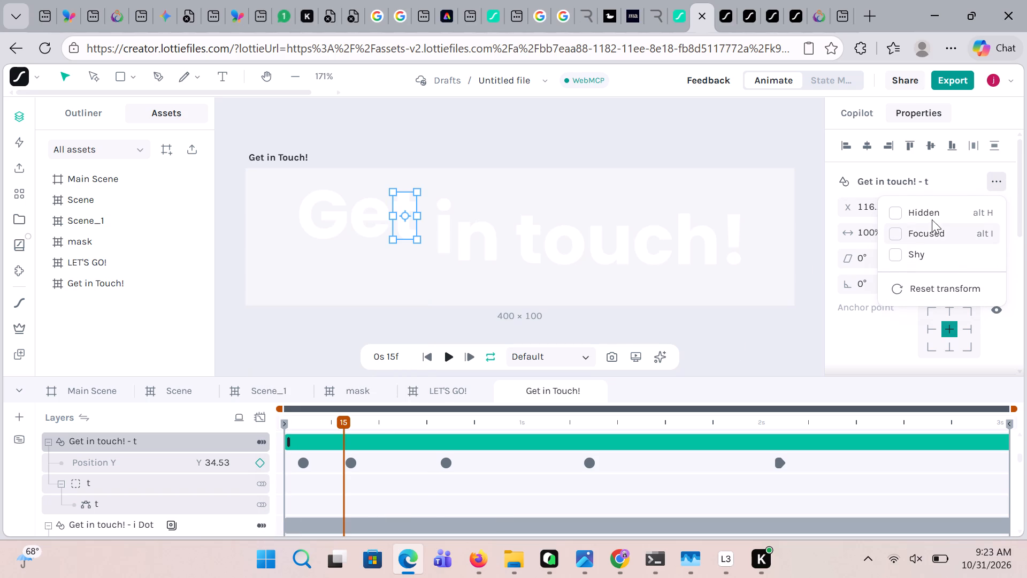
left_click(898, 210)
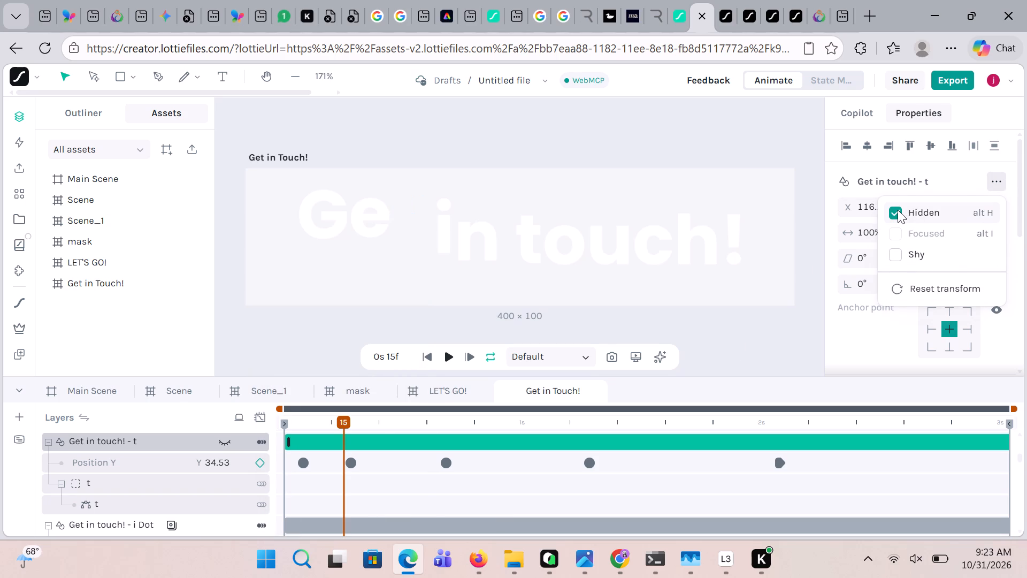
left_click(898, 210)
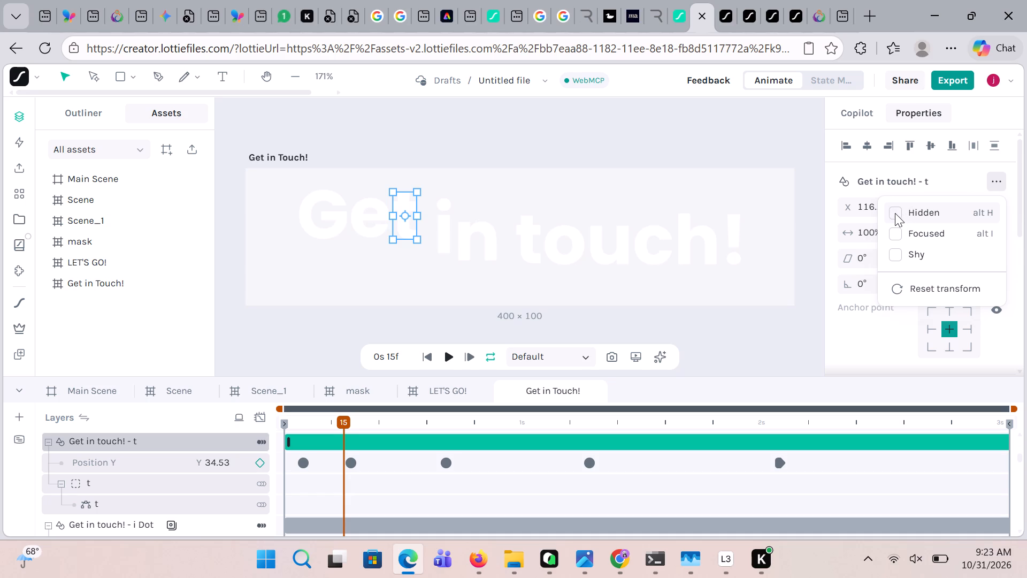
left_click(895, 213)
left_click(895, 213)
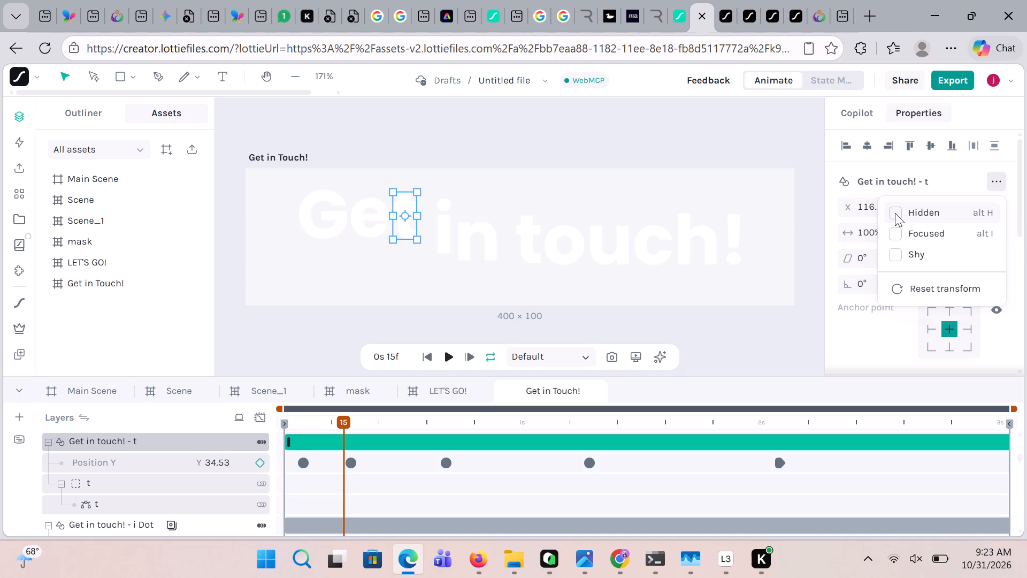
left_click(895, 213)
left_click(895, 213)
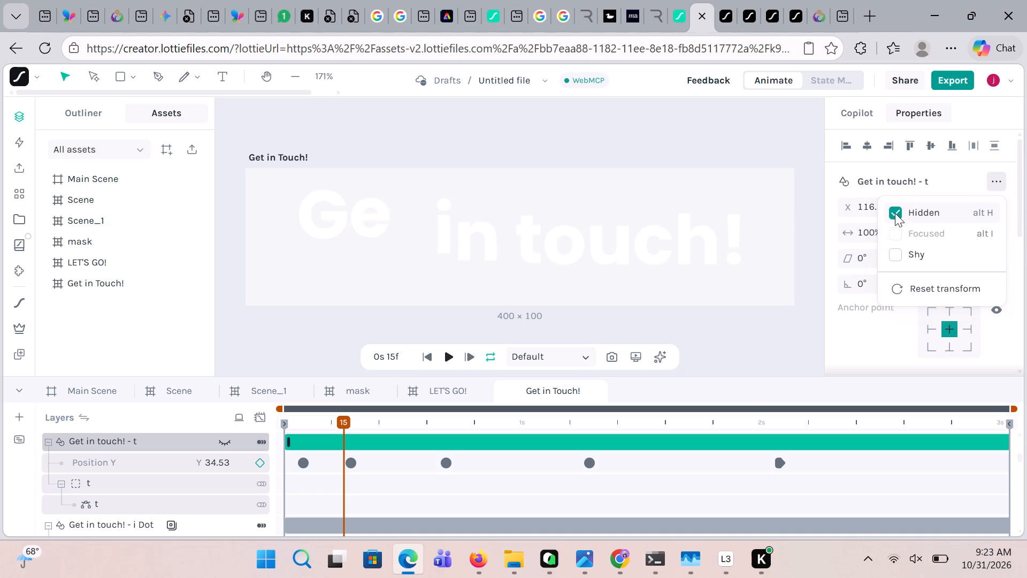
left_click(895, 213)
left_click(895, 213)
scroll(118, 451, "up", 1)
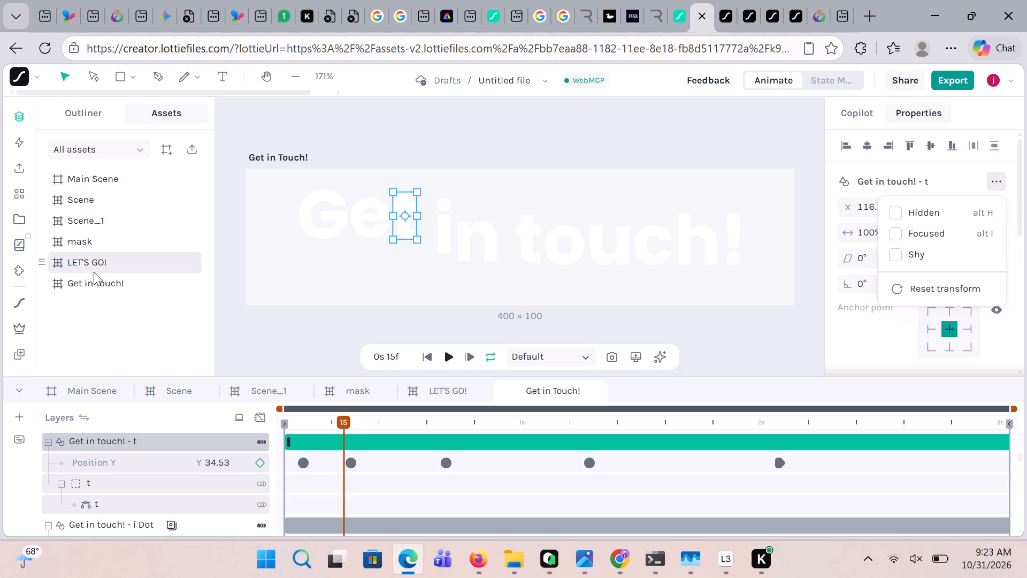
Open the Get in Touch! scene from the assets and show its layers in the outliner.
double_click(71, 288)
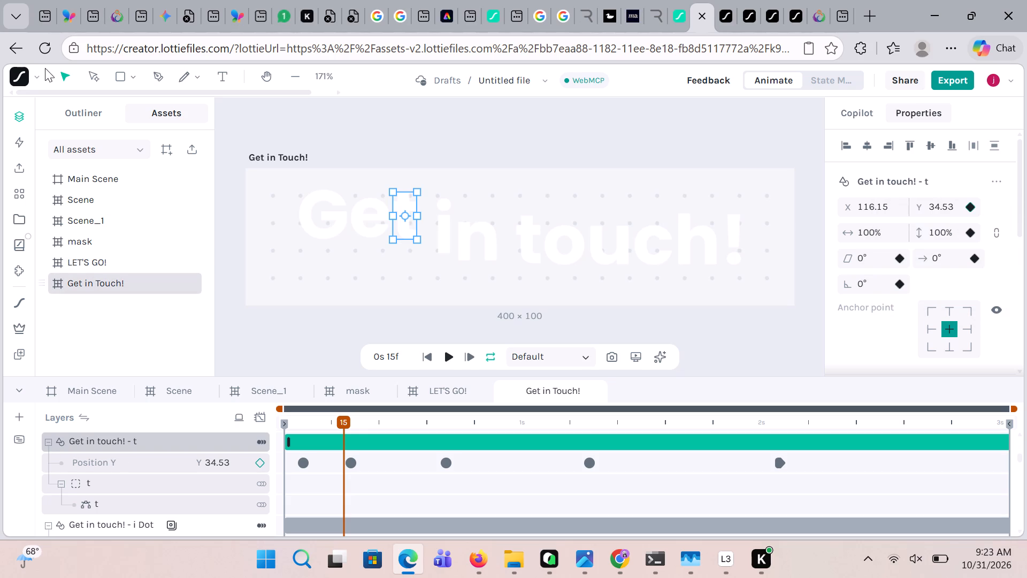
left_click(80, 104)
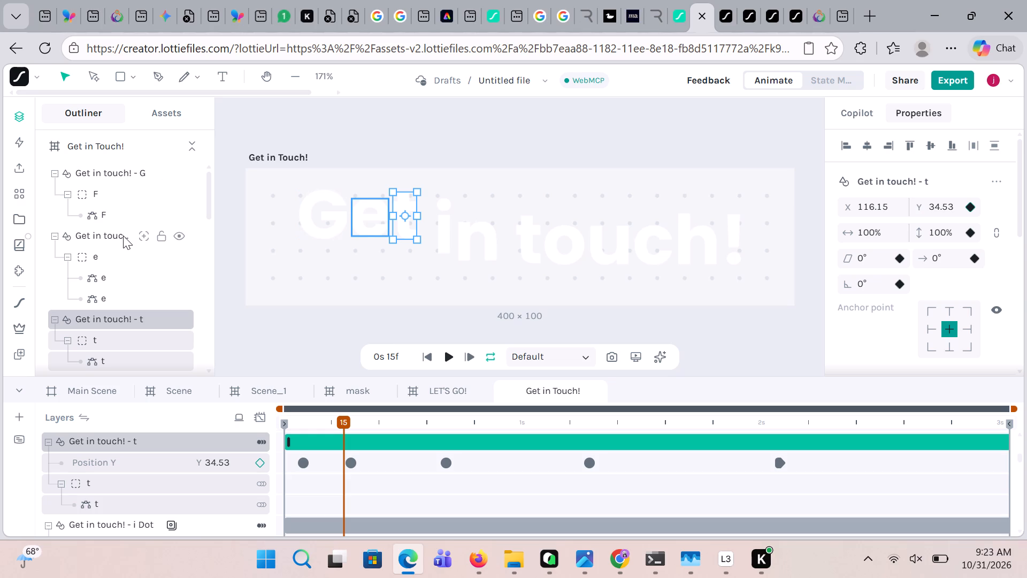
scroll(123, 235, "up", 4)
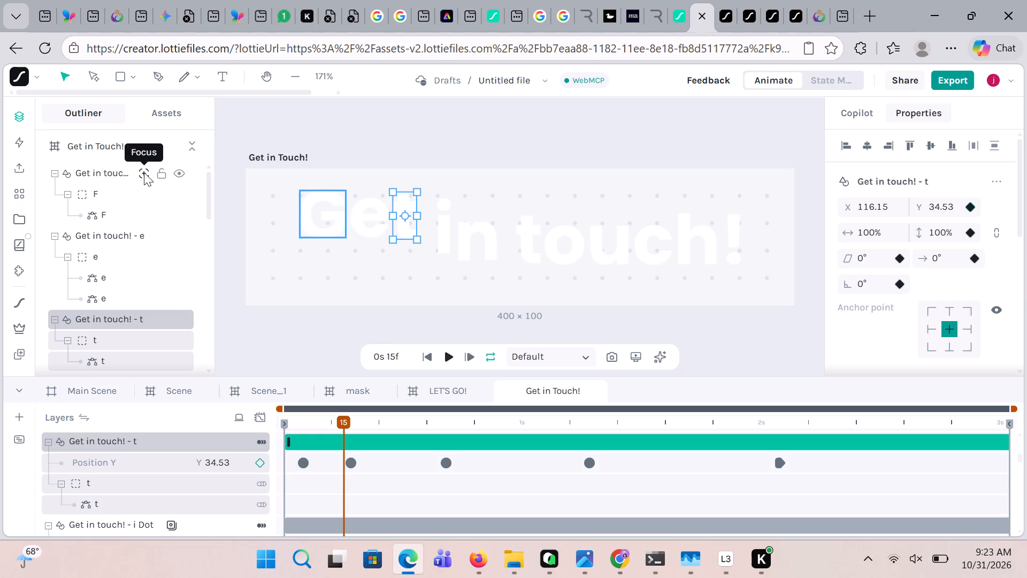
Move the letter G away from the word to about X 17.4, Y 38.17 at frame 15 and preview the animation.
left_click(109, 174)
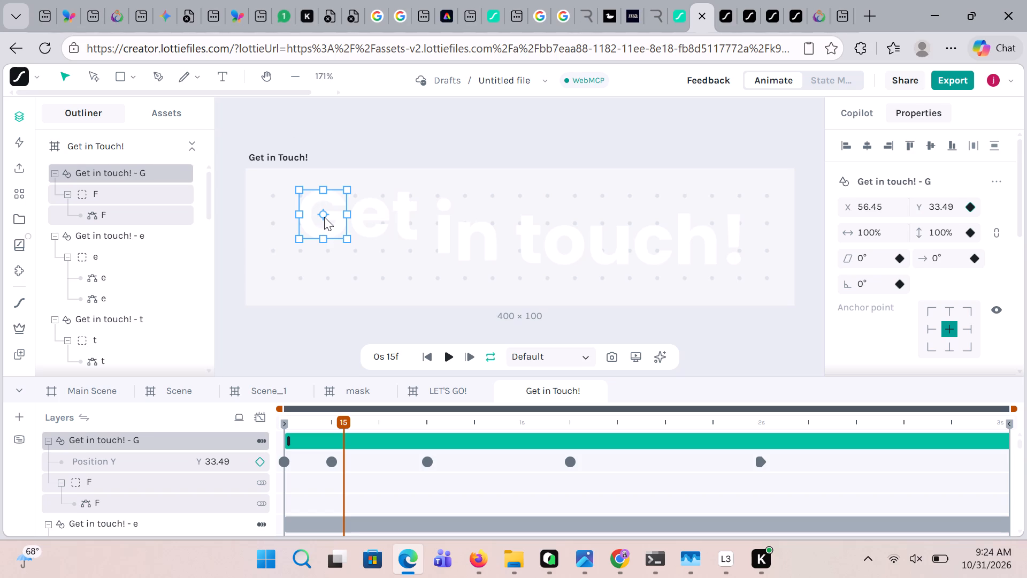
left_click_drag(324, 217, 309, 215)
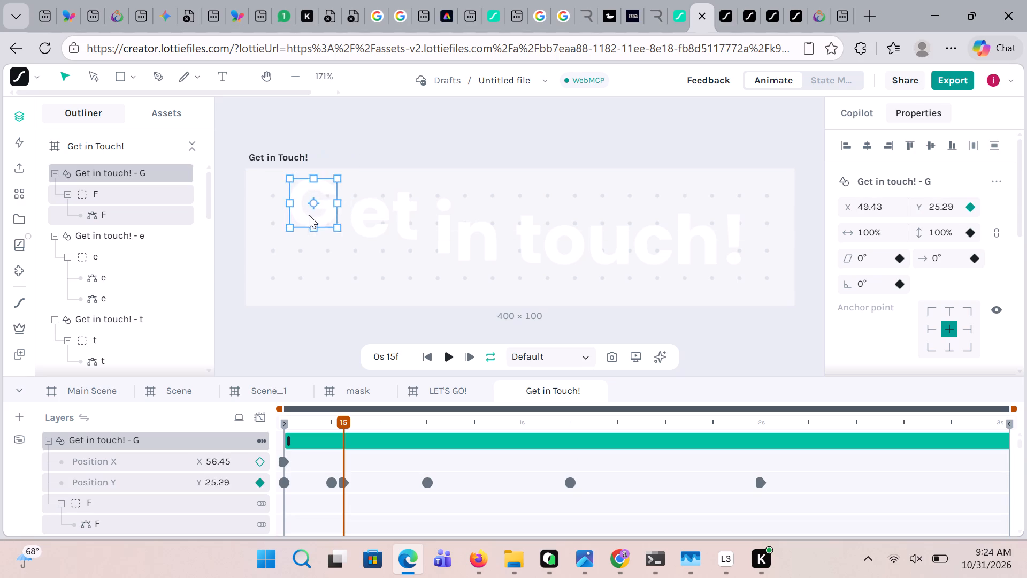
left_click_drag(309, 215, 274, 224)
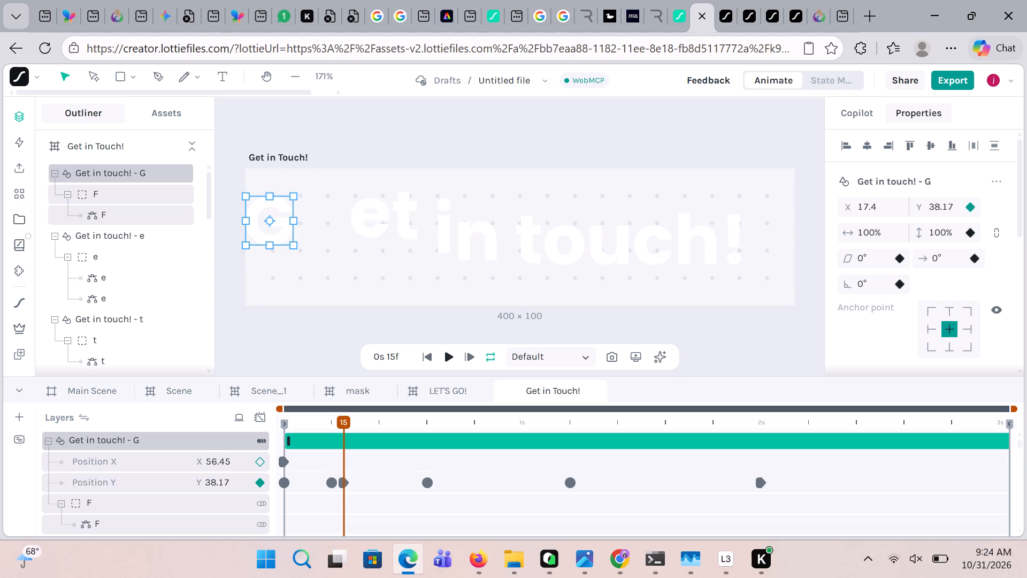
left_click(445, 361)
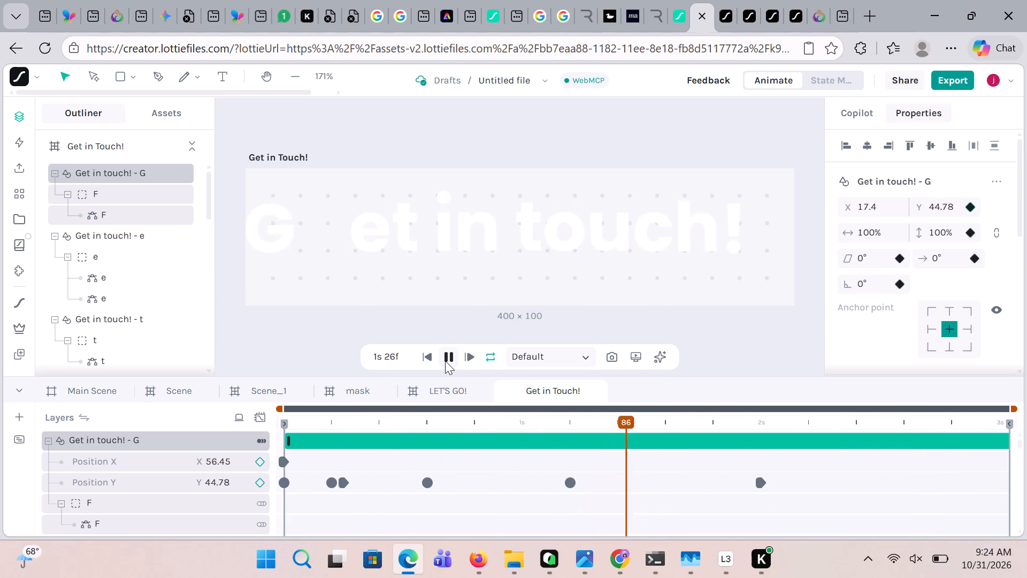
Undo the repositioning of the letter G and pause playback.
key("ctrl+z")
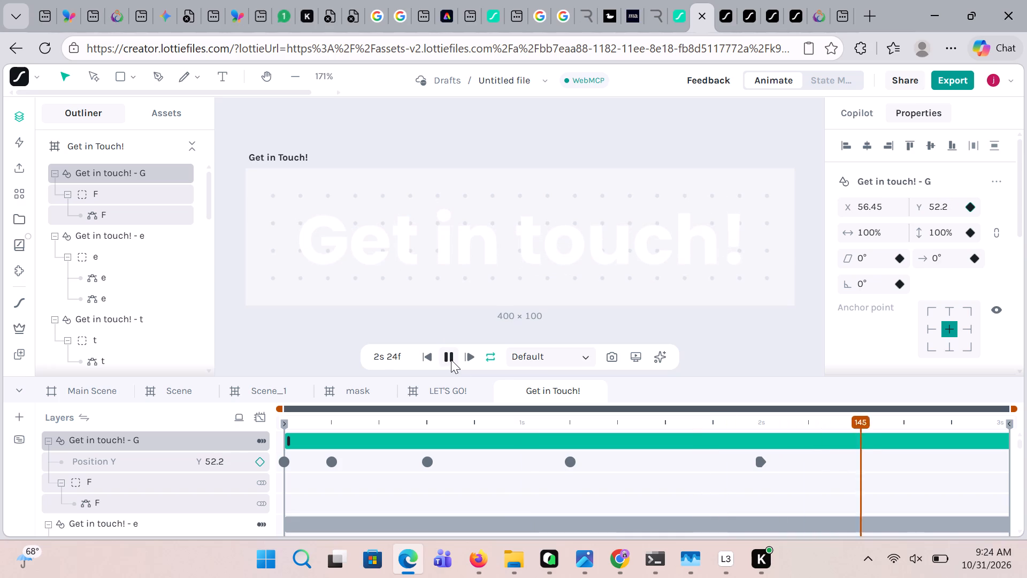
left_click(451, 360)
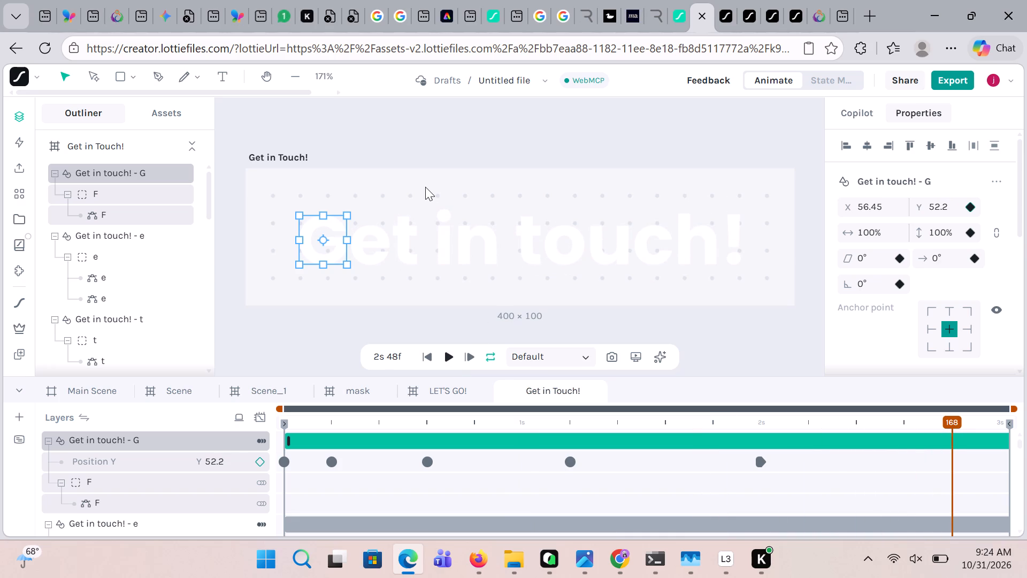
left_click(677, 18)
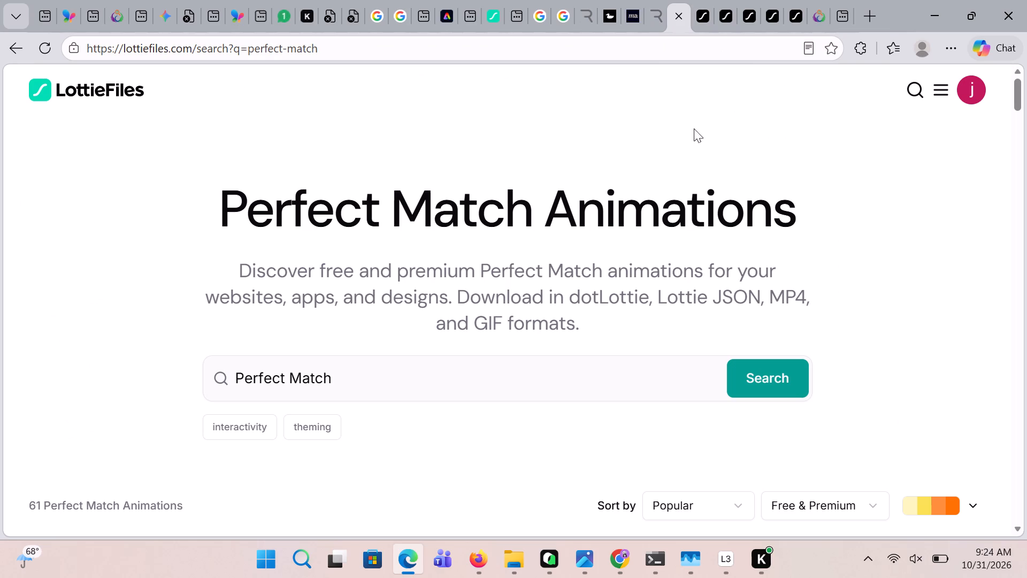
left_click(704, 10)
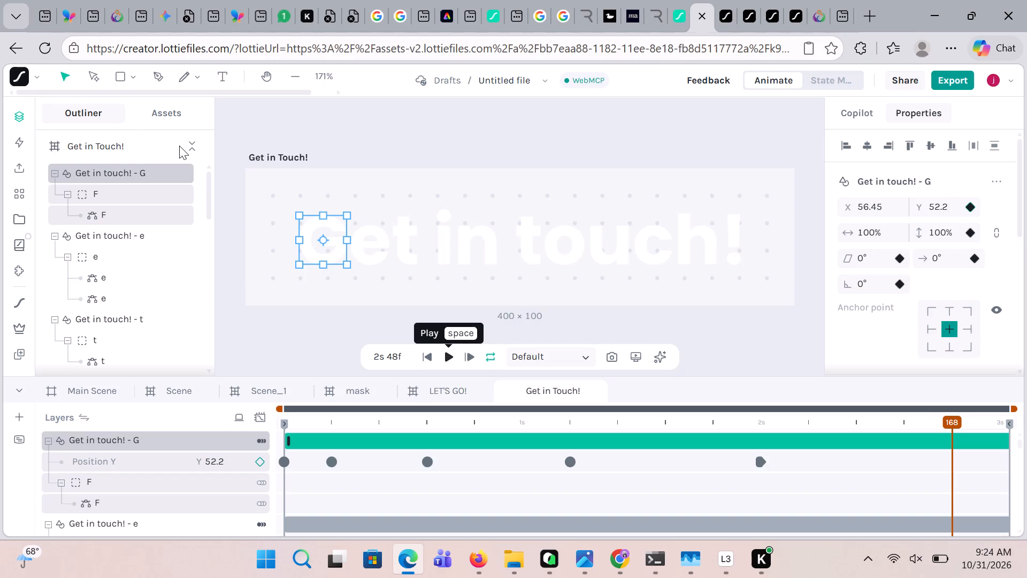
Collapse all layers of the Get in Touch! scene and look through its list of letter layers.
left_click(200, 146)
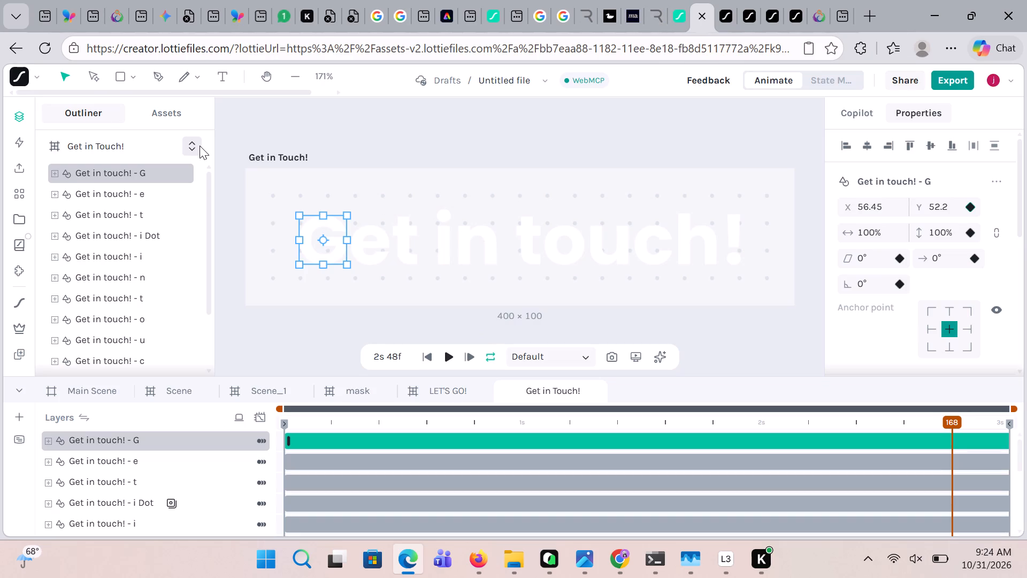
scroll(105, 217, "up", 3)
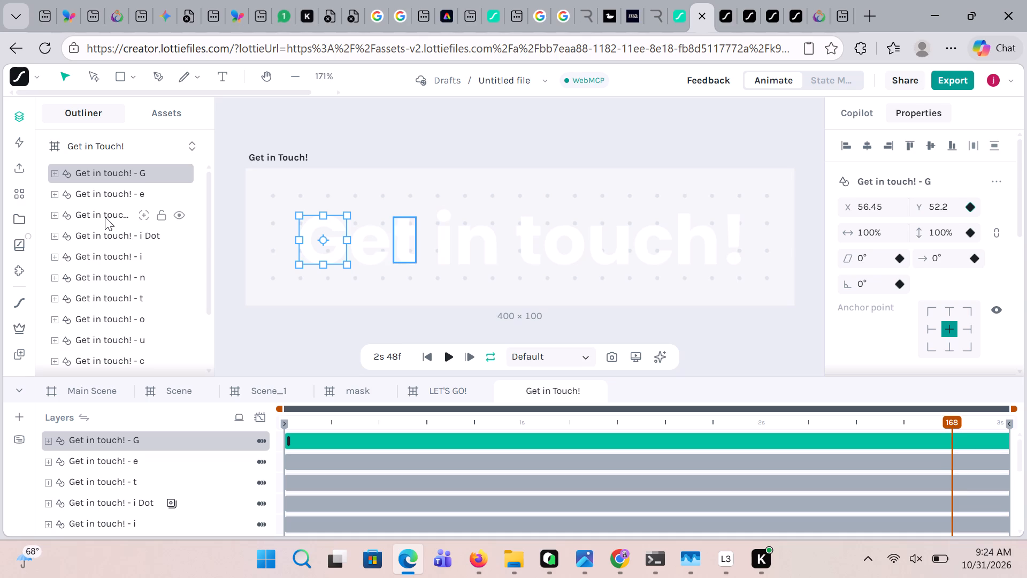
scroll(105, 217, "down", 2)
scroll(105, 217, "up", 4)
scroll(105, 217, "down", 4)
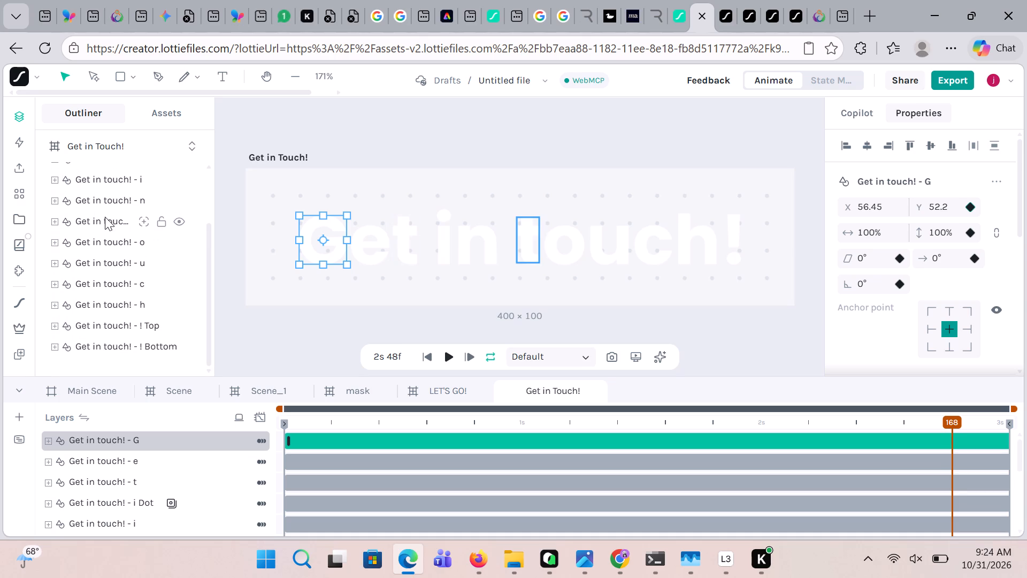
scroll(105, 217, "up", 2)
left_click(188, 149)
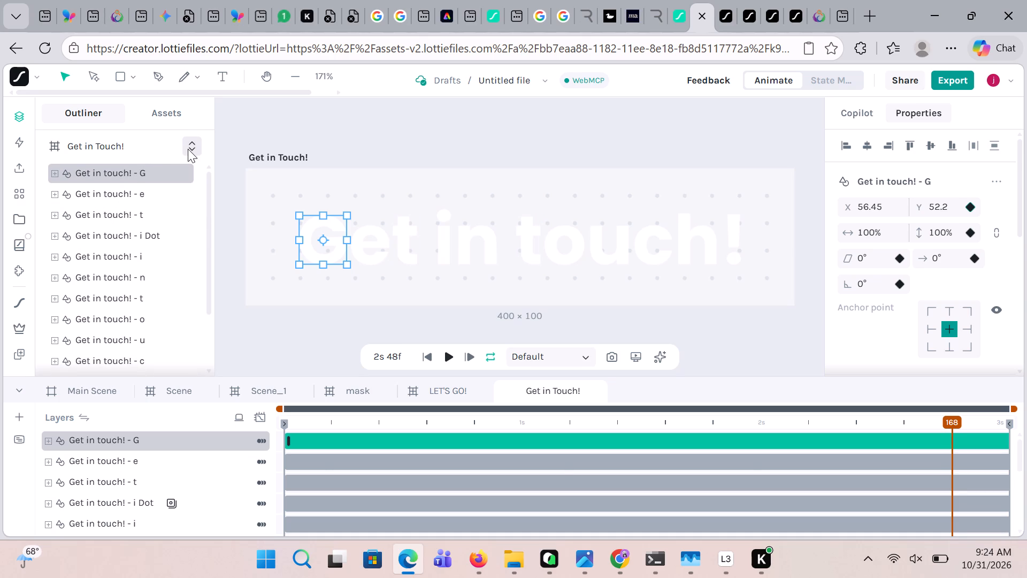
left_click(188, 149)
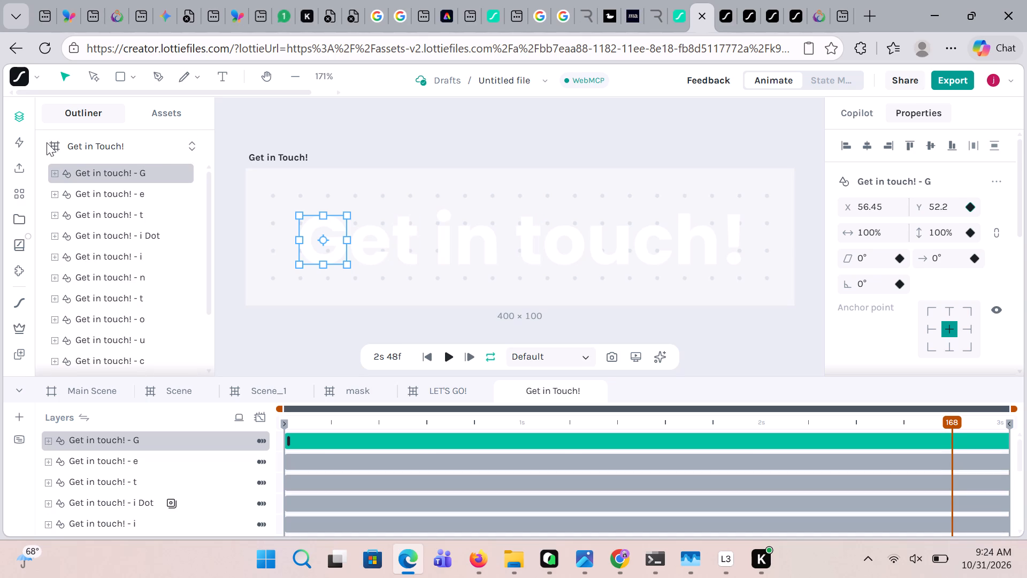
double_click(47, 142)
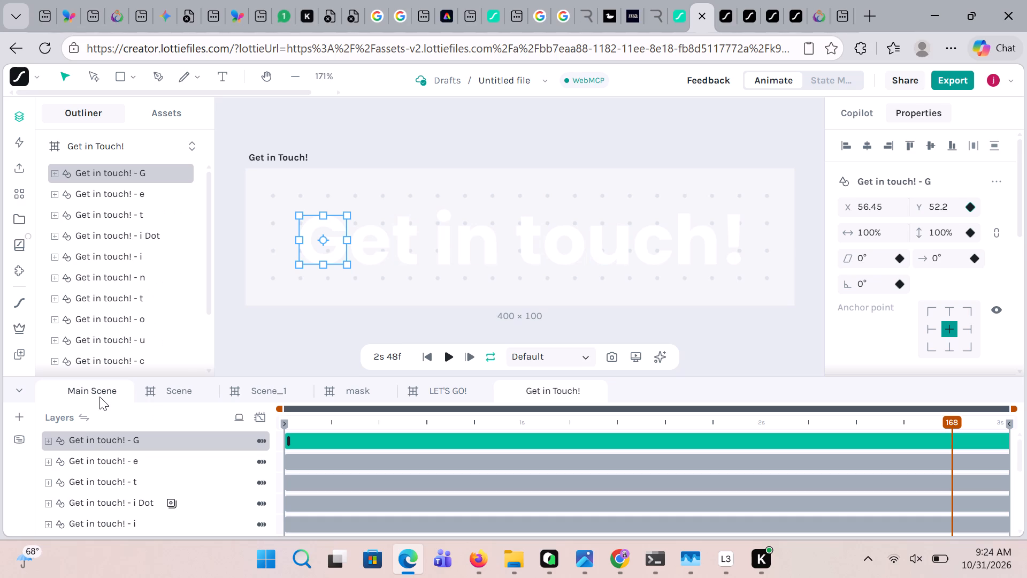
Return to the Main Scene, look through its layer outline, and inspect the first LetsGo Lolo2 layer.
left_click(99, 397)
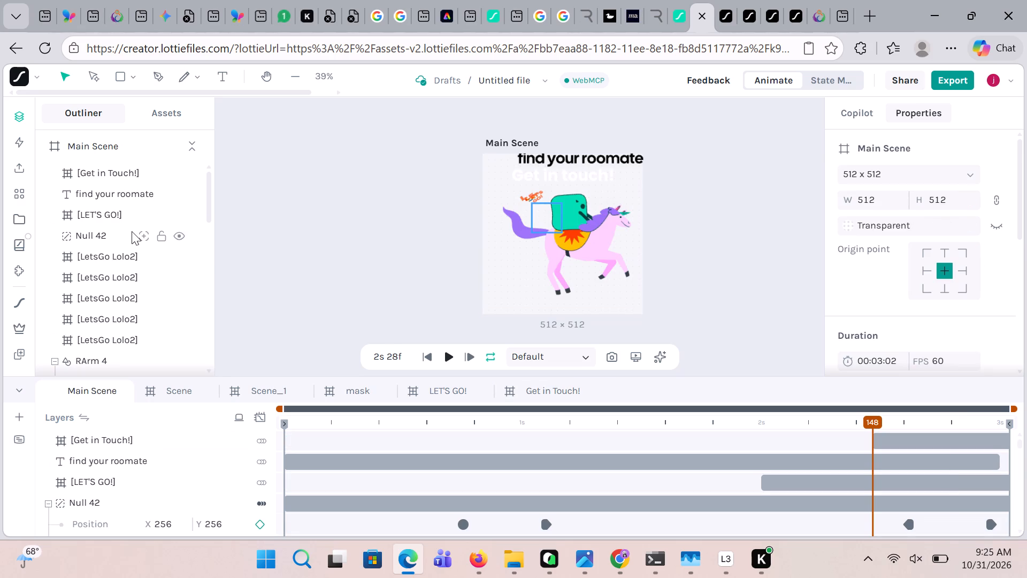
scroll(132, 231, "down", 5)
scroll(132, 231, "up", 4)
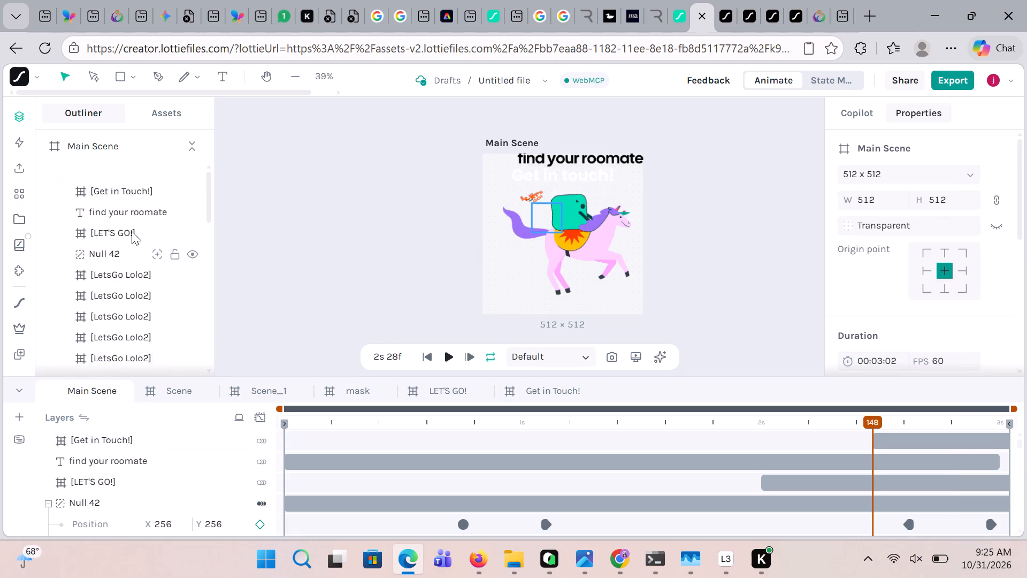
scroll(132, 231, "up", 1)
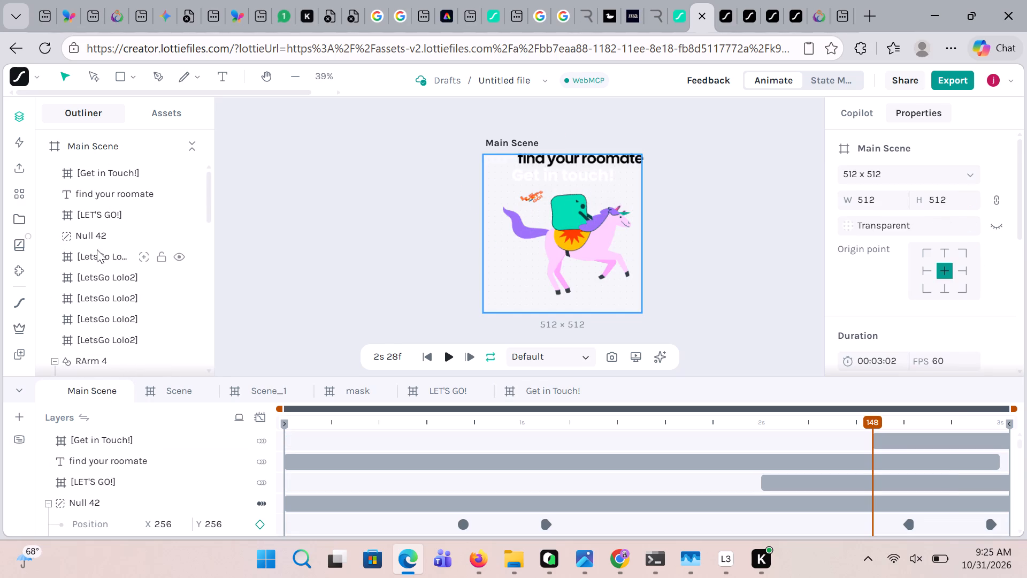
left_click(95, 248)
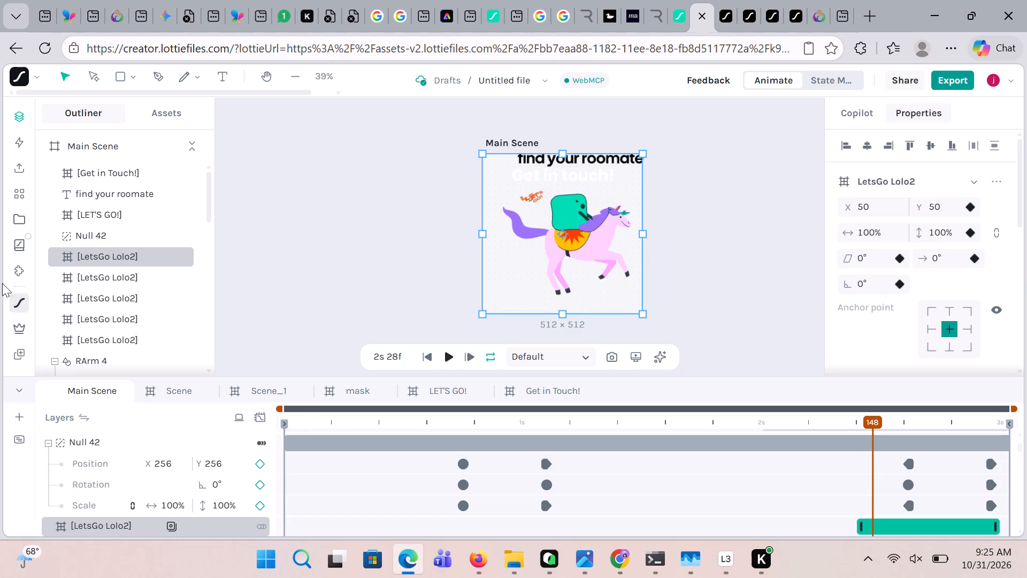
scroll(88, 331, "down", 3)
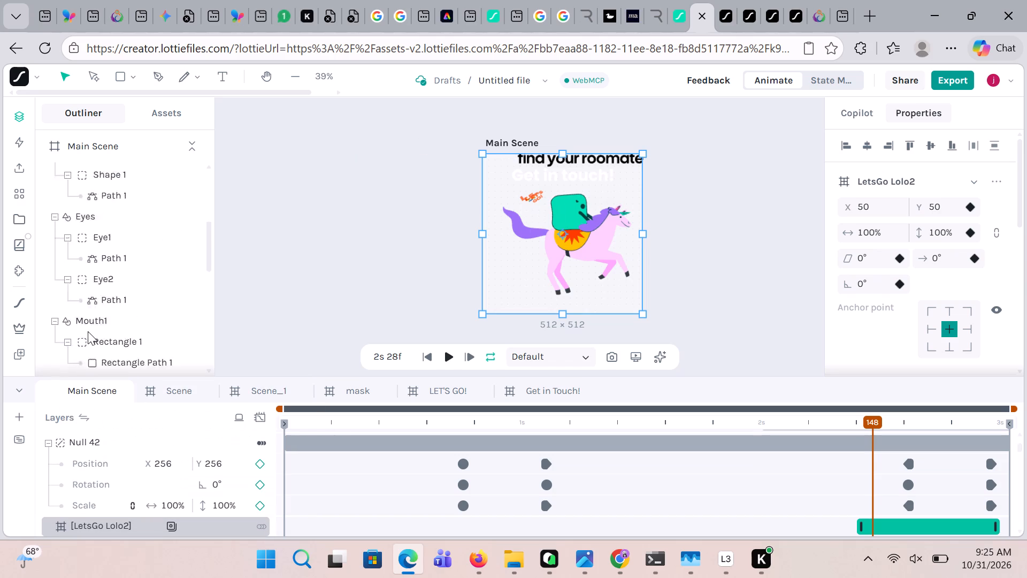
scroll(88, 331, "down", 4)
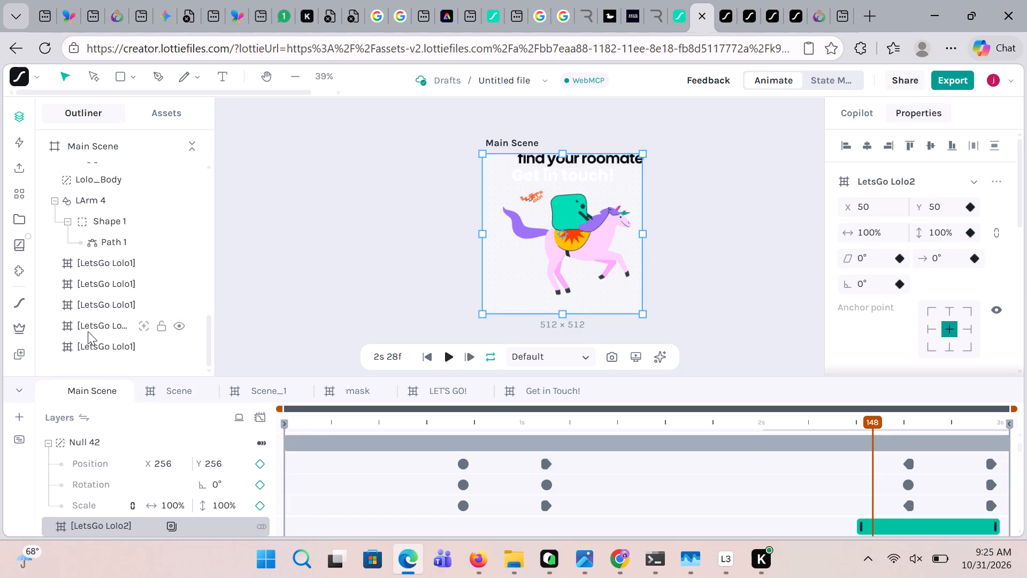
scroll(95, 348, "up", 2)
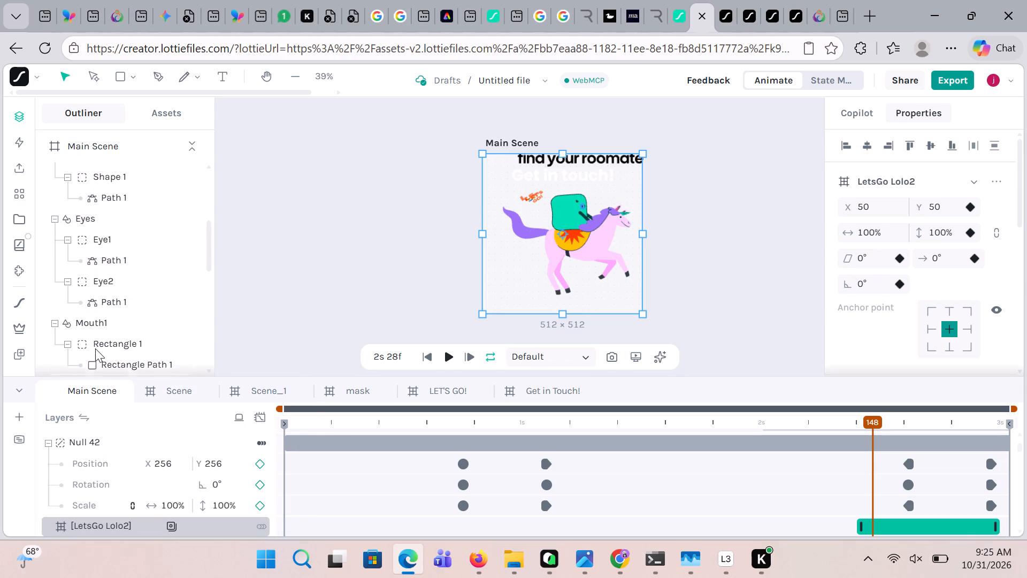
Delete the [Get in Touch!] layer from the Main Scene.
scroll(95, 348, "up", 2)
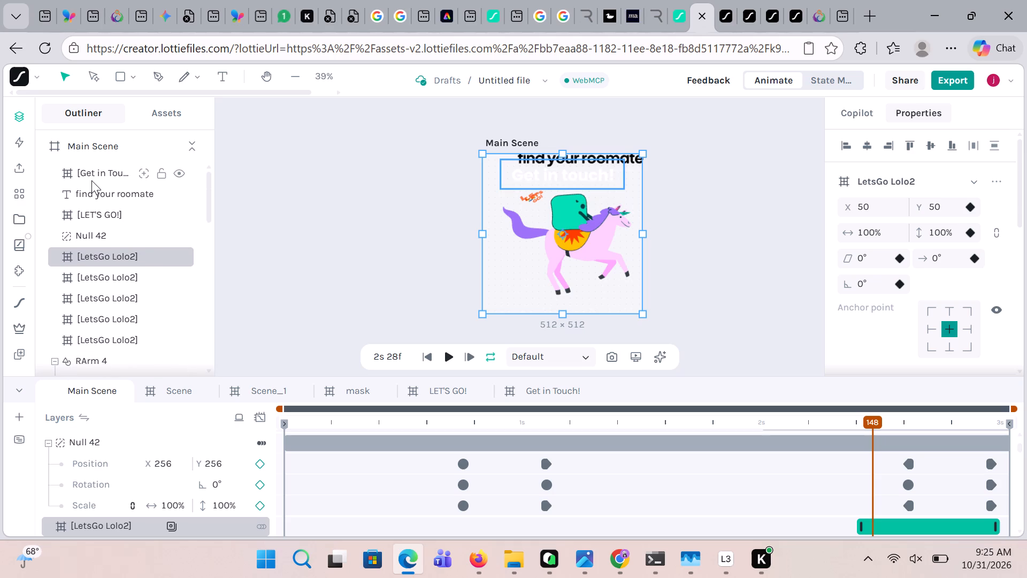
left_click(91, 180)
key("Delete")
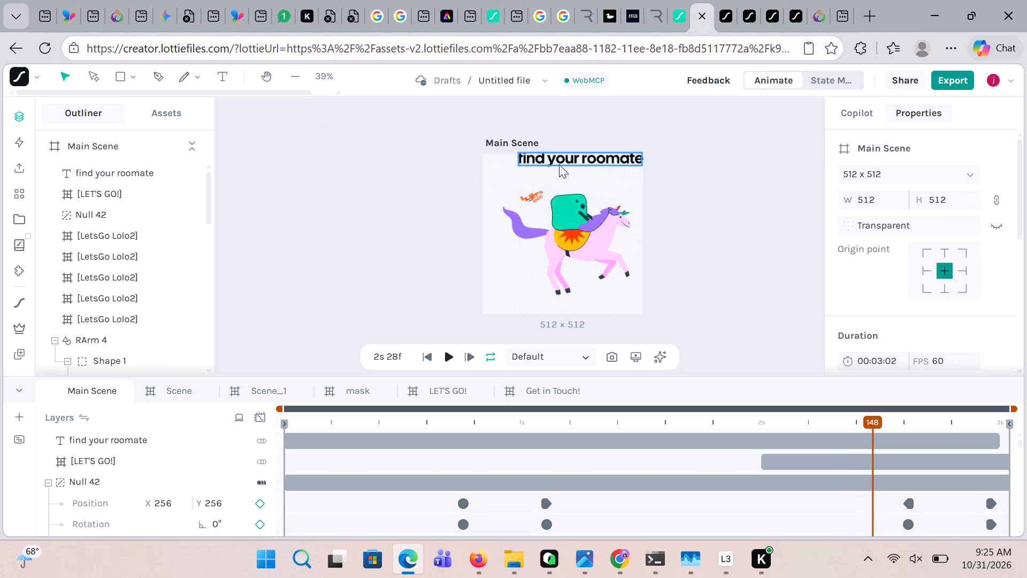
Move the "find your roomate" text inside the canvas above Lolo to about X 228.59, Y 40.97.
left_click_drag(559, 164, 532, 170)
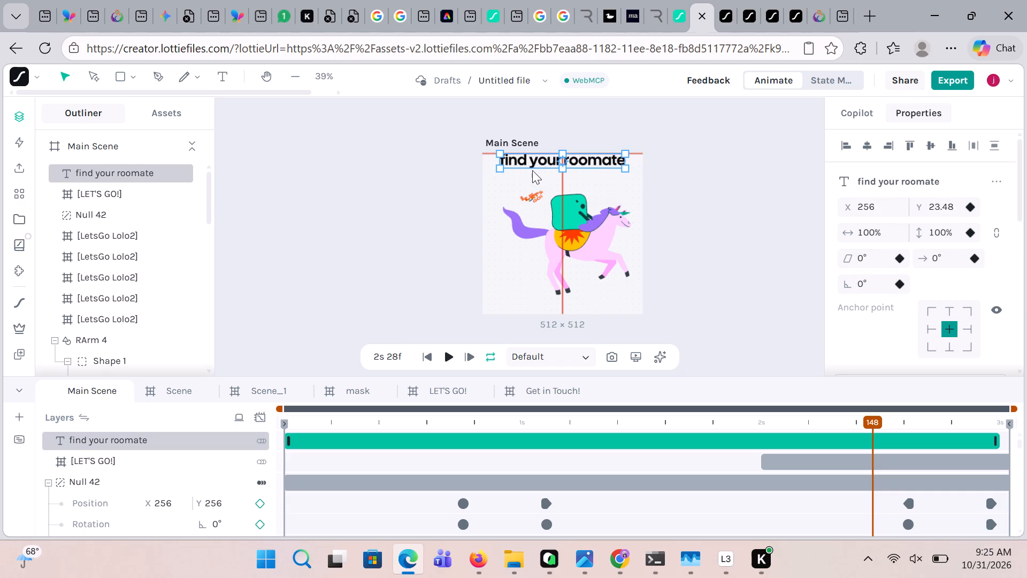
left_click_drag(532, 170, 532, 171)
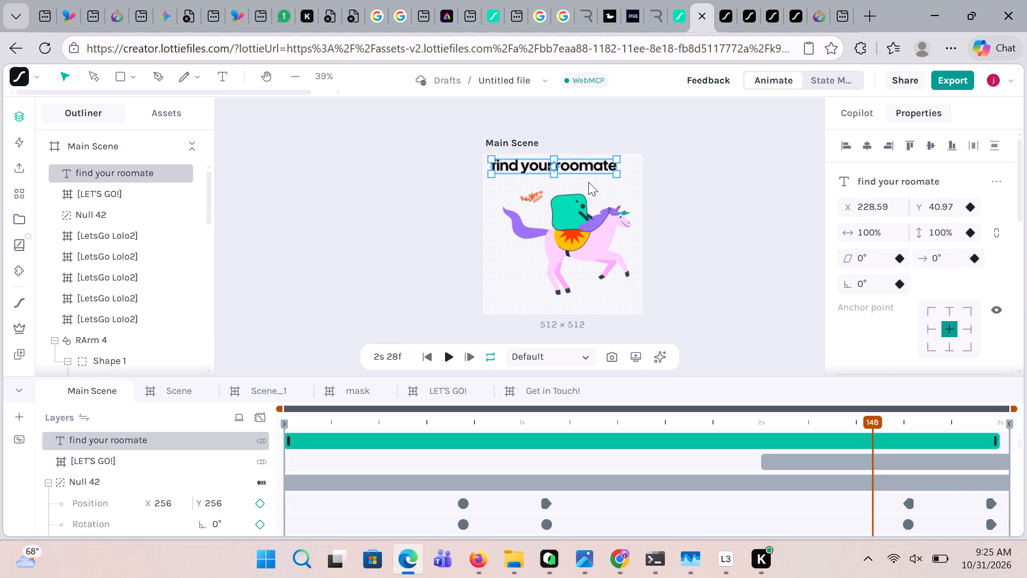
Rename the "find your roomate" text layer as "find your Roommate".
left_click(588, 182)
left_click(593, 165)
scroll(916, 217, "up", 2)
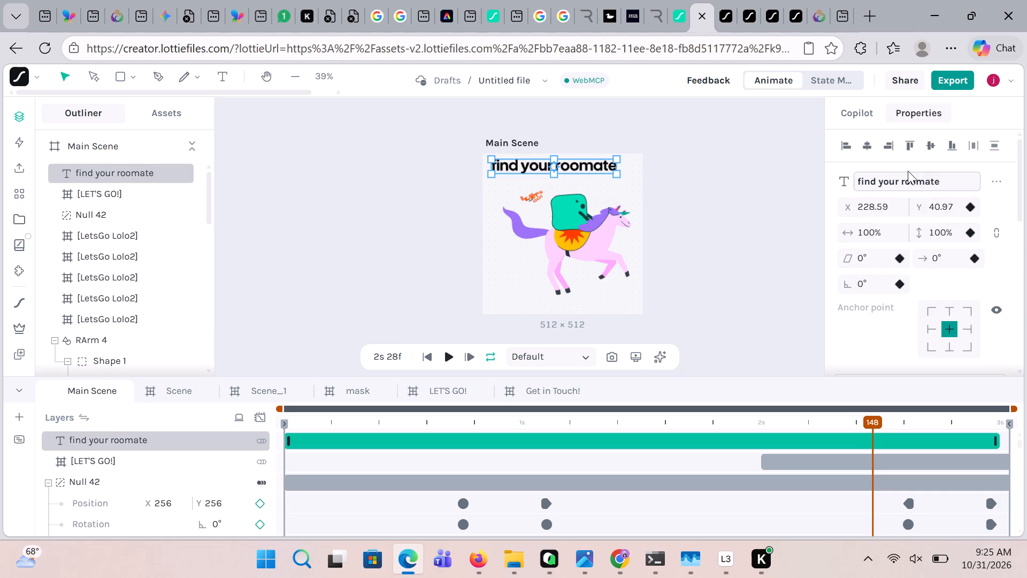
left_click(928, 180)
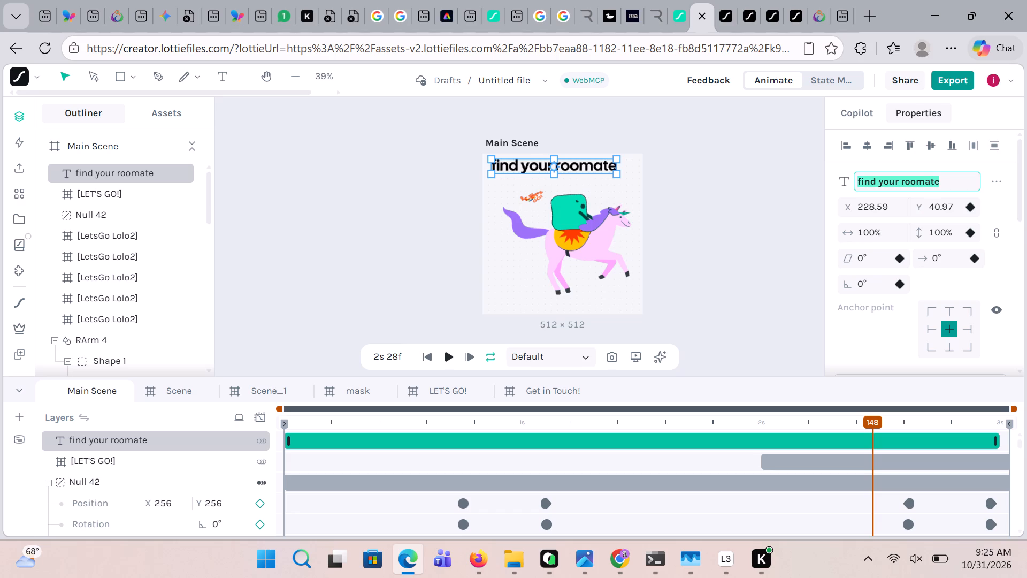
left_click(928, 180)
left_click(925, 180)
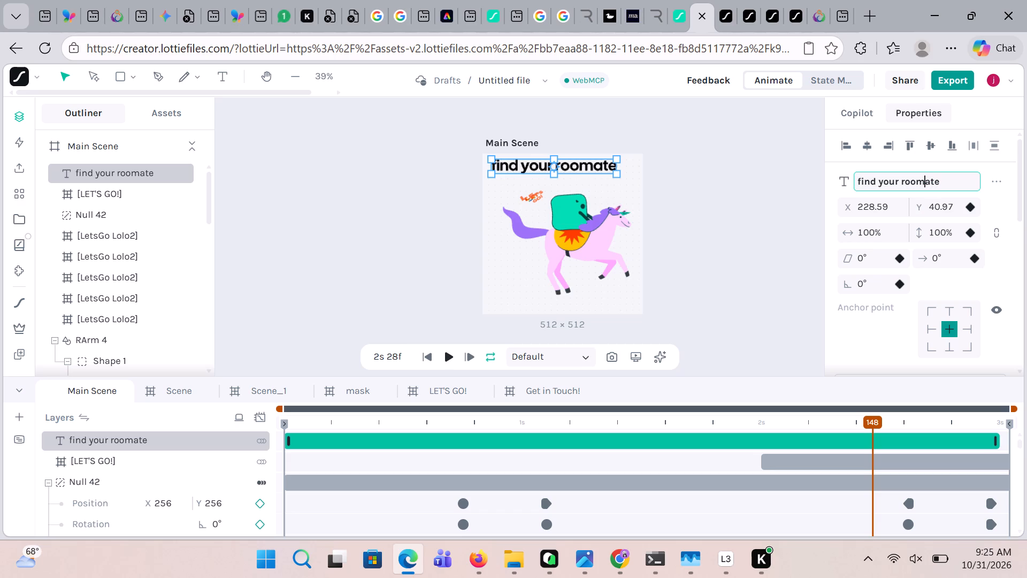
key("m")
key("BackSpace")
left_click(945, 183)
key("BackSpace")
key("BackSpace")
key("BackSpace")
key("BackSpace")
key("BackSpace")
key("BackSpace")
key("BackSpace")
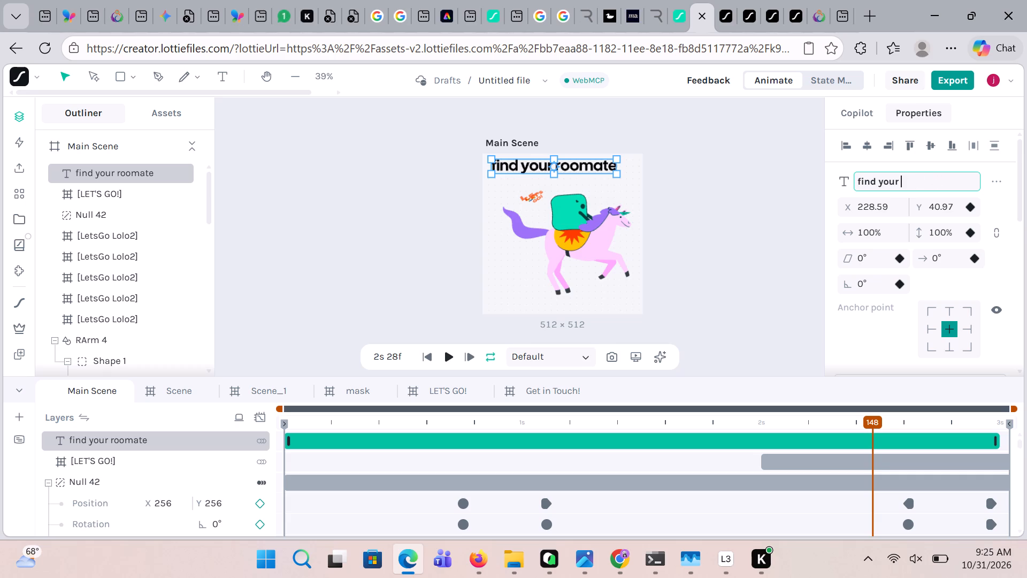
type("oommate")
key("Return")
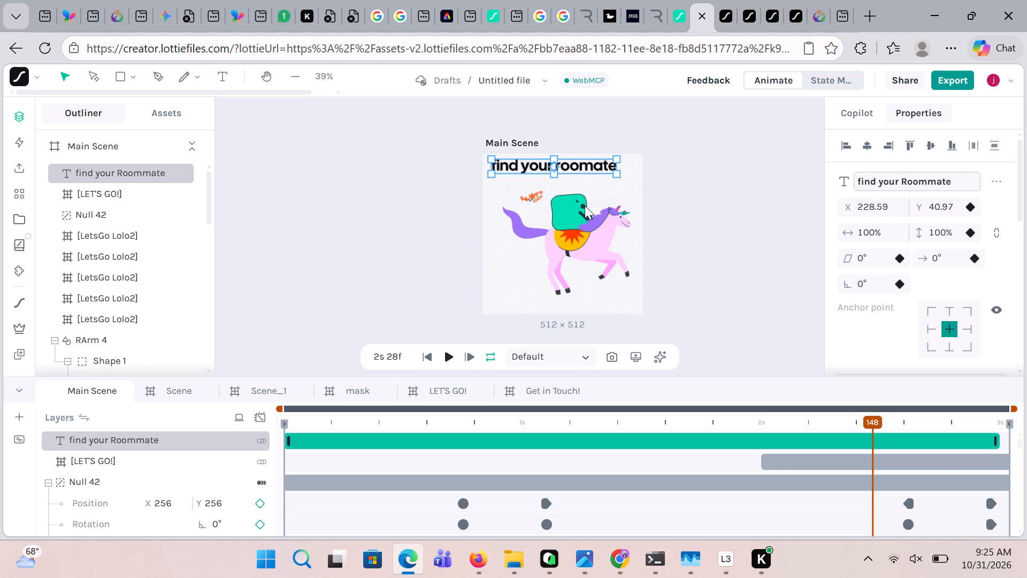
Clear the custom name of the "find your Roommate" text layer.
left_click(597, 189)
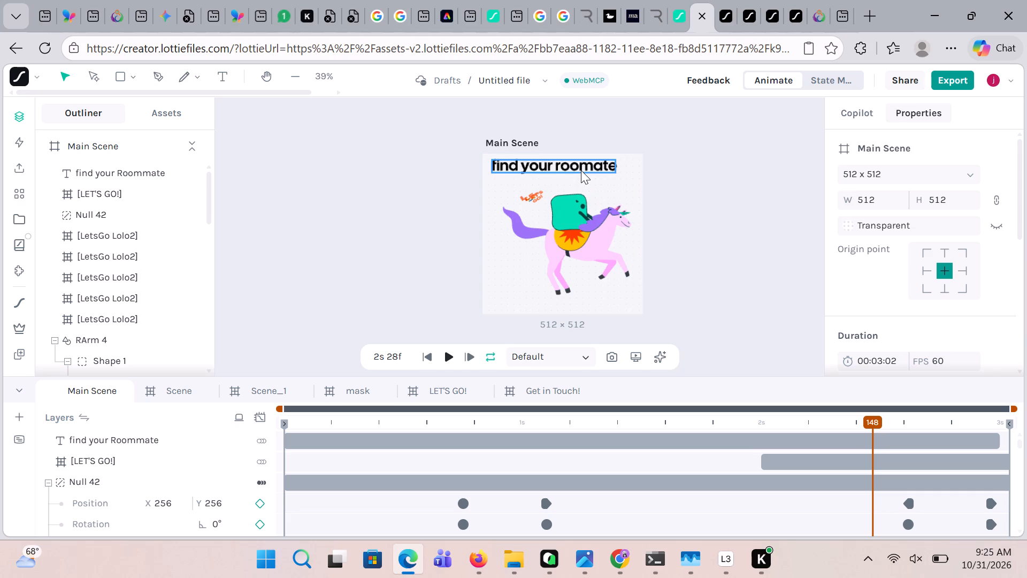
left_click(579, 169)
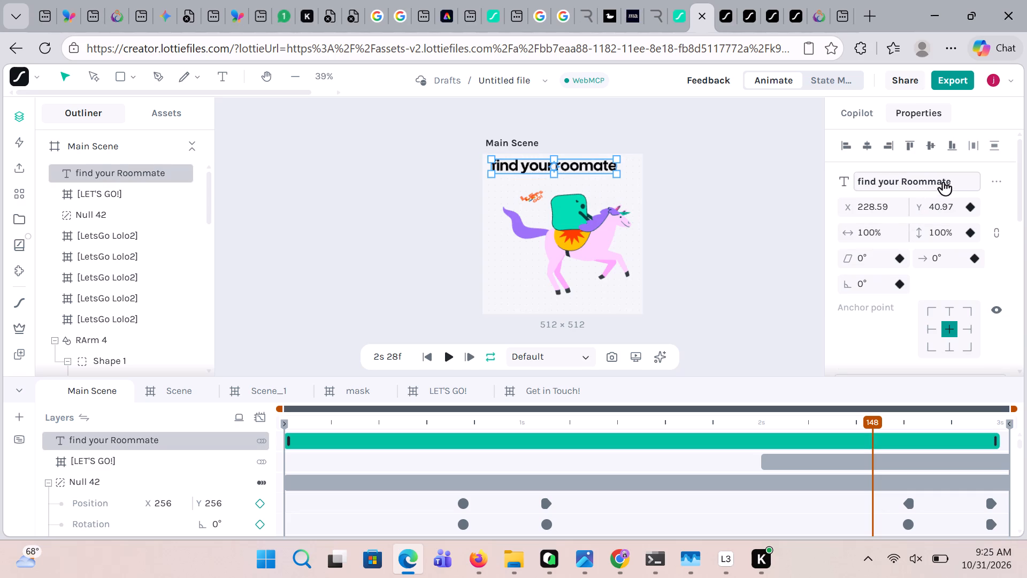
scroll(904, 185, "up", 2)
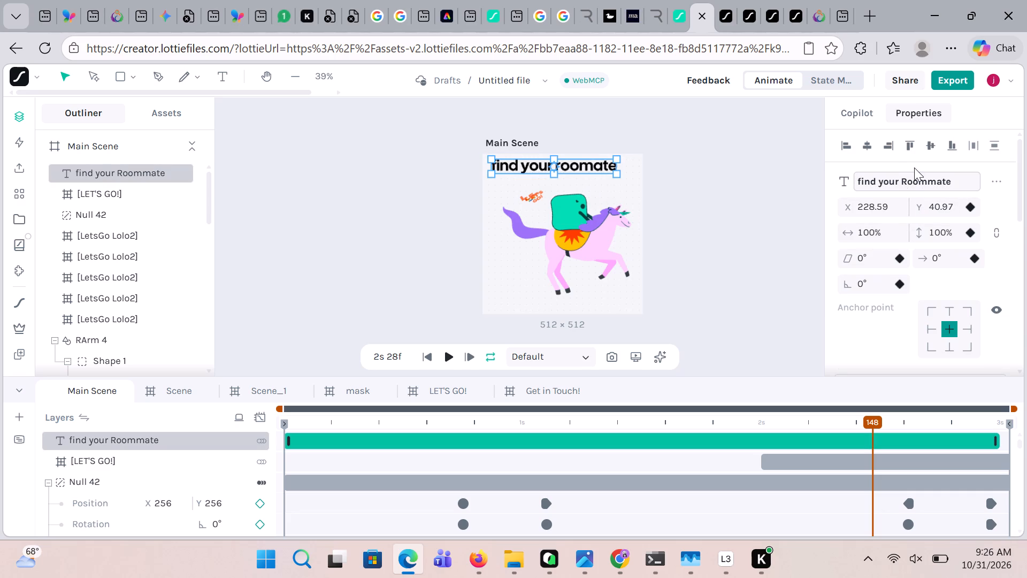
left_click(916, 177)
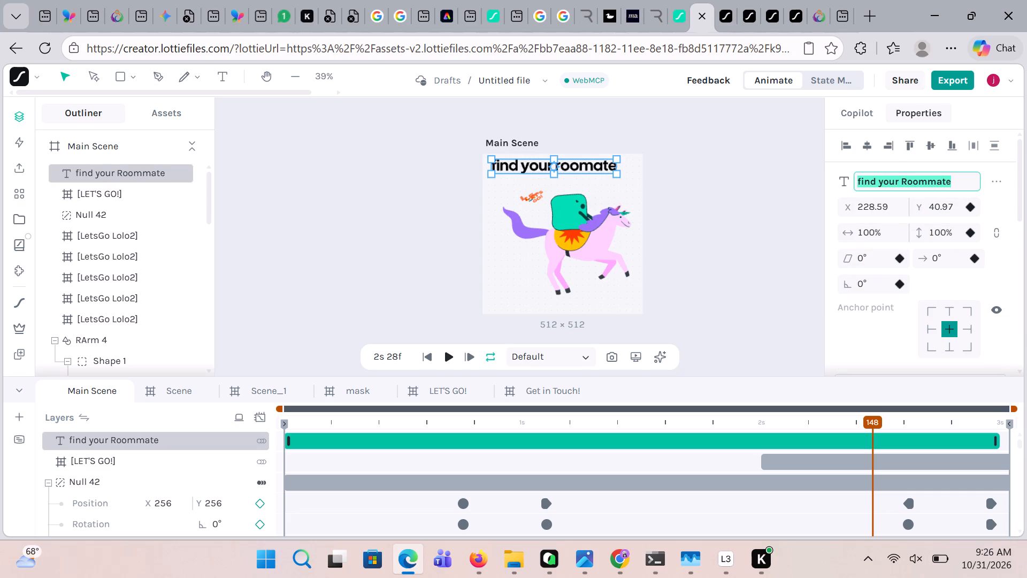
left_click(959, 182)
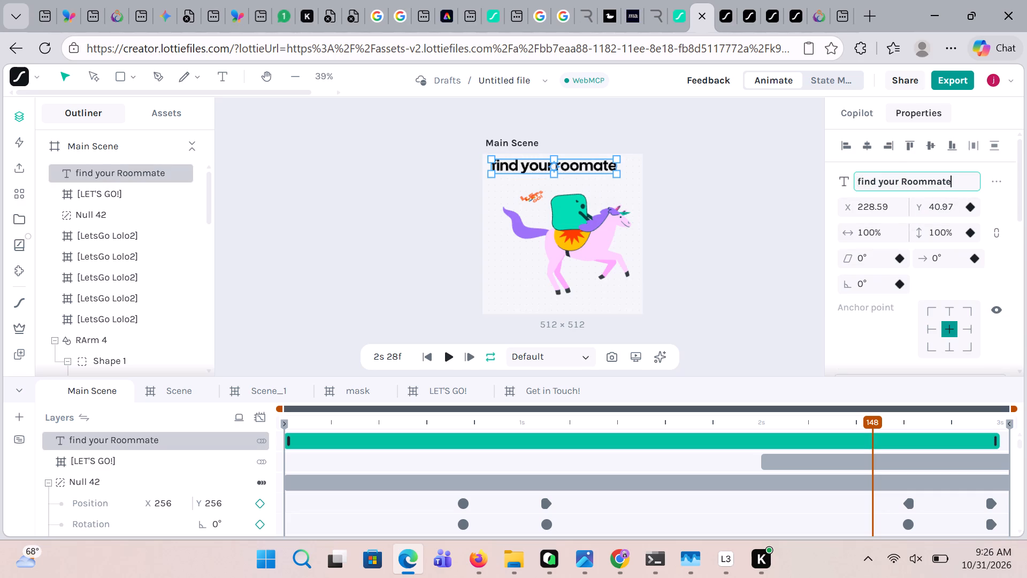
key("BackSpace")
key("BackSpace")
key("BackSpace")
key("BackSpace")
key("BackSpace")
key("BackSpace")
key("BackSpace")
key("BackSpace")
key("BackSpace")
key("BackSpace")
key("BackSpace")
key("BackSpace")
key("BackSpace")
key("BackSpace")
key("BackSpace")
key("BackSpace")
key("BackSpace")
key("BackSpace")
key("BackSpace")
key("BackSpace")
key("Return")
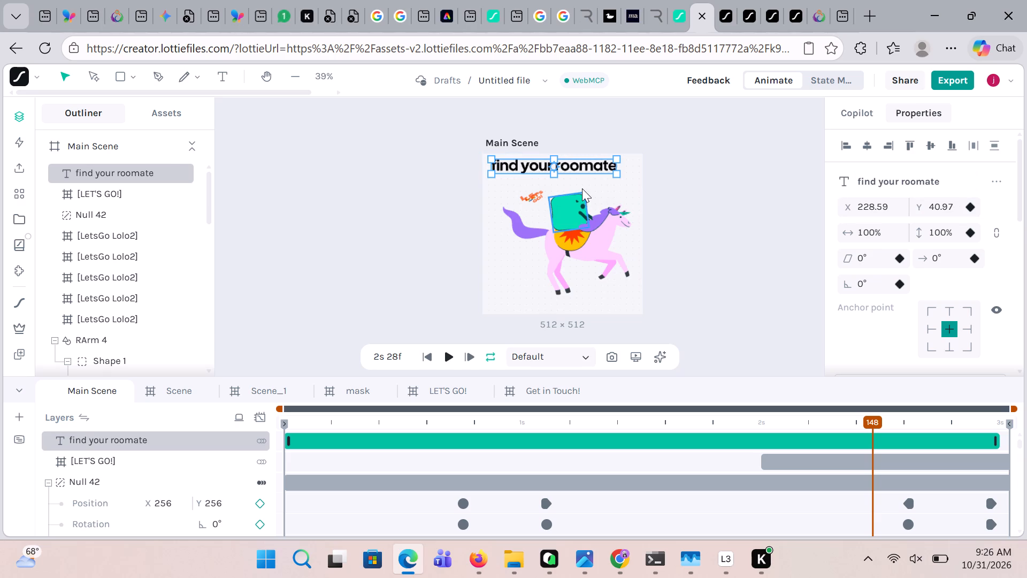
Delete the "find your roomate" text from the Main Scene.
left_click(582, 169)
key("Delete")
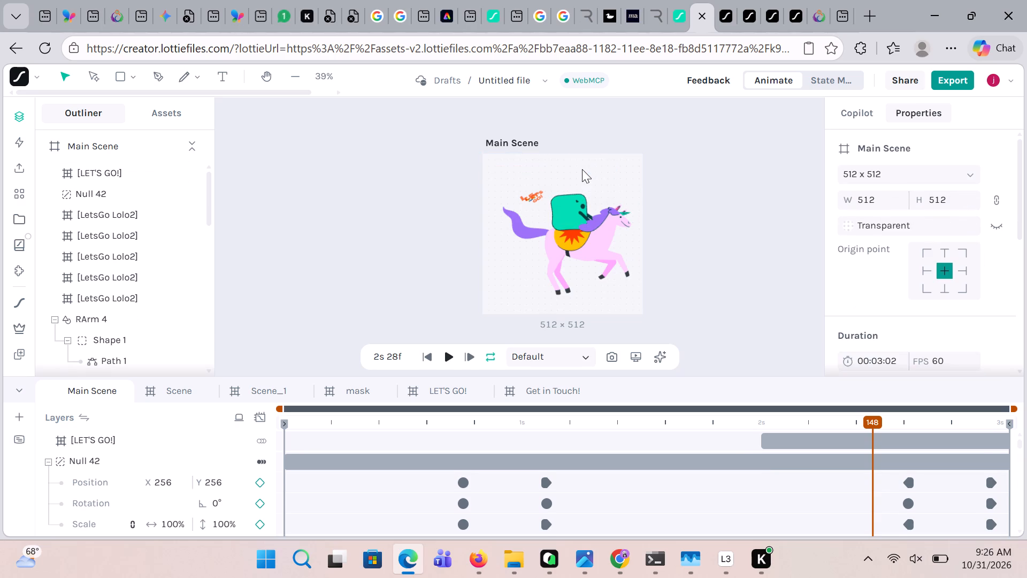
Add a new text object near the canvas's upper edge above Lolo and rotate it slightly.
left_click(231, 81)
left_click(497, 161)
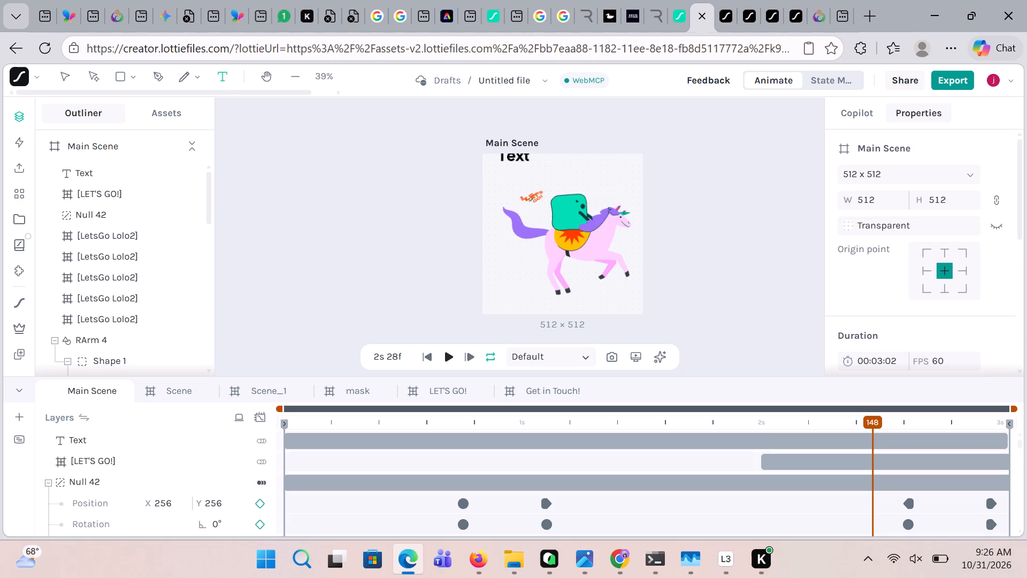
left_click_drag(507, 165, 507, 169)
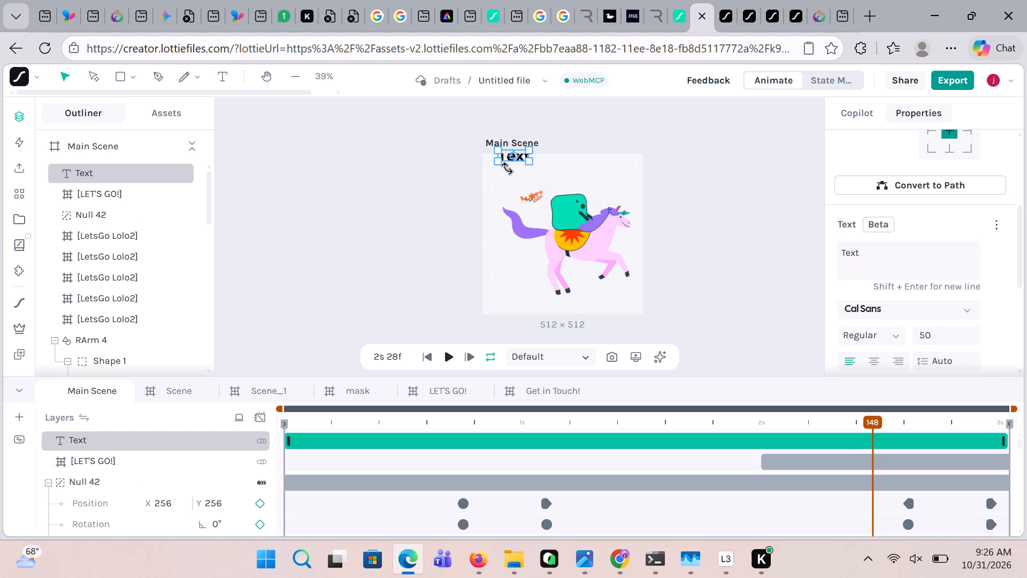
left_click_drag(507, 169, 502, 171)
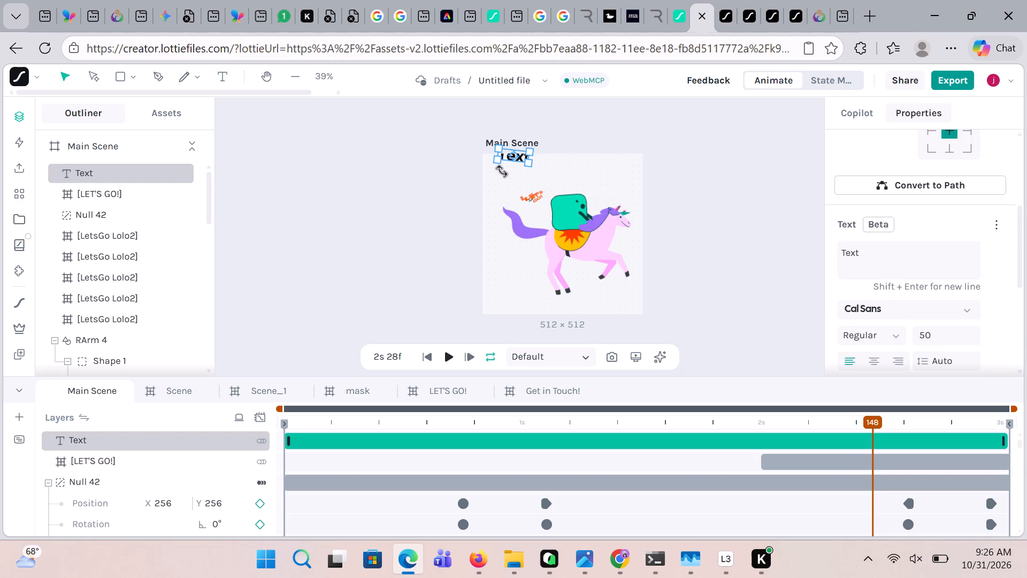
left_click_drag(502, 171, 505, 173)
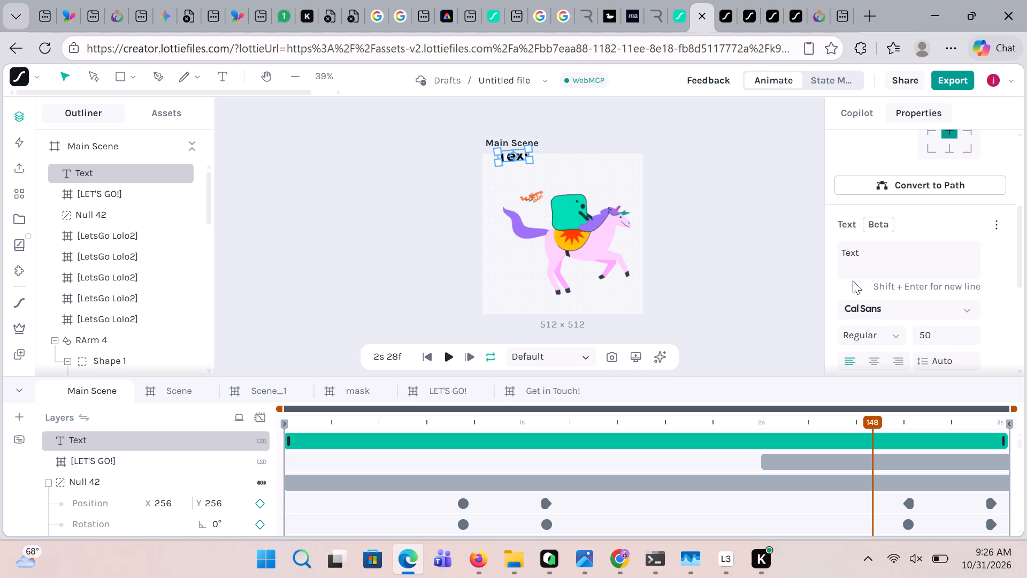
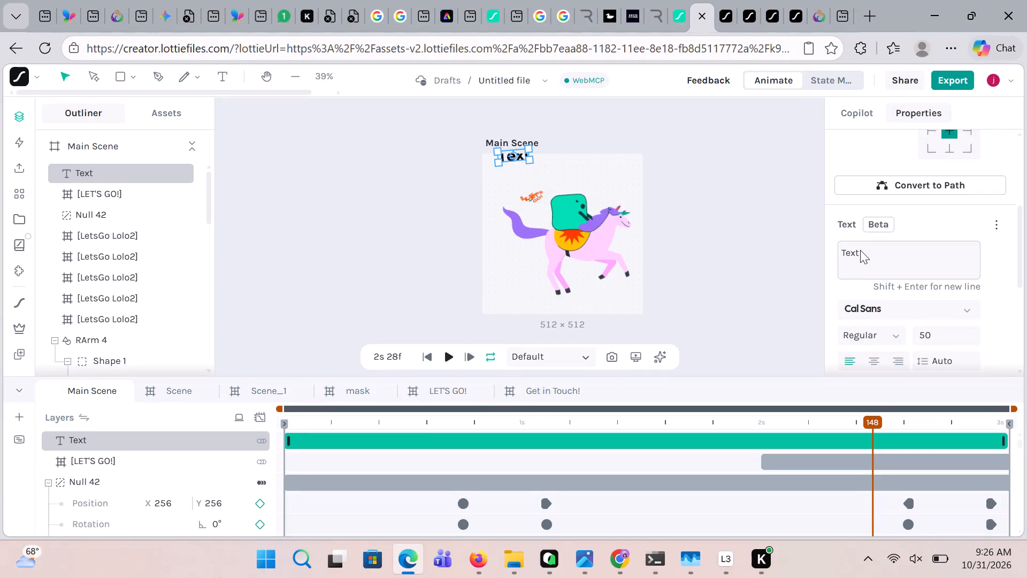
Replace the new text object's placeholder content with "find your Roommate".
left_click(860, 250)
type("fi")
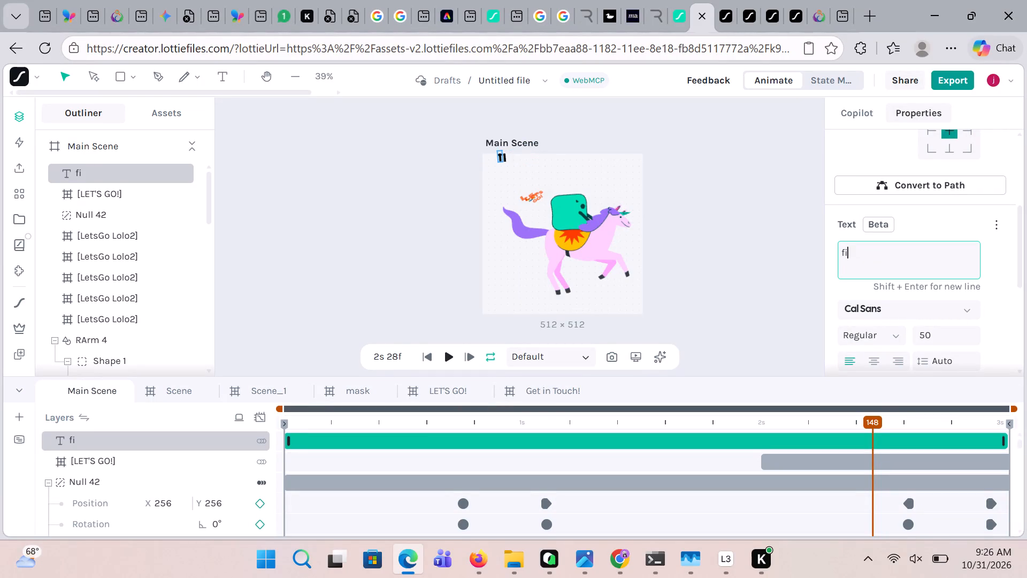
type("nd")
key("space")
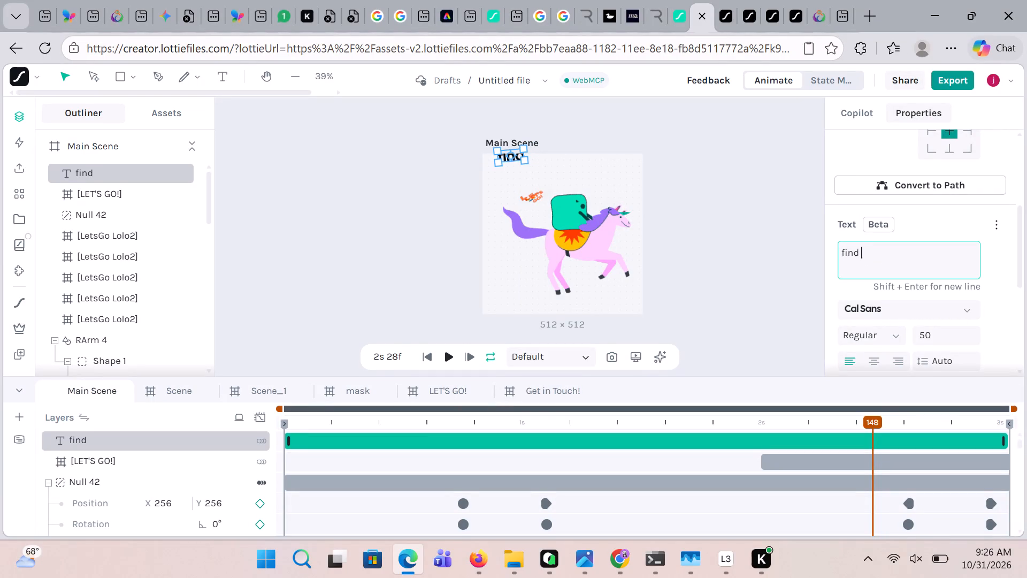
type("your")
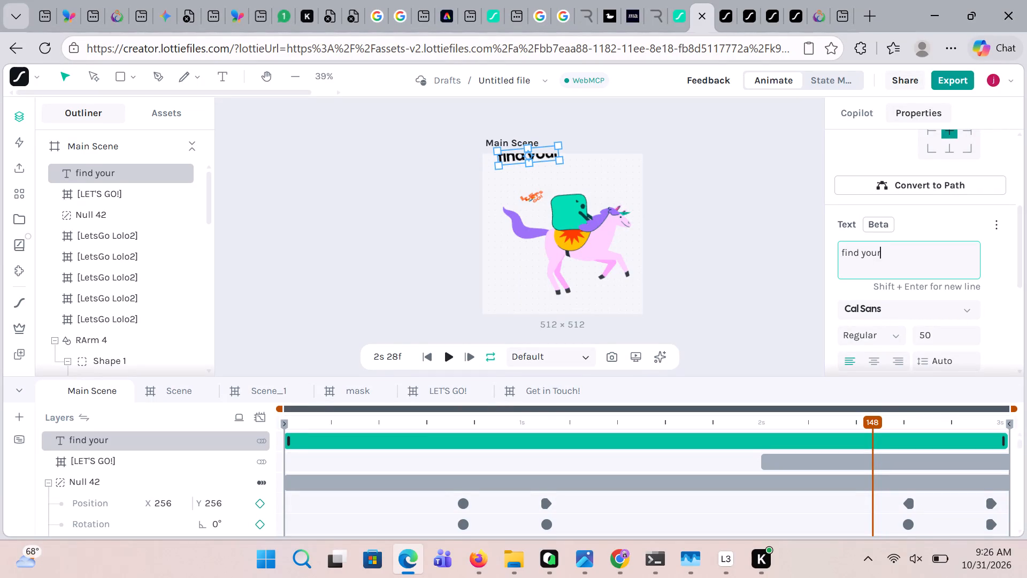
key("space")
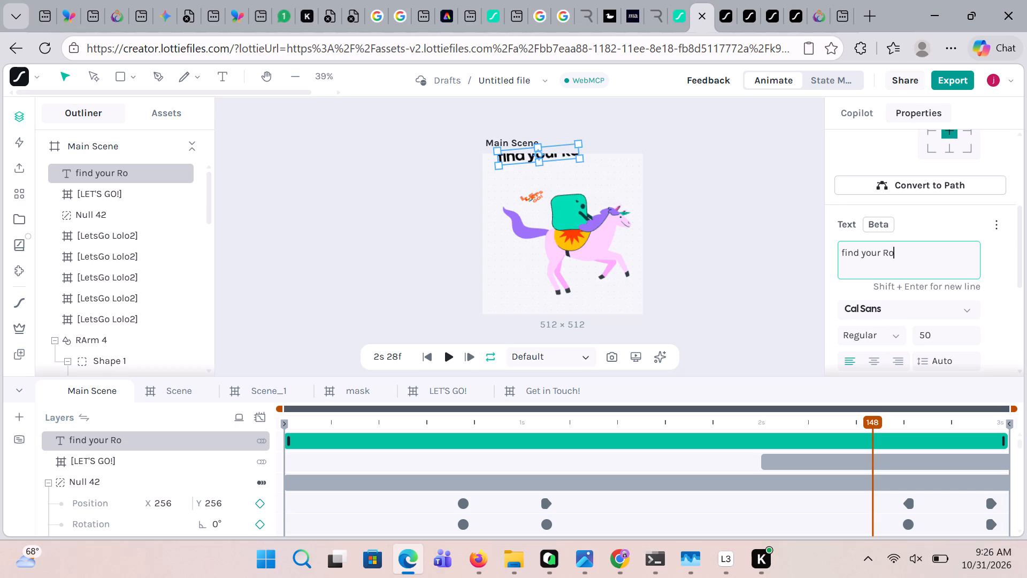
key("BackSpace")
type("mate")
key("Return")
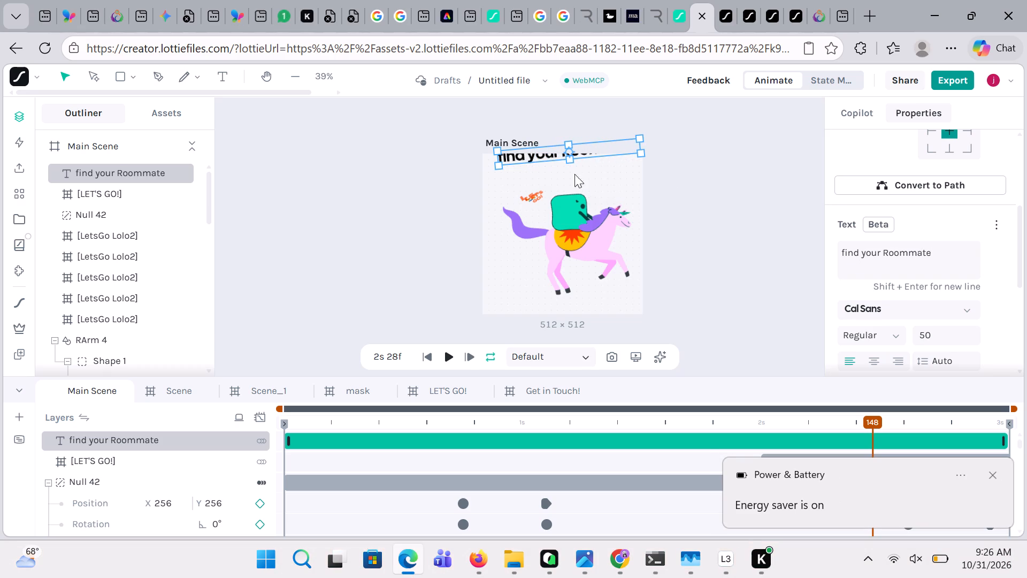
Straighten the "find your Roommate" text to horizontal and centre it just inside the canvas's upper edge.
left_click_drag(528, 159, 514, 181)
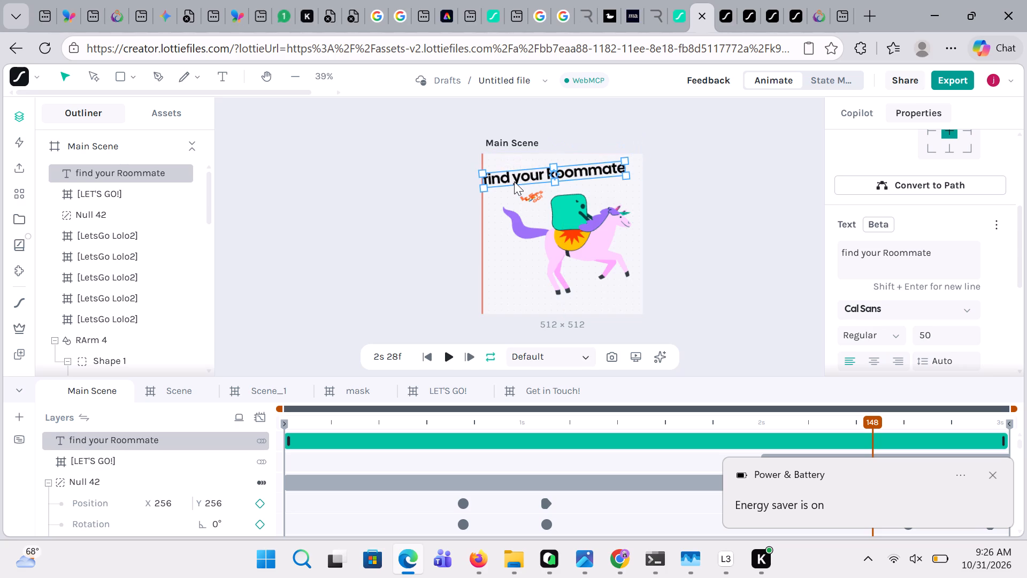
left_click_drag(514, 181, 525, 179)
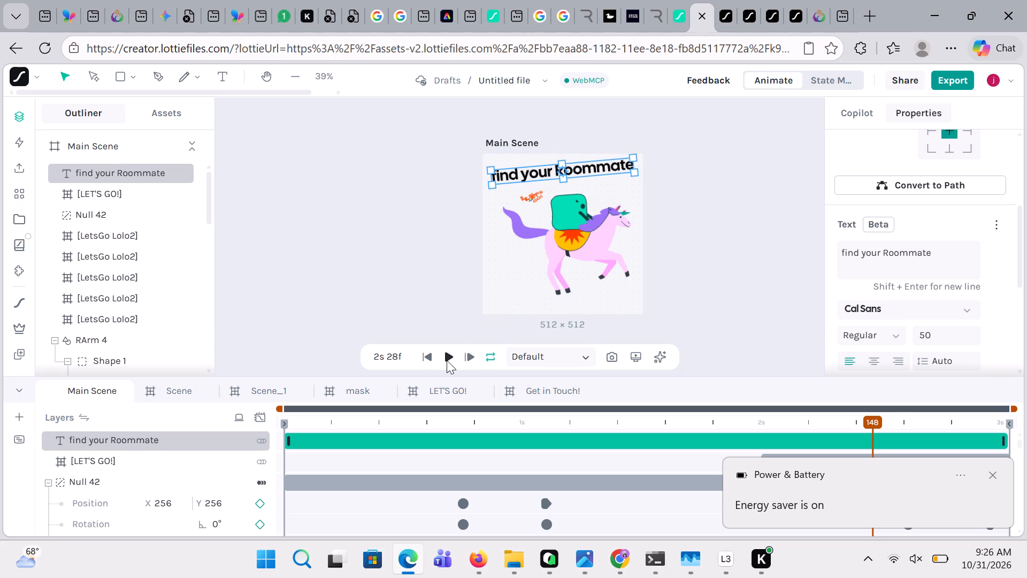
left_click(447, 360)
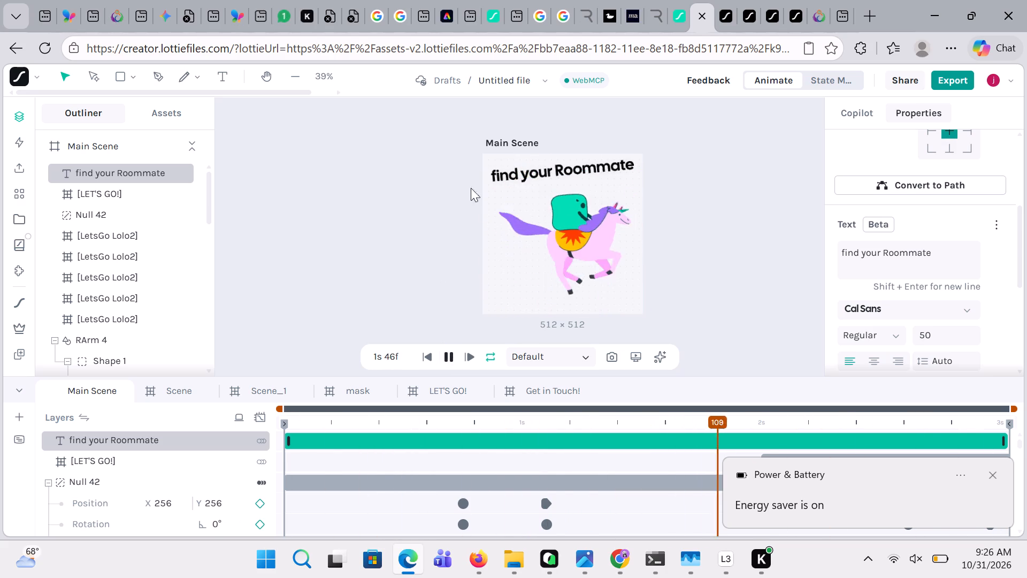
left_click(503, 177)
left_click(490, 166)
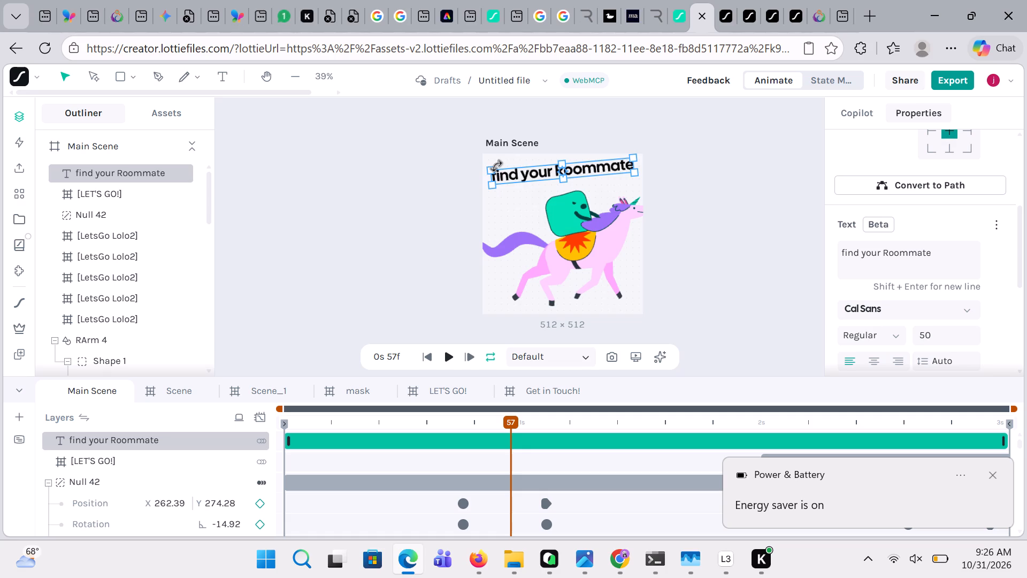
left_click_drag(496, 166, 492, 154)
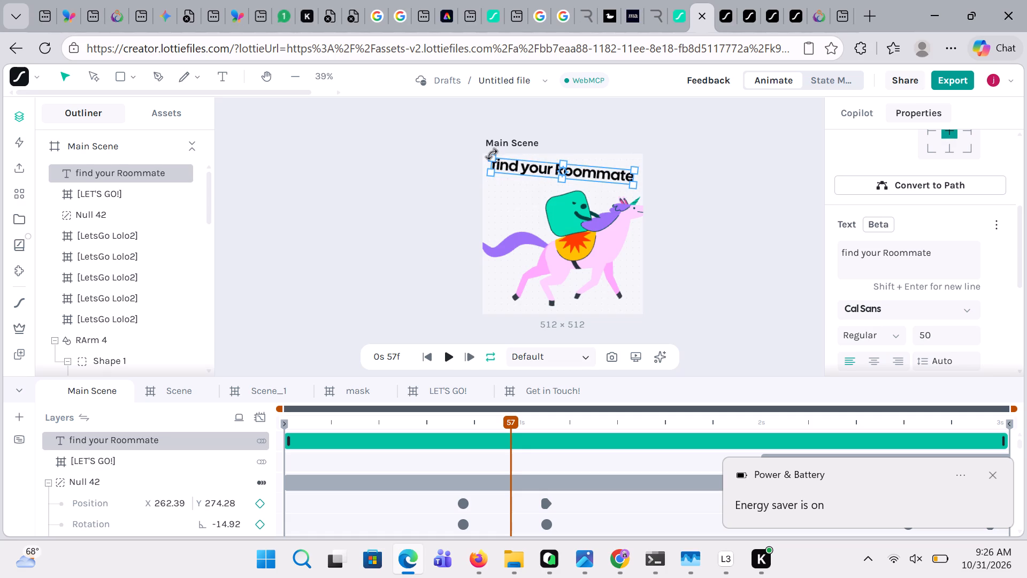
left_click_drag(492, 154, 492, 159)
left_click_drag(552, 169, 551, 163)
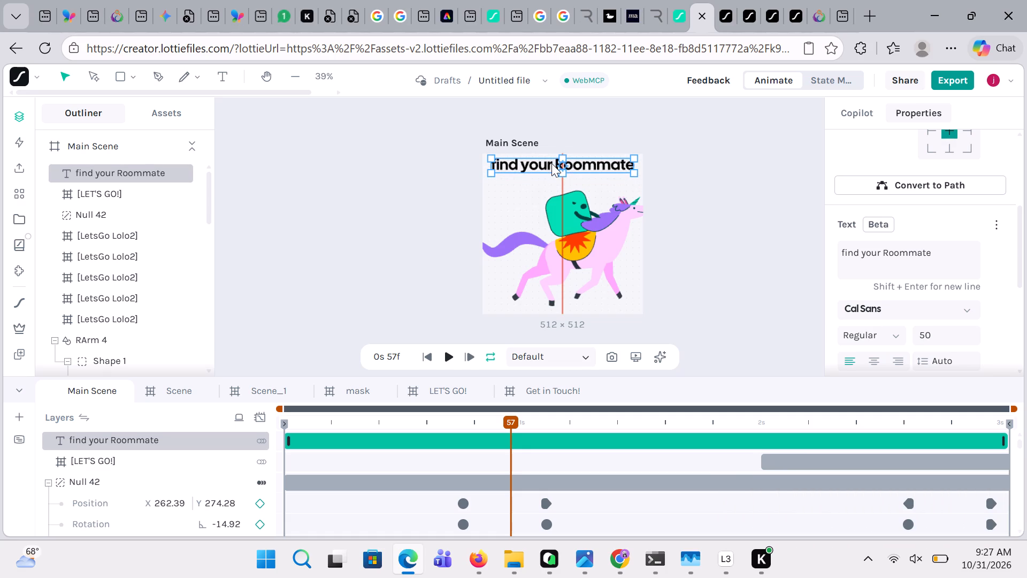
left_click_drag(551, 163, 551, 161)
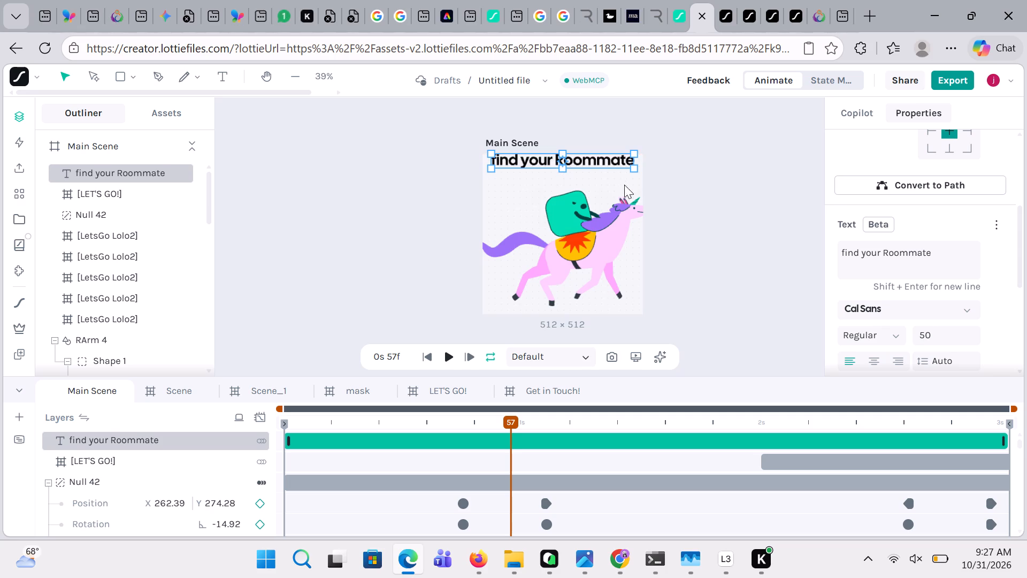
Trim the start of the "find your Roommate" layer to about 2 s, close to where the [LET'S GO!] layer starts.
left_click(451, 352)
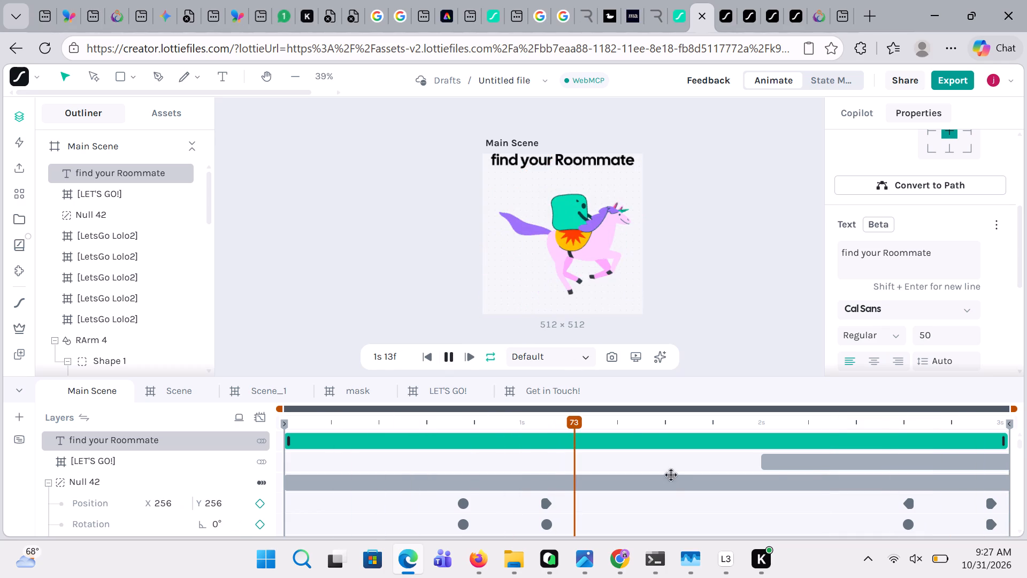
left_click(798, 473)
left_click(798, 459)
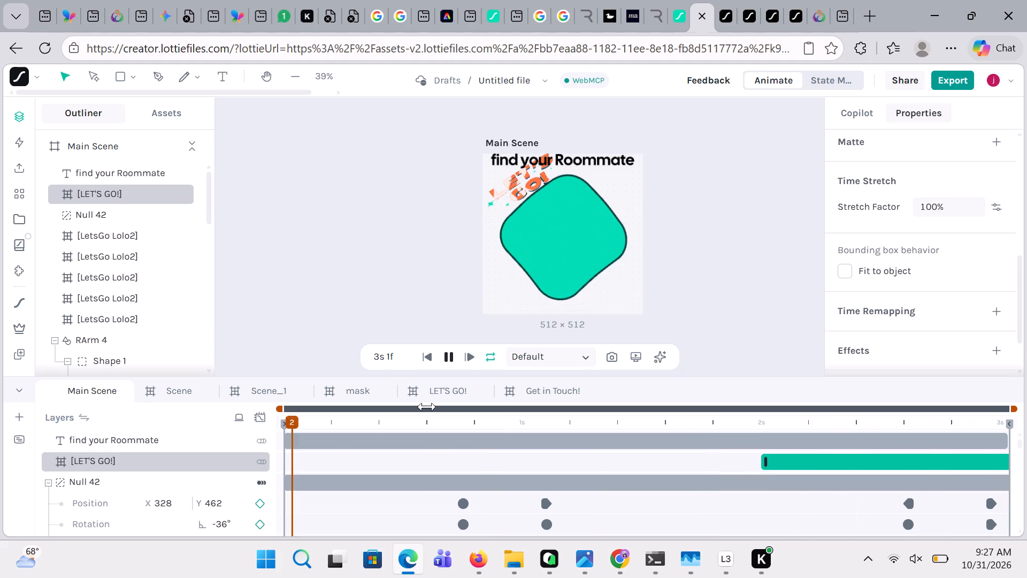
left_click(444, 444)
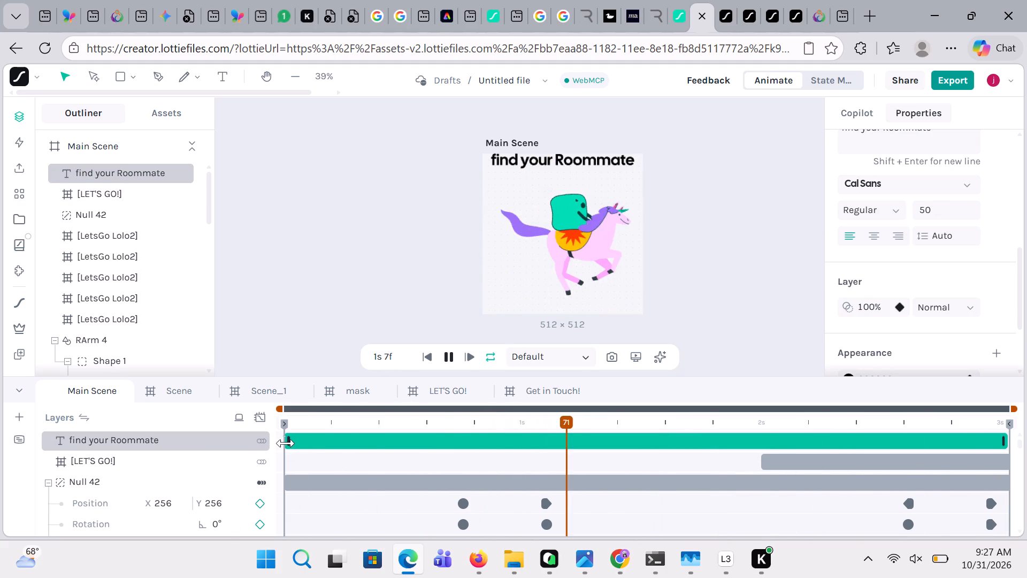
left_click_drag(287, 442, 737, 464)
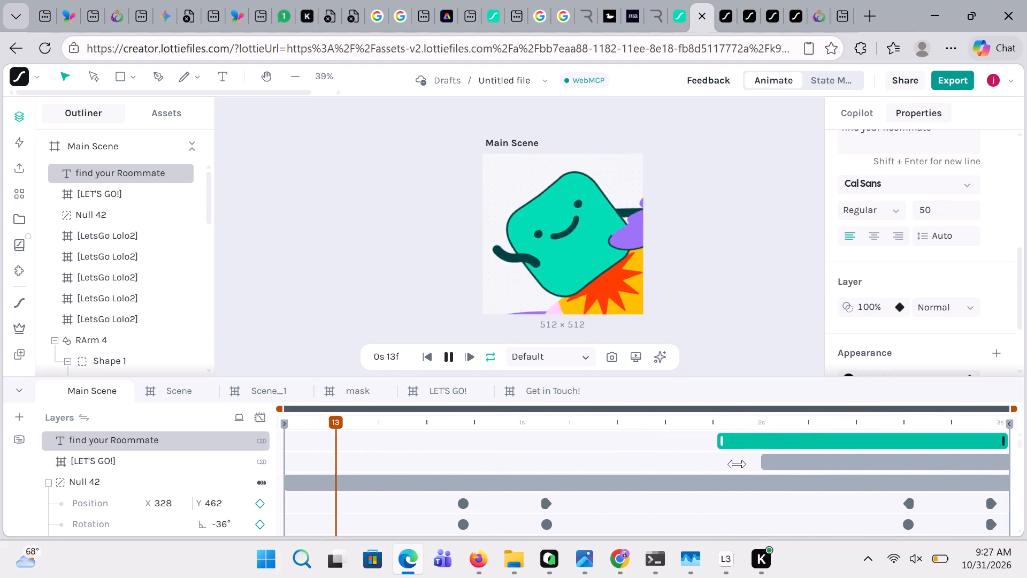
left_click_drag(737, 464, 760, 464)
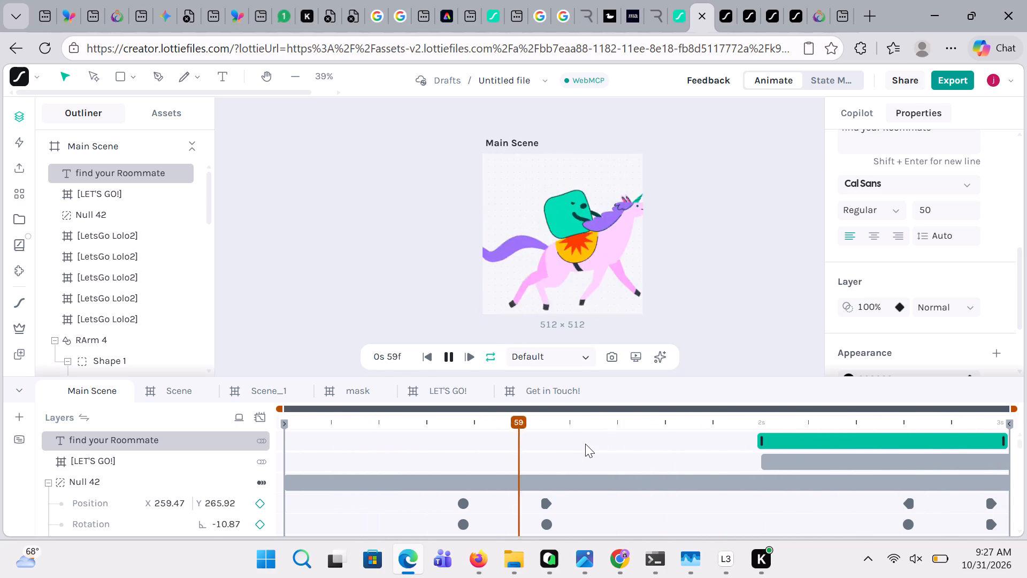
Preview the animation in the dotlottie-web test player at different playback speeds, and close the preview.
left_click(633, 364)
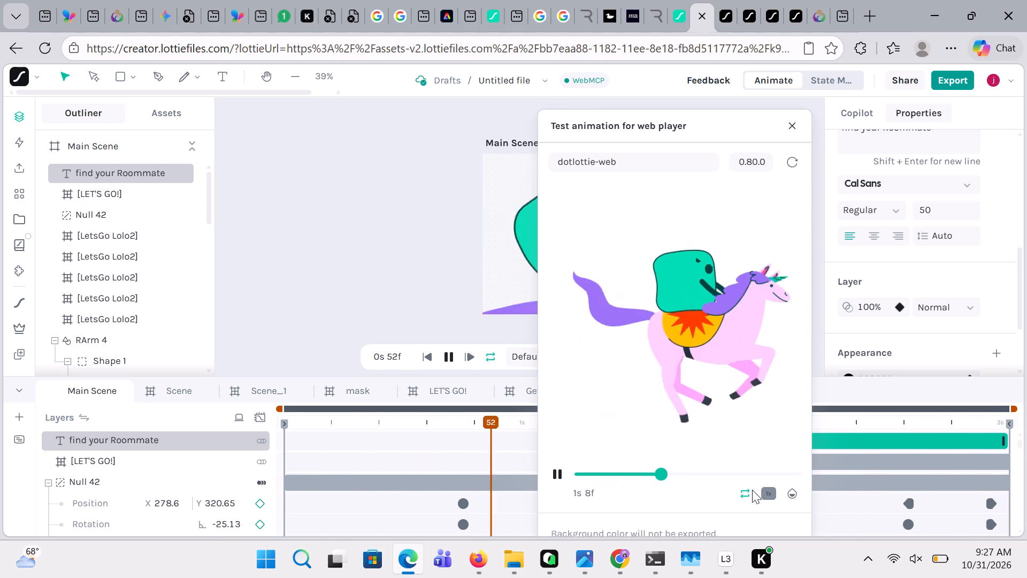
left_click(767, 496)
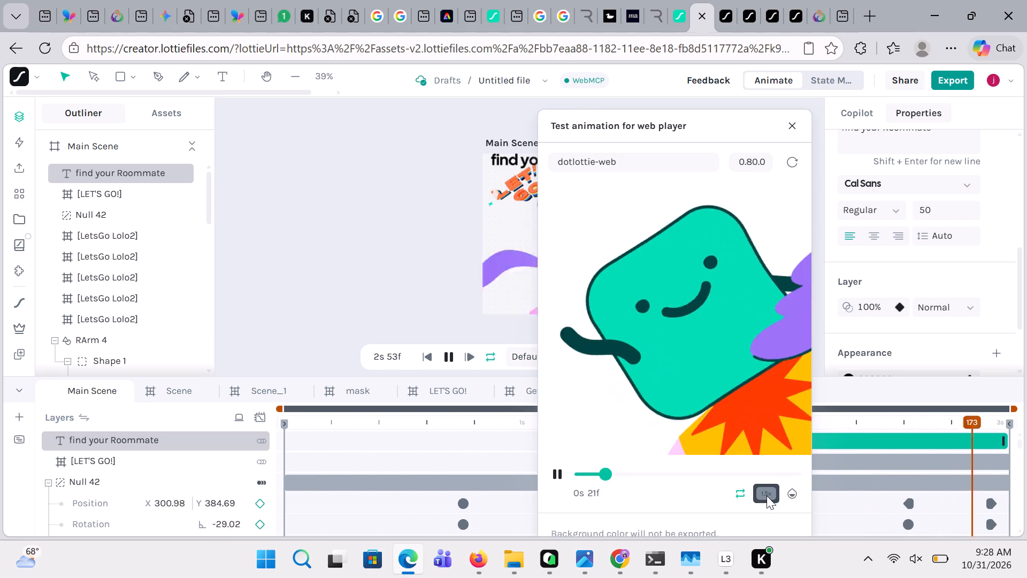
left_click(767, 496)
left_click(767, 496)
left_click(767, 496)
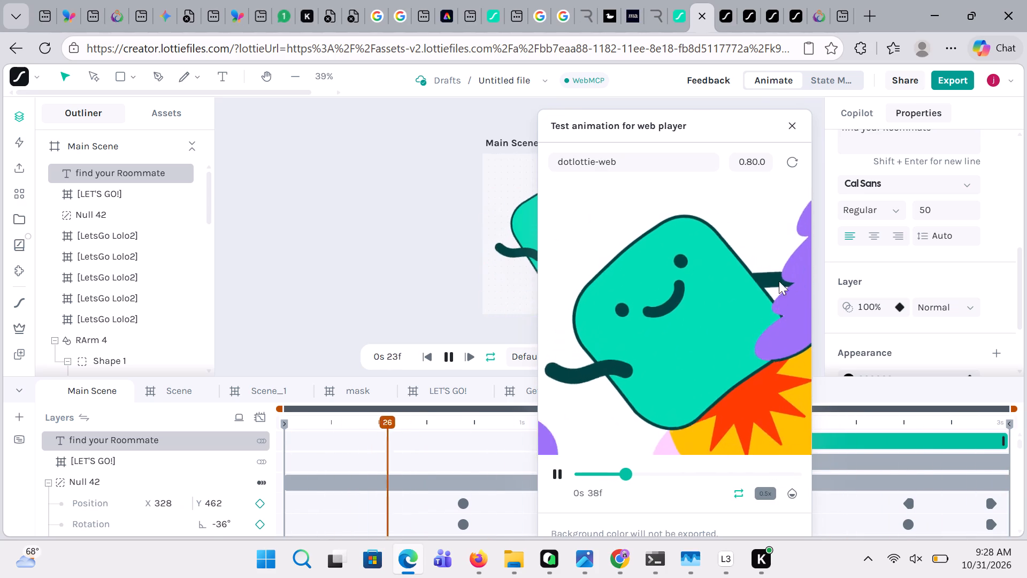
left_click(791, 132)
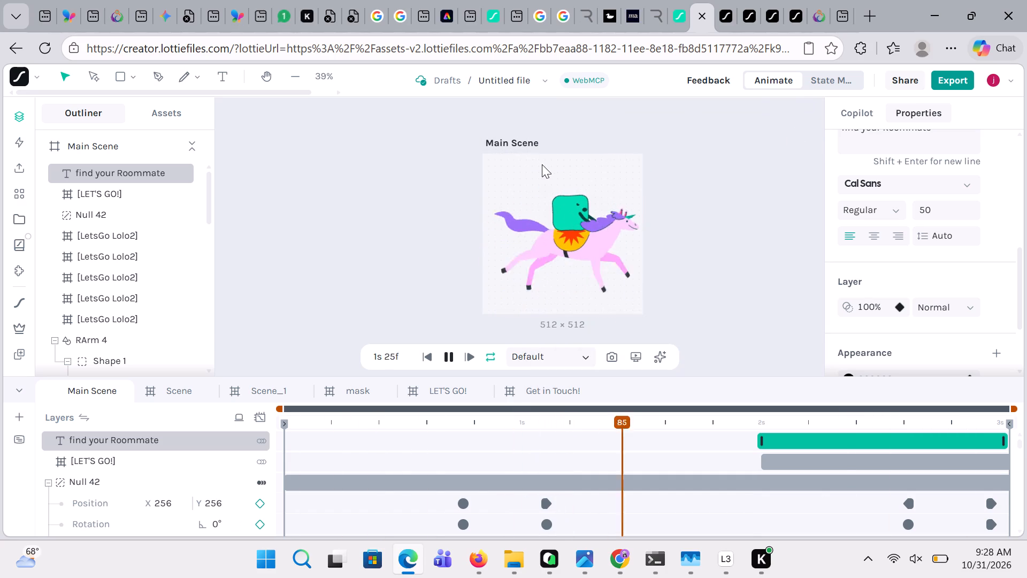
At 3s 0f, move the "LET'S GO!" graphic slightly down and outward, away from the "find your Roommate" text.
left_click(573, 157)
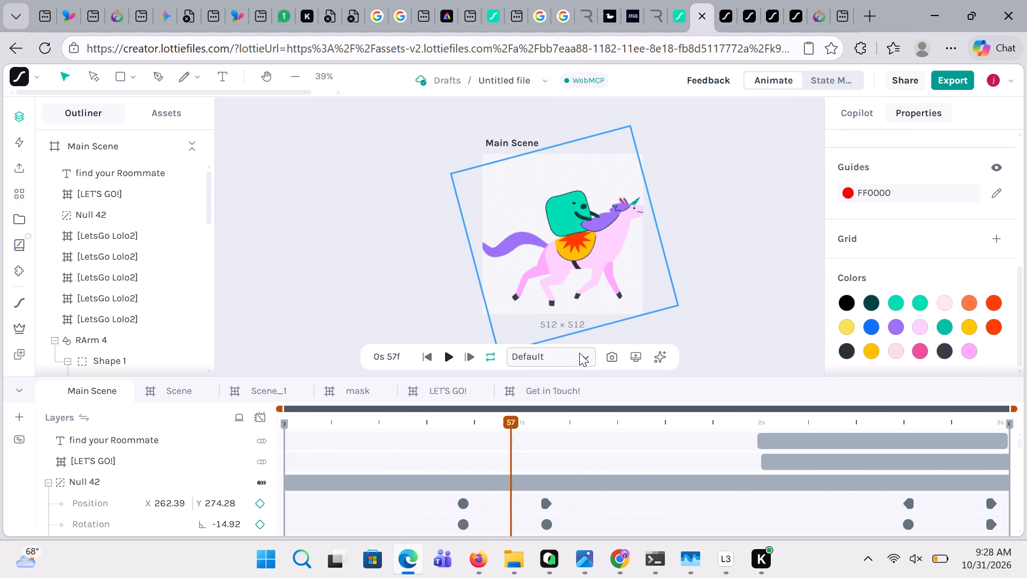
left_click_drag(513, 422, 673, 419)
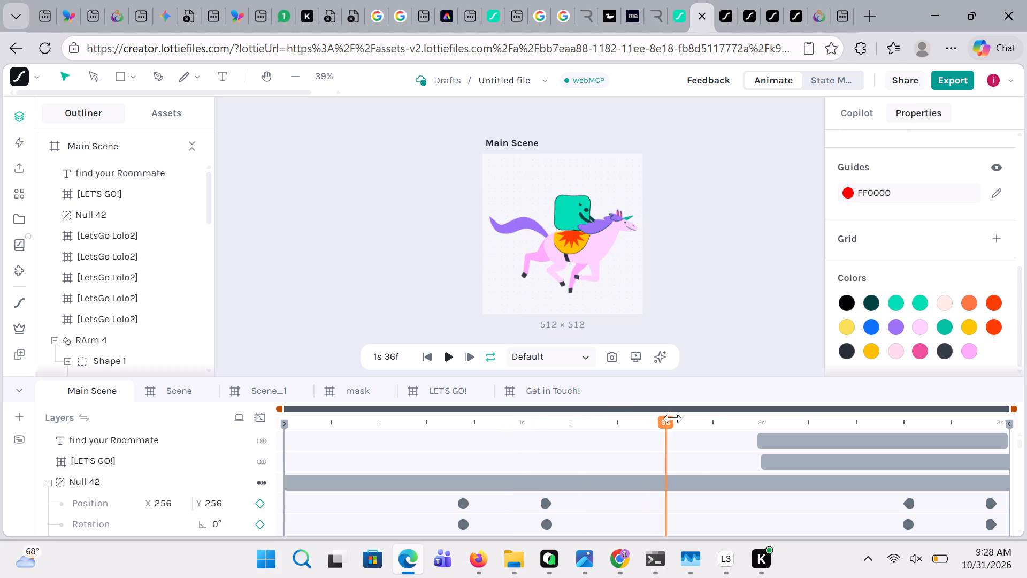
left_click_drag(673, 419, 920, 409)
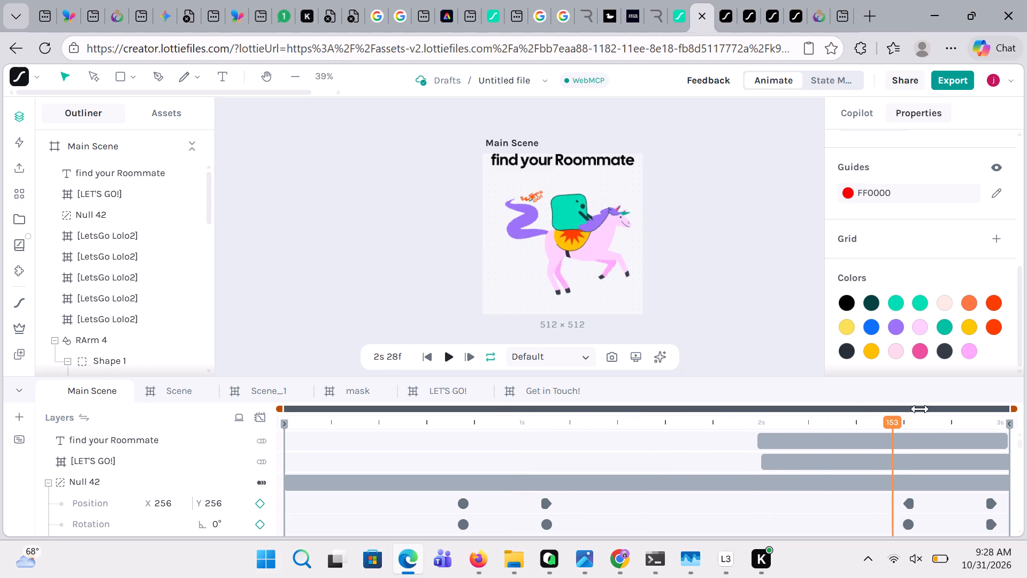
left_click_drag(920, 409, 995, 410)
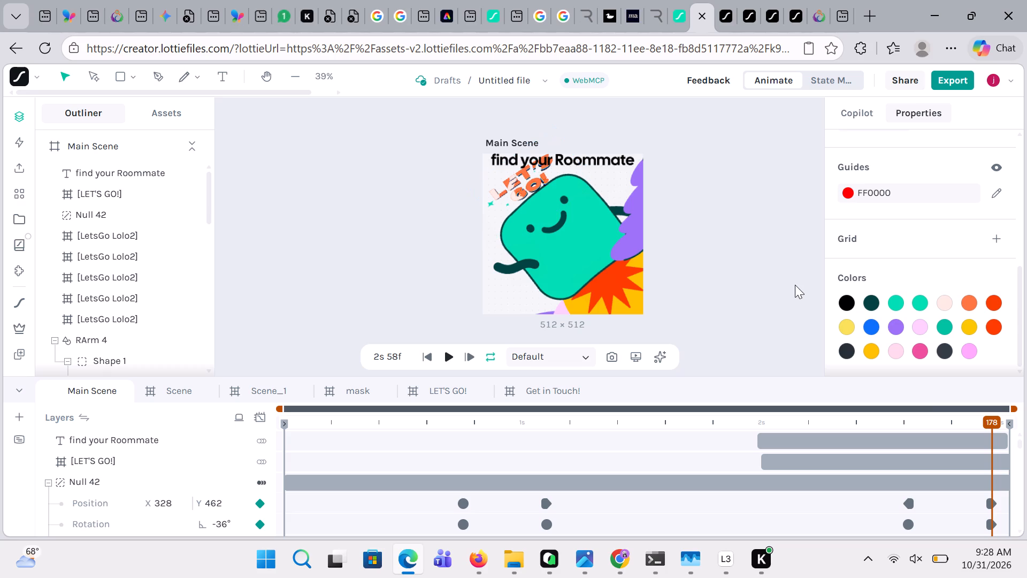
left_click_drag(995, 421, 1003, 420)
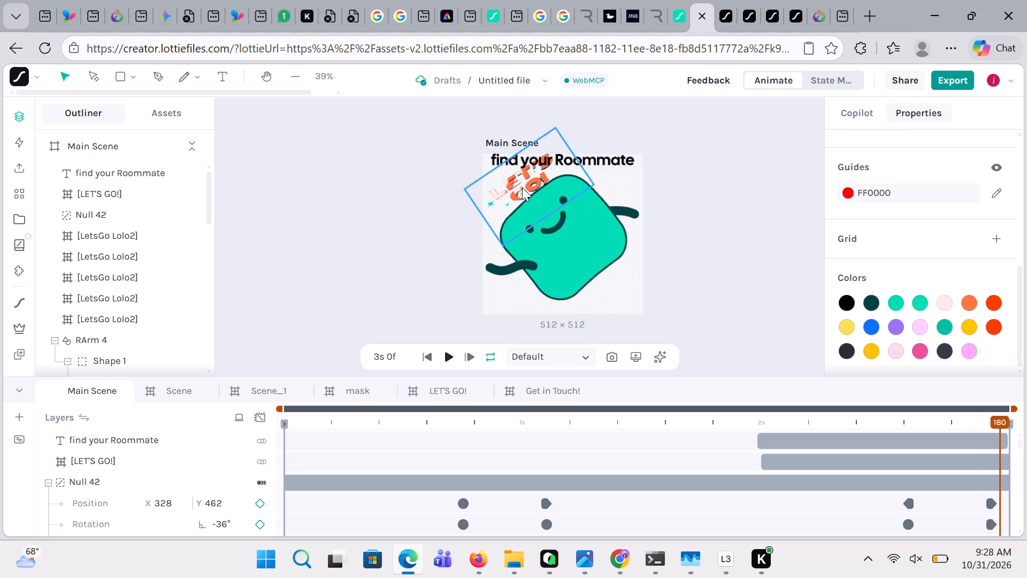
left_click_drag(518, 187, 511, 195)
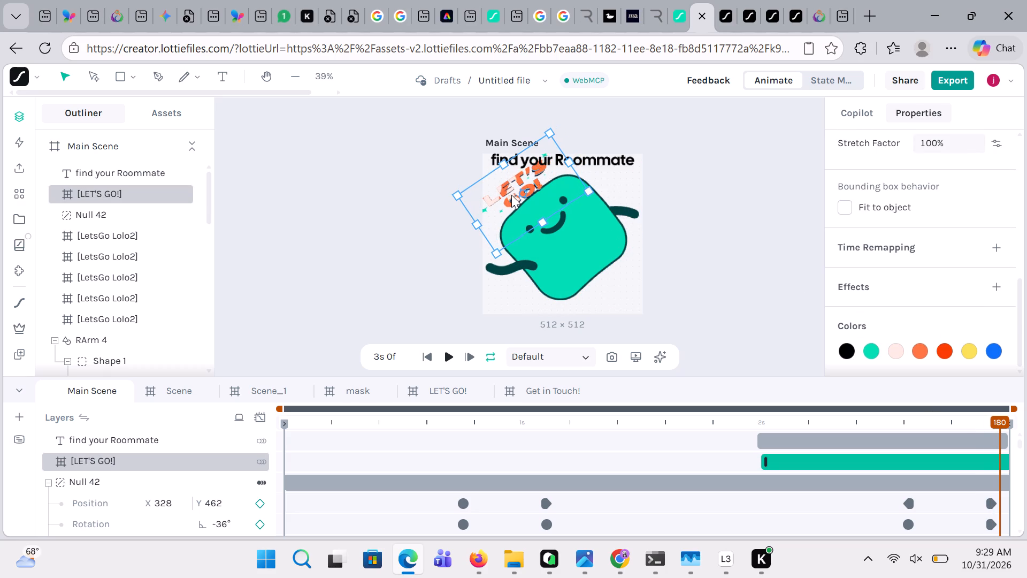
left_click_drag(511, 195, 511, 197)
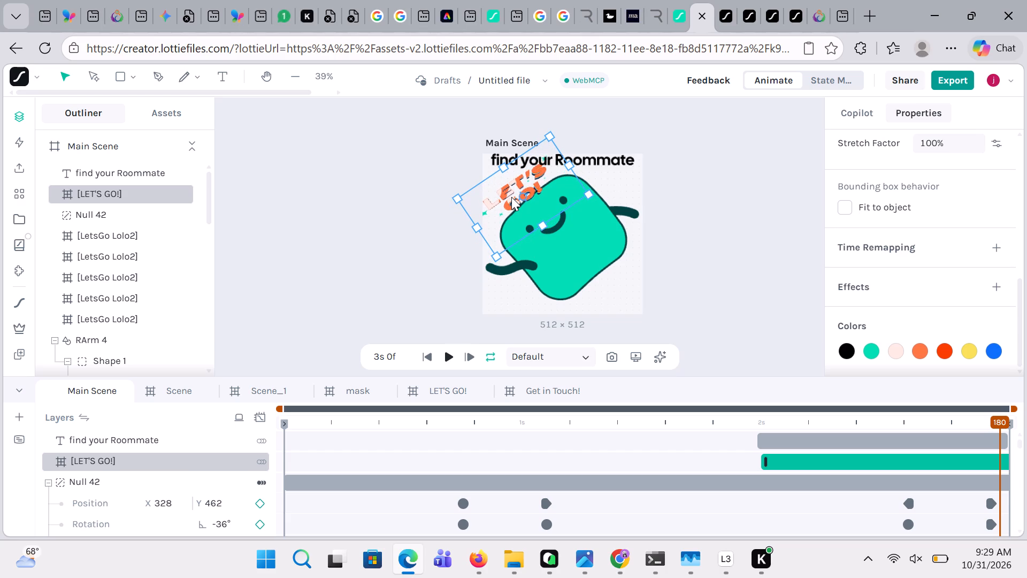
left_click_drag(511, 197, 511, 193)
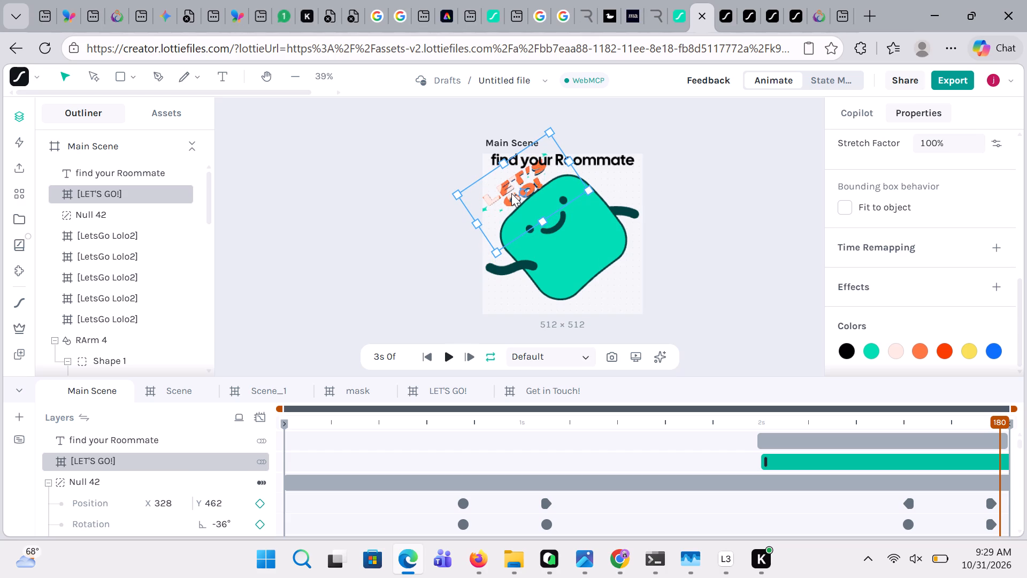
left_click_drag(511, 193, 511, 194)
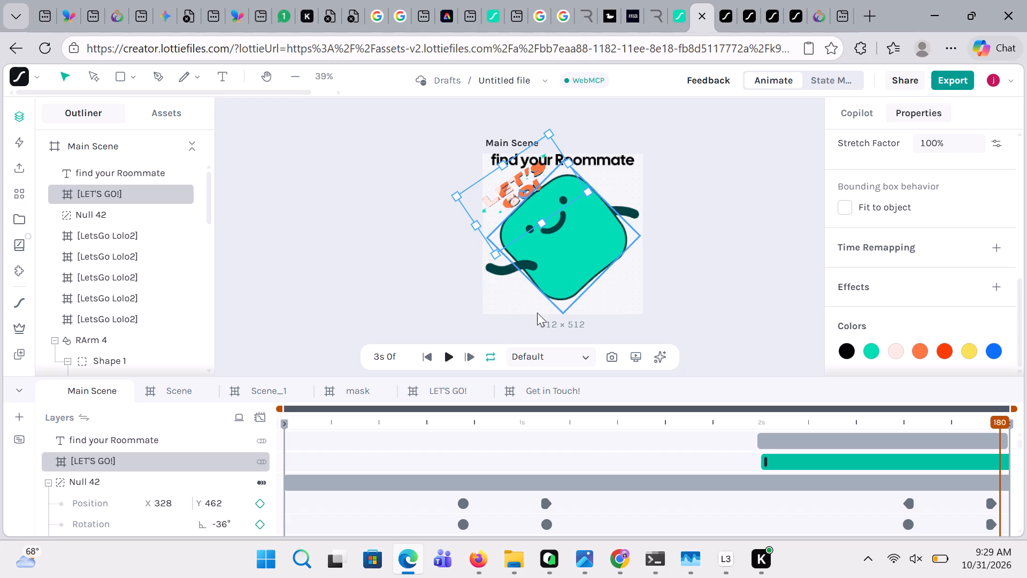
Play back the Main Scene and go to 2s 11f to check how "LET'S GO!" sits beneath the text.
left_click(451, 356)
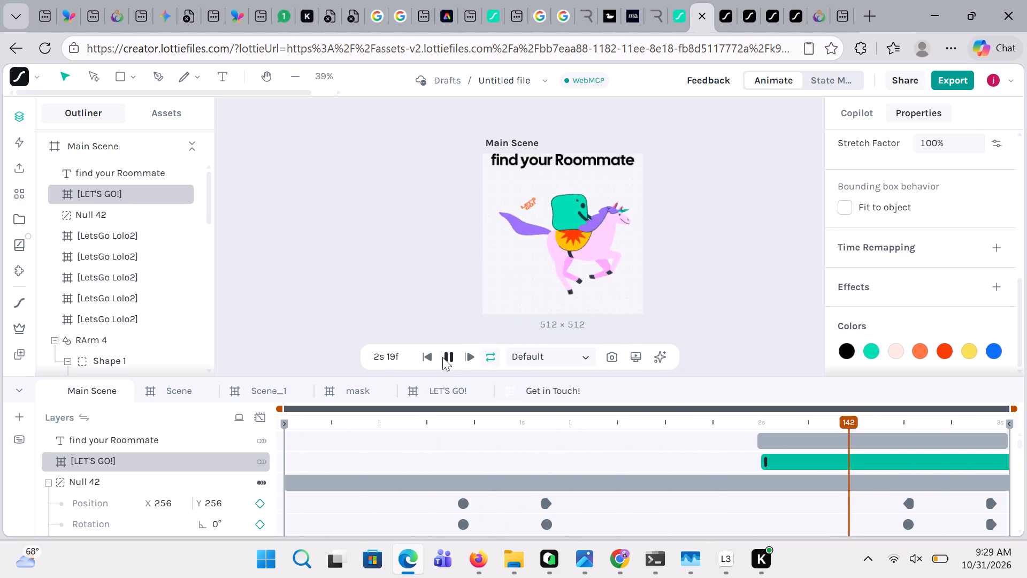
left_click(442, 357)
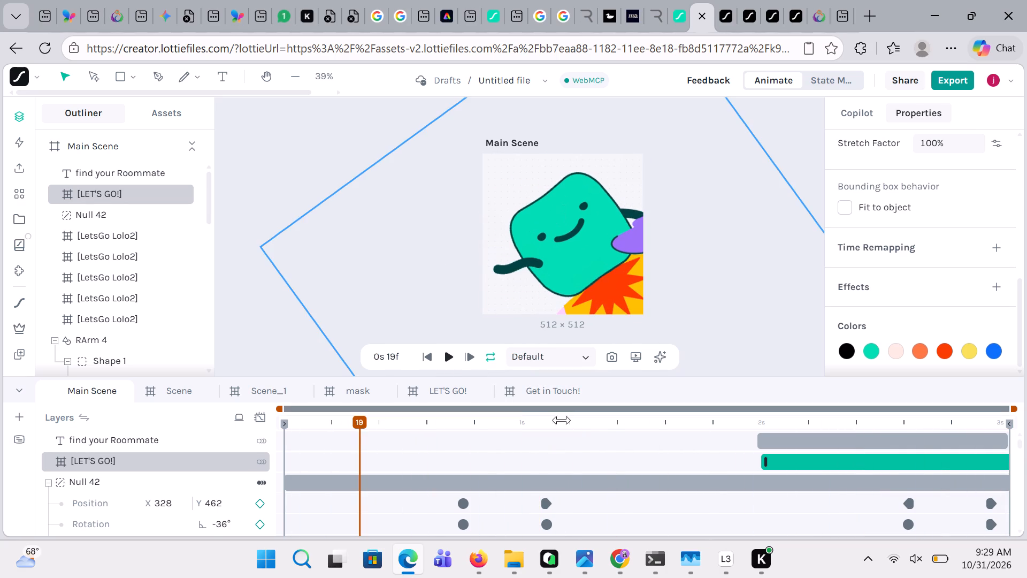
left_click_drag(367, 420, 788, 453)
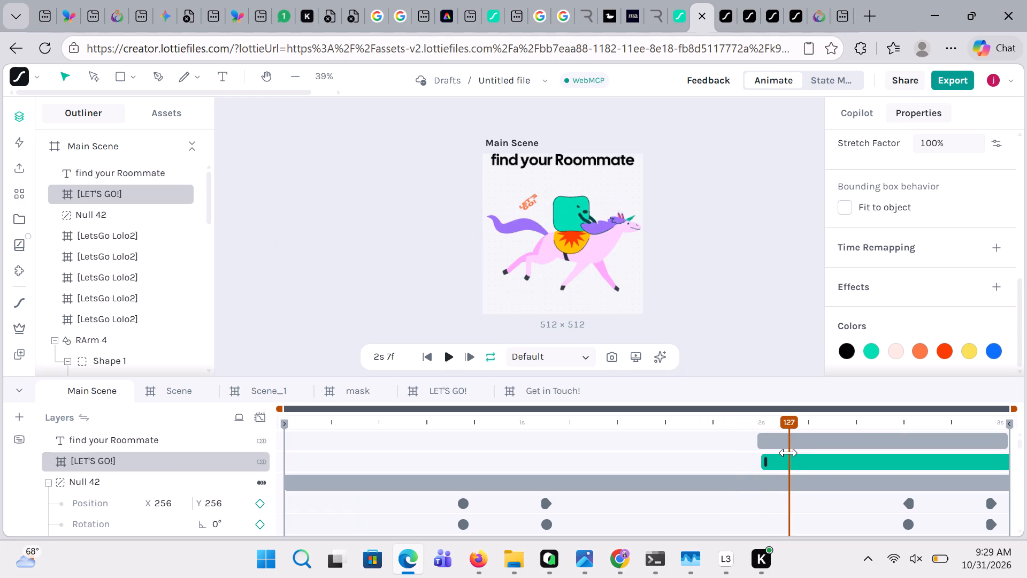
left_click_drag(788, 453, 802, 451)
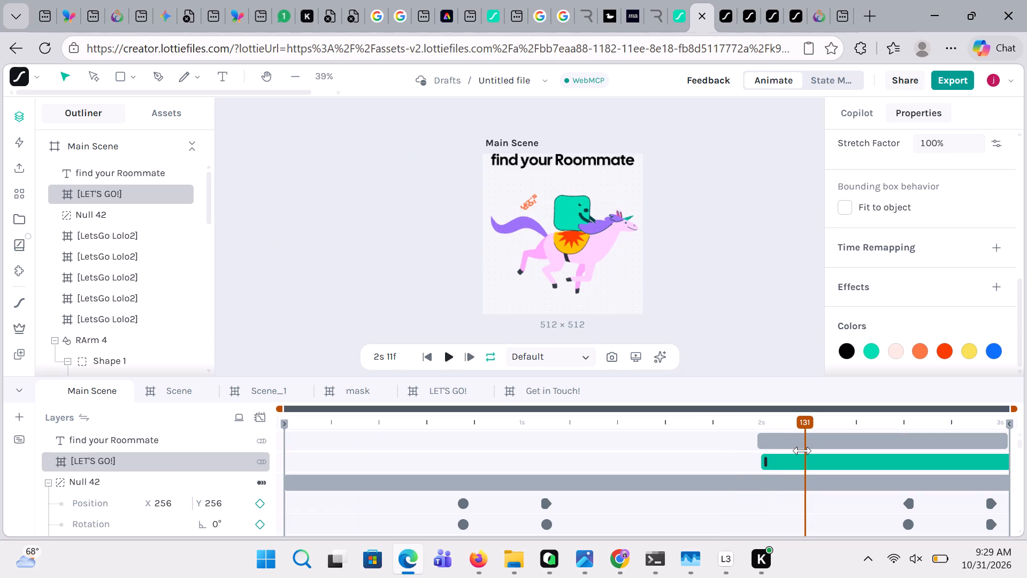
left_click_drag(802, 451, 803, 450)
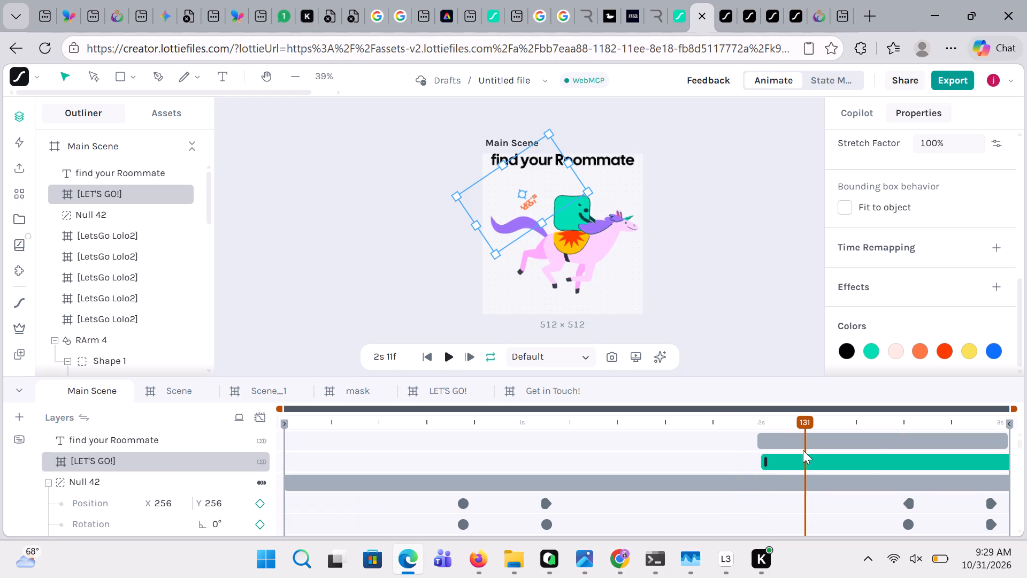
Set the font size of the "find your Roommate" text layer to 45.
left_click(872, 444)
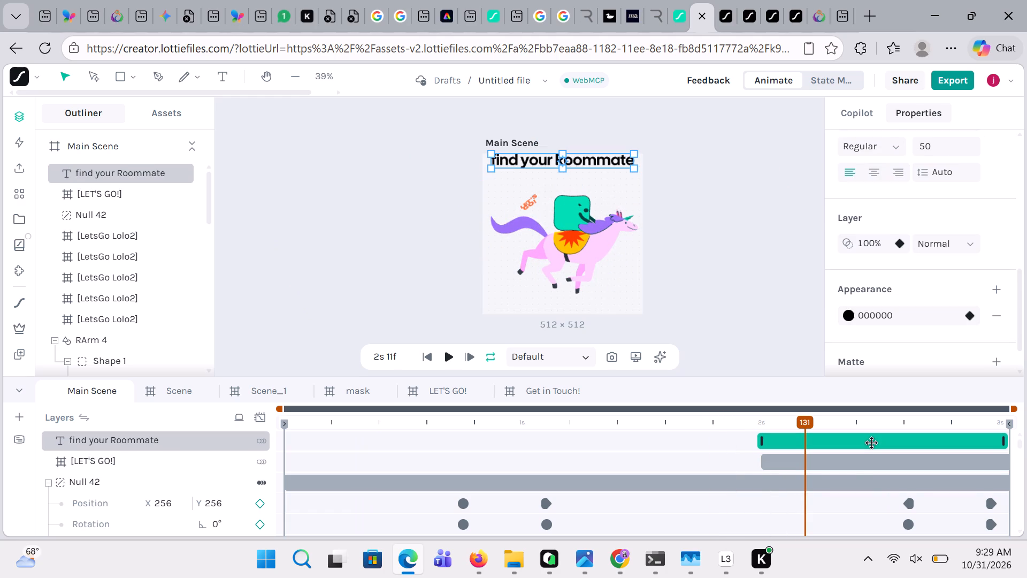
scroll(895, 287, "down", 3)
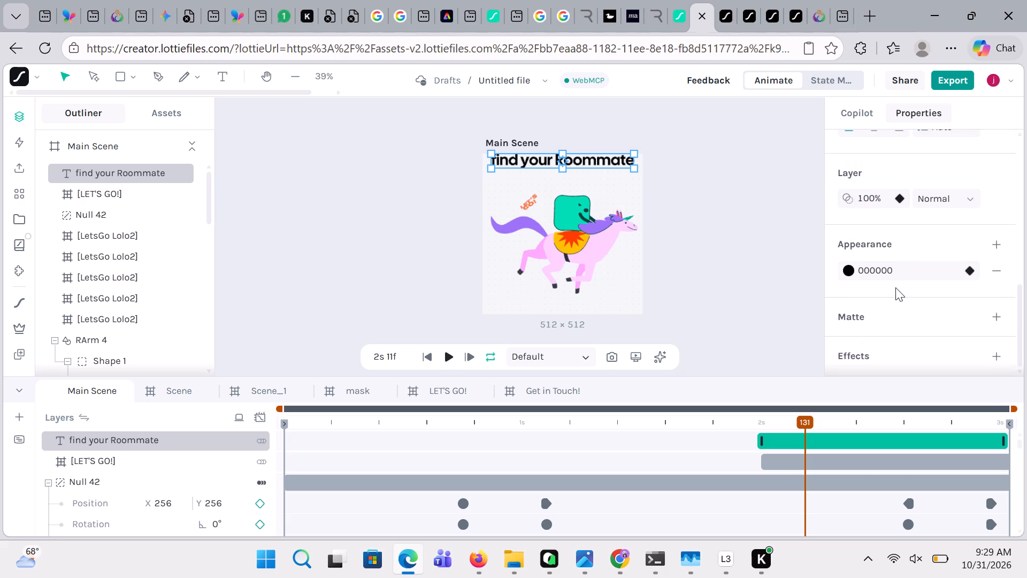
scroll(895, 287, "down", 1)
scroll(895, 287, "up", 2)
scroll(895, 287, "down", 1)
scroll(895, 287, "up", 2)
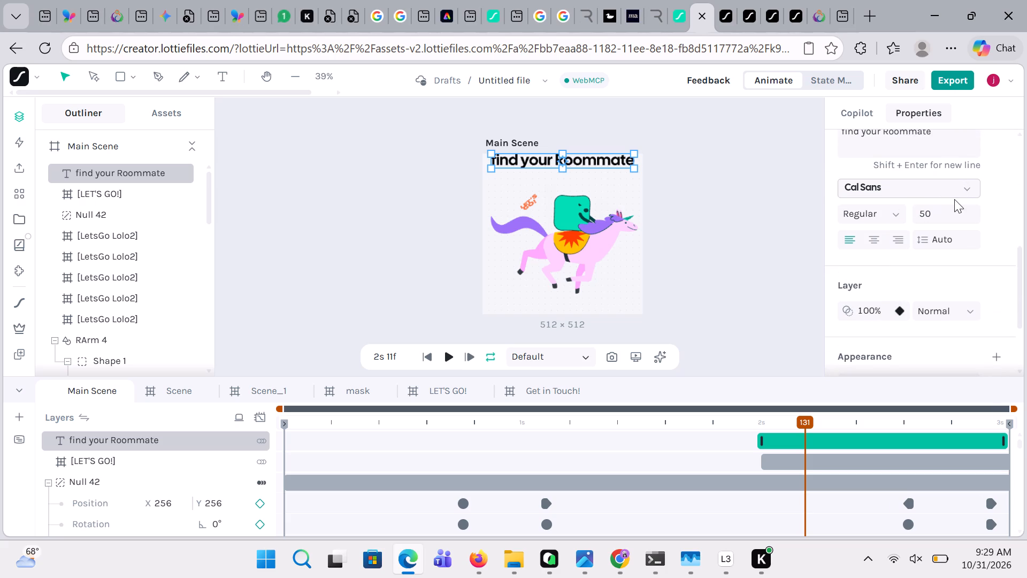
left_click(945, 213)
key("BackSpace")
type("45")
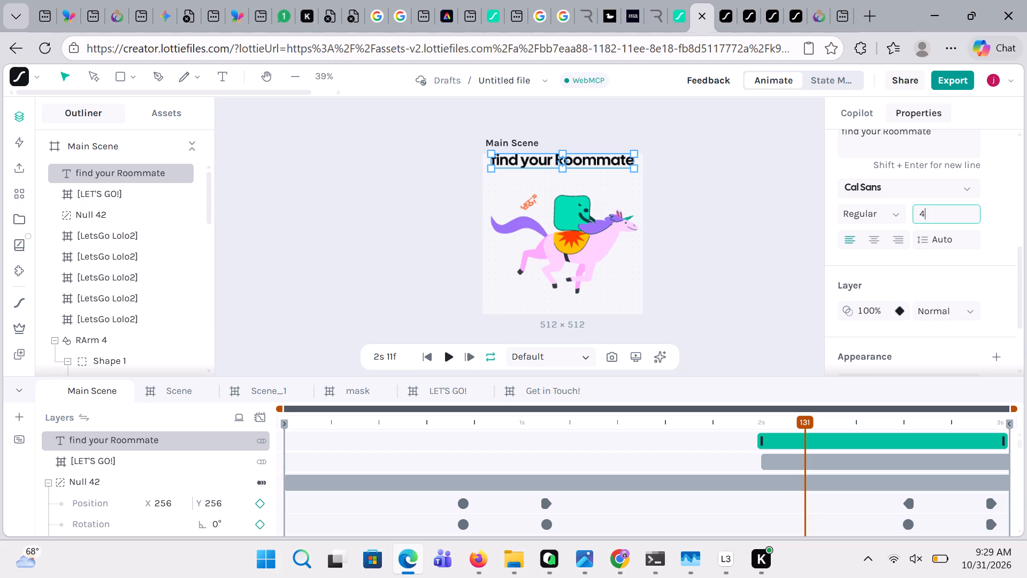
key("Return")
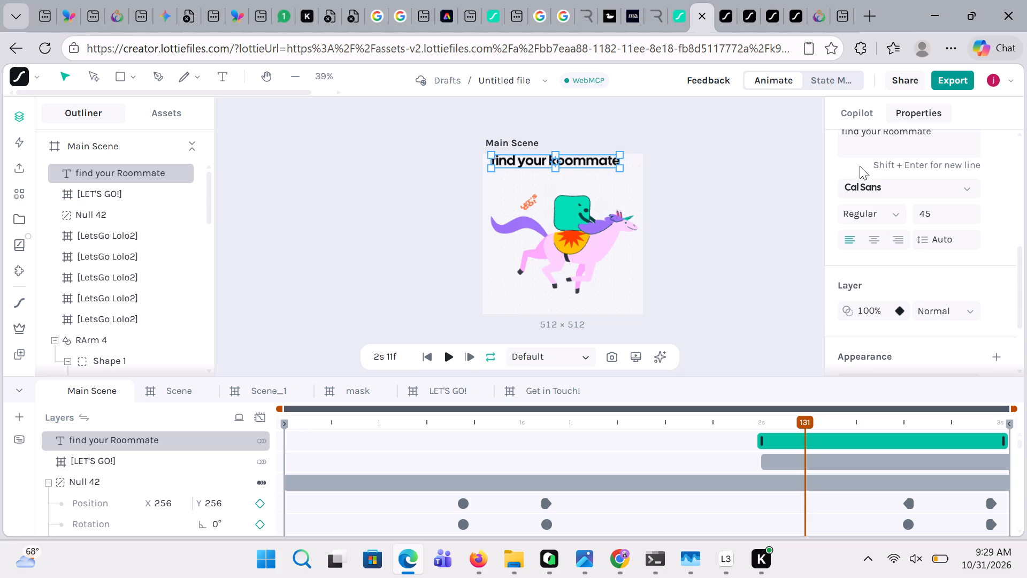
Center the "find your Roommate" text horizontally in the Main Scene.
scroll(869, 178, "up", 3)
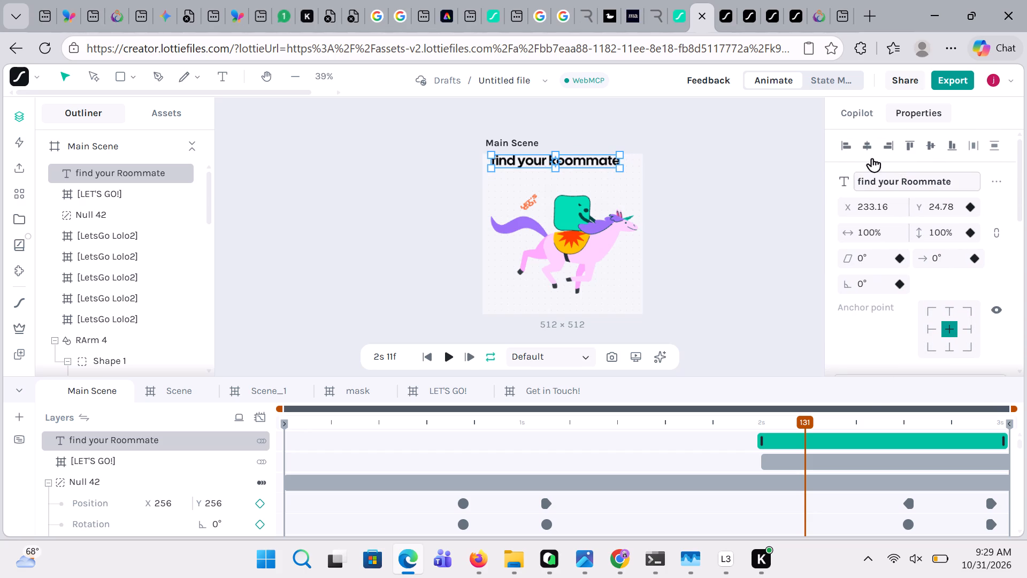
left_click(865, 149)
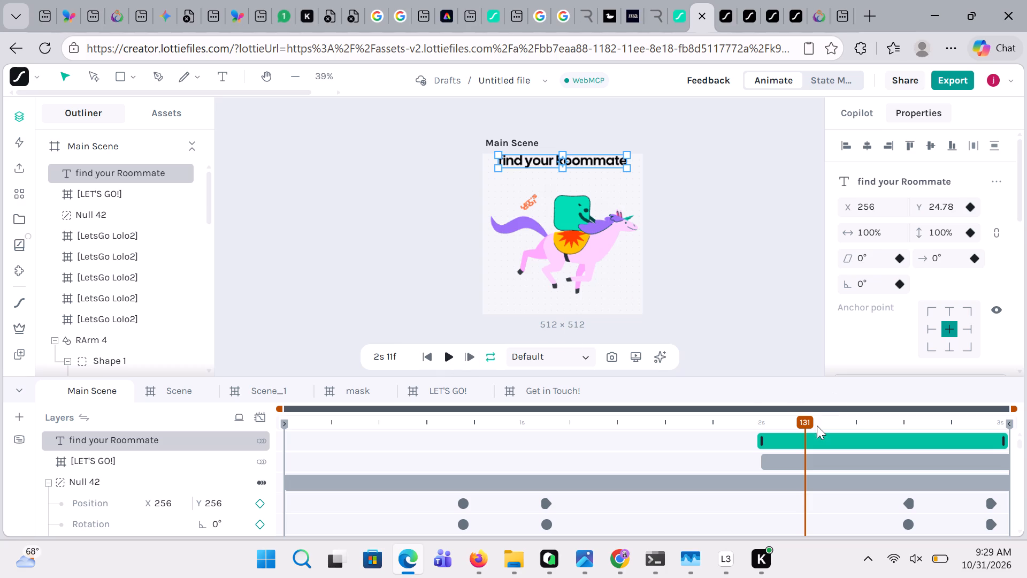
At 3s 1f, move the "find your Roommate" text up against the scene's top edge at Y about 21, and center it horizontally again.
left_click_drag(806, 419, 821, 420)
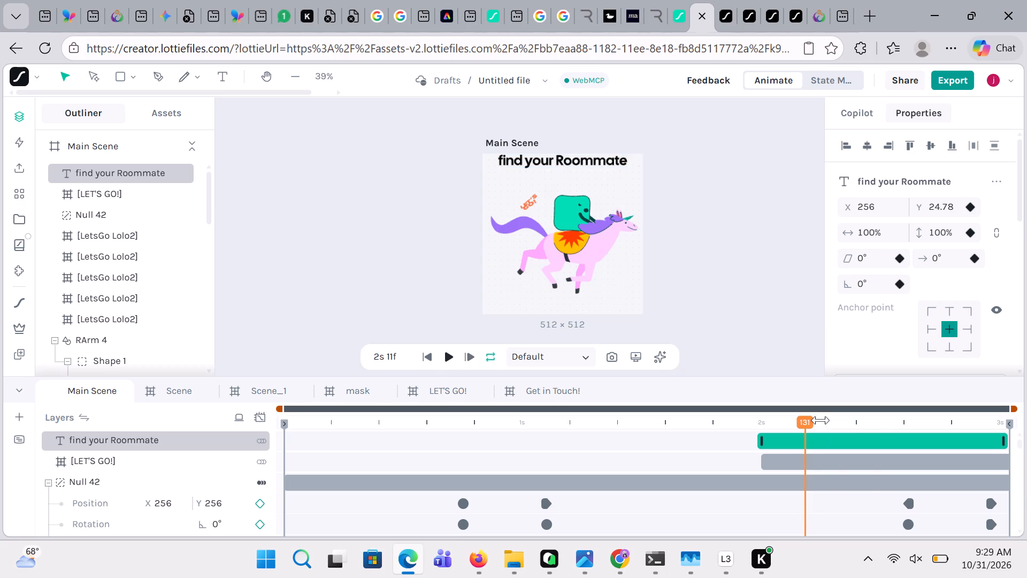
left_click_drag(821, 420, 990, 441)
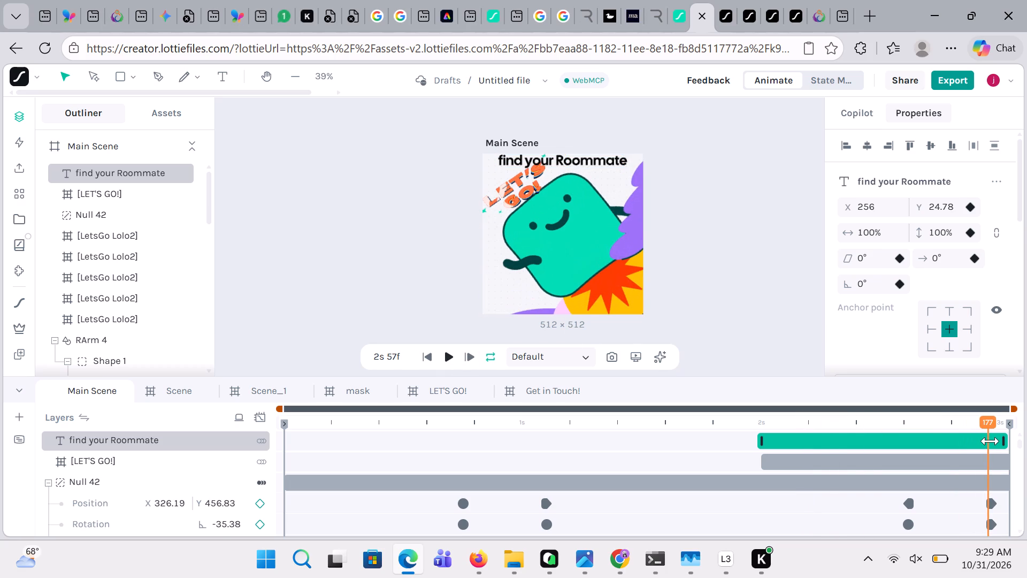
left_click_drag(990, 441, 1026, 441)
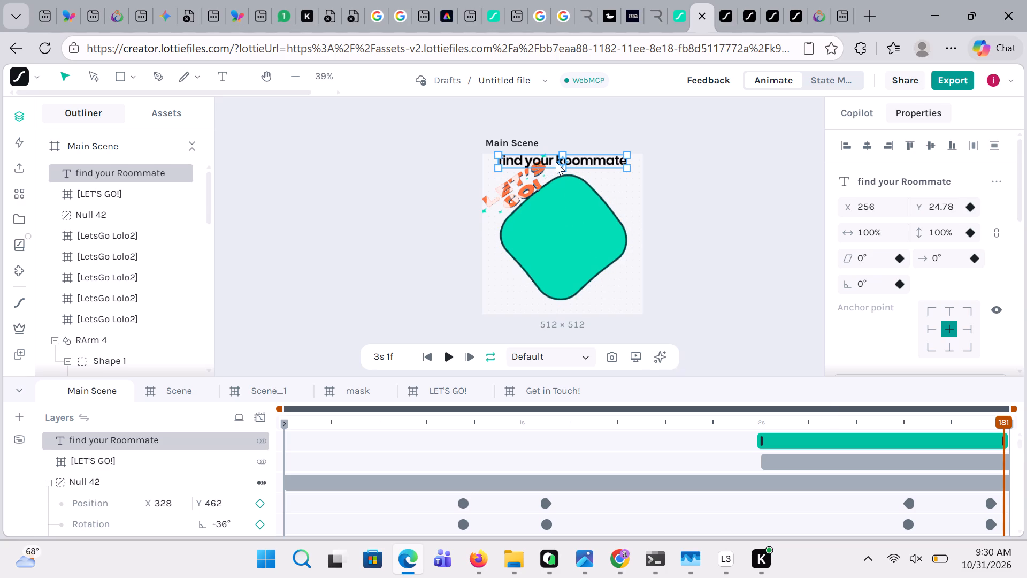
left_click_drag(556, 162, 554, 162)
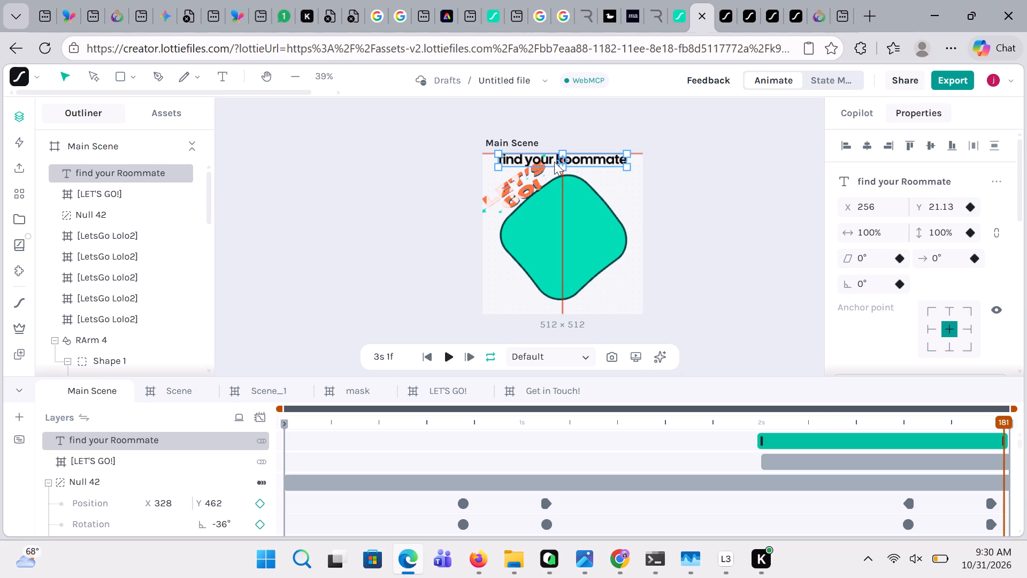
left_click_drag(554, 162, 571, 159)
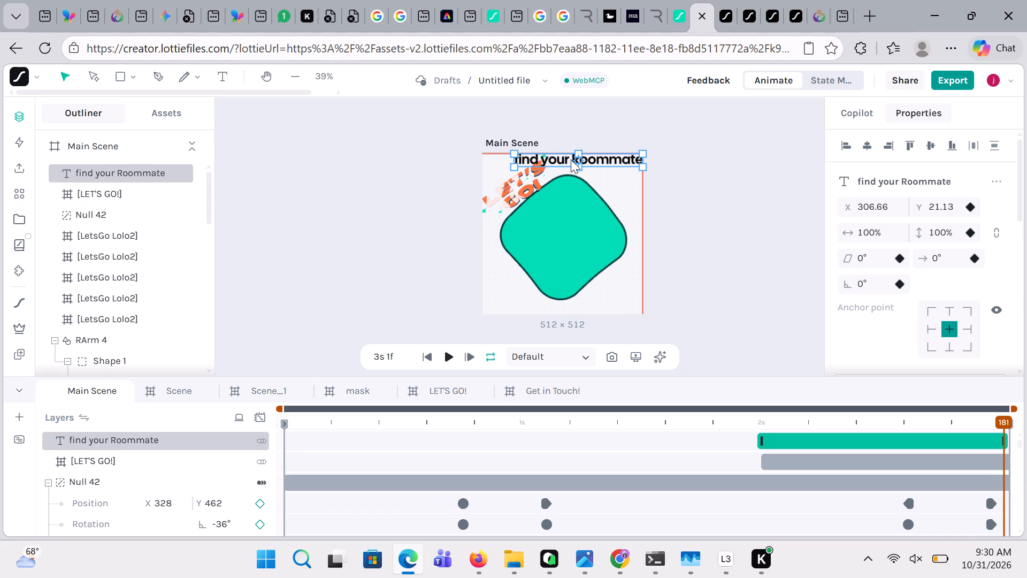
left_click_drag(571, 159, 568, 159)
left_click_drag(568, 159, 569, 159)
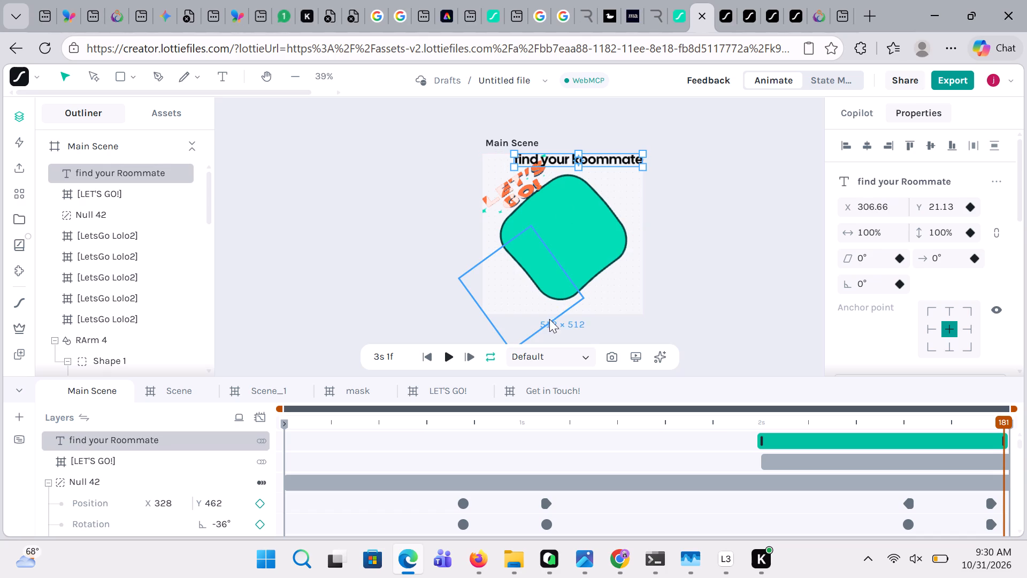
left_click(444, 363)
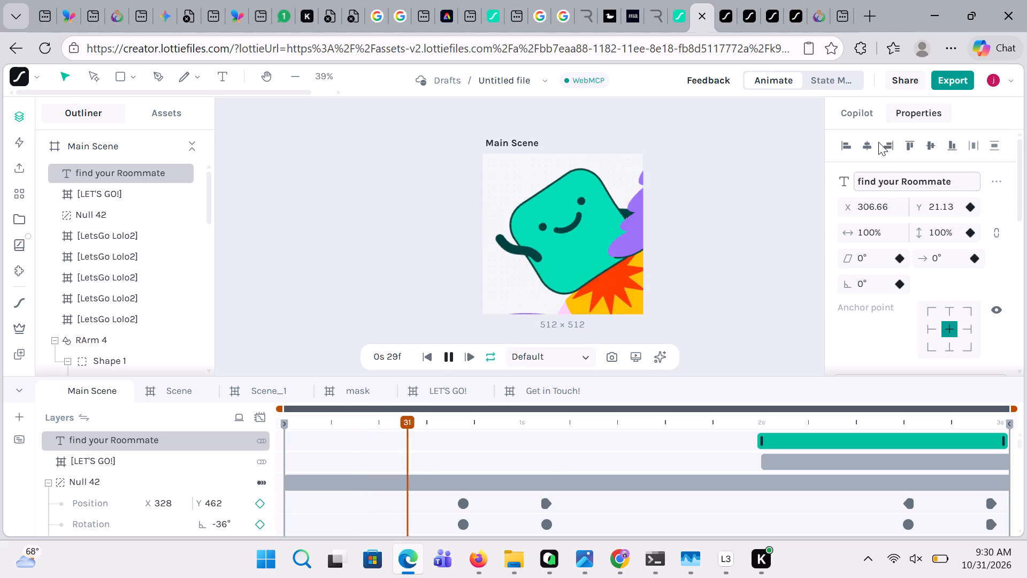
left_click(864, 141)
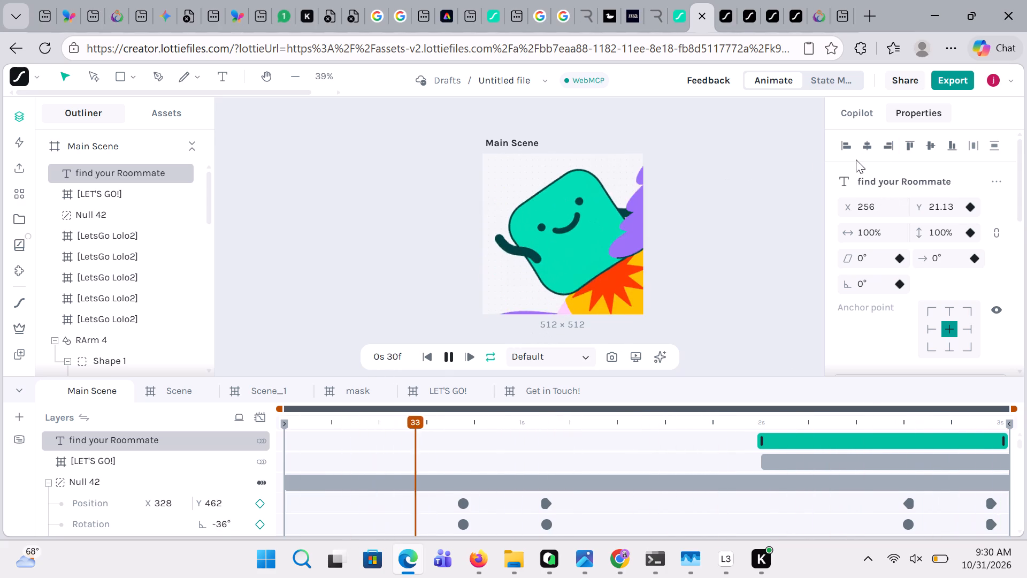
Rename the text layer as "Find your Roommate" with a capital F, and stop playback.
left_click(865, 179)
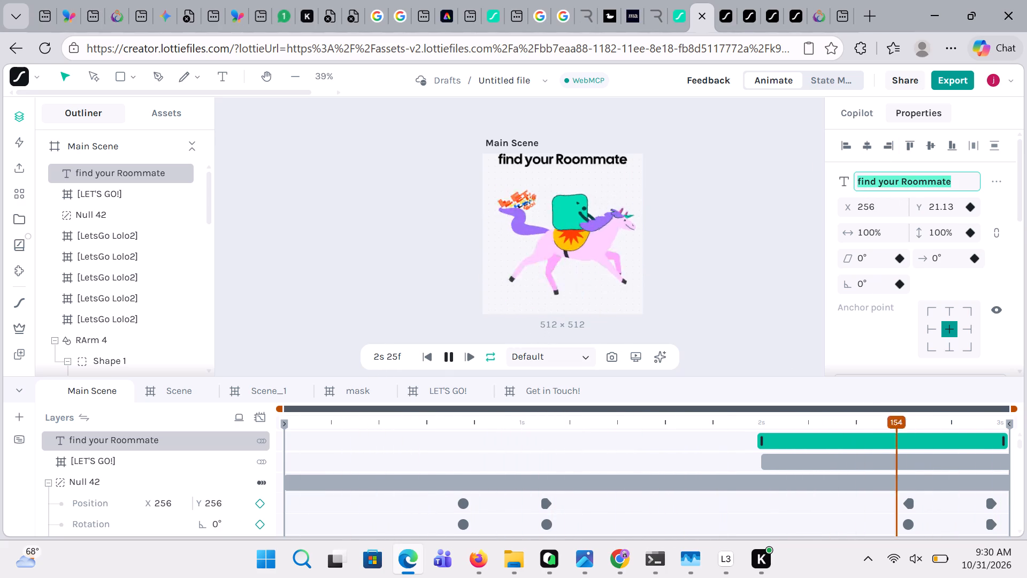
left_click(863, 181)
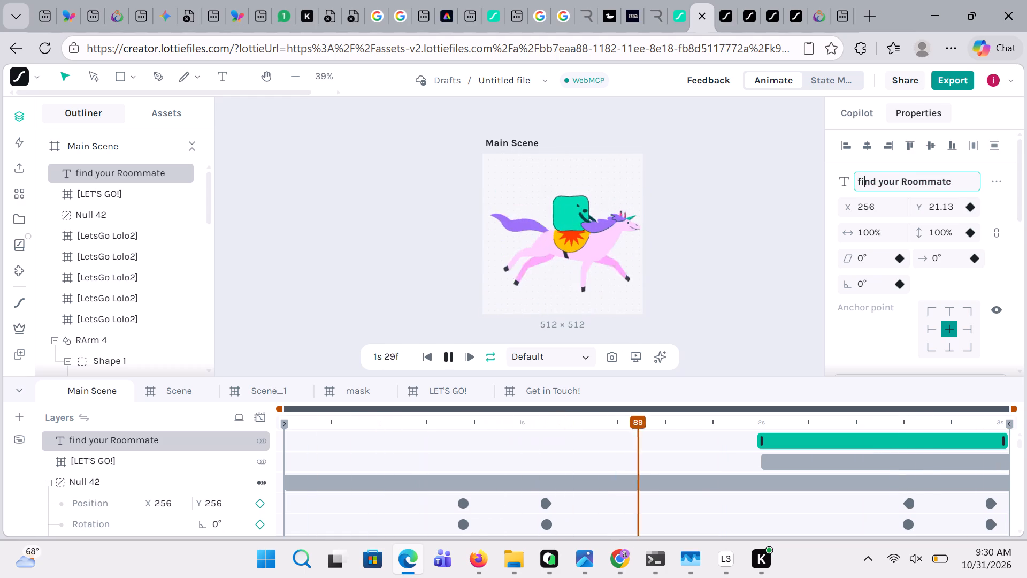
left_click(862, 181)
key("BackSpace")
key("f")
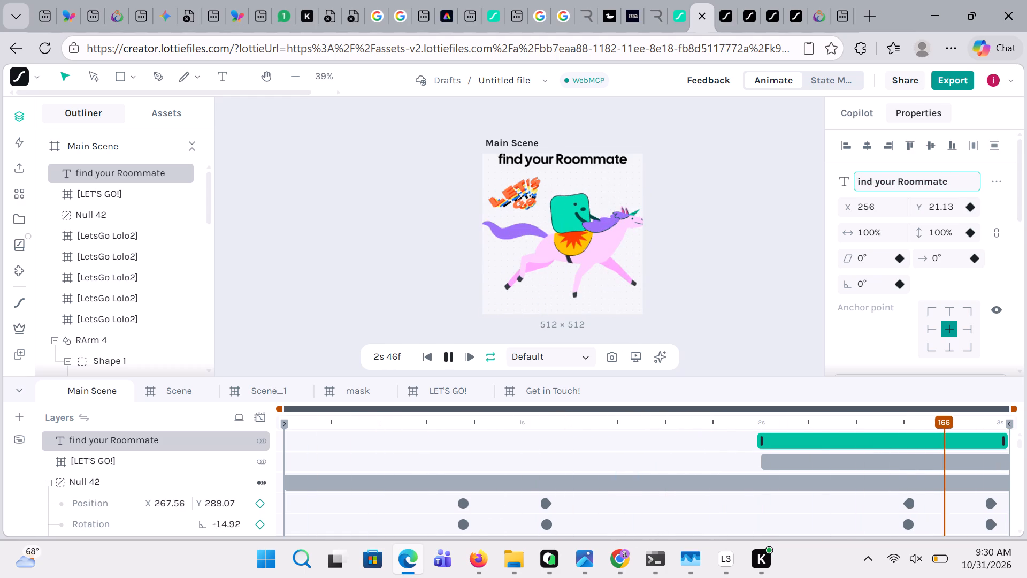
key("Return")
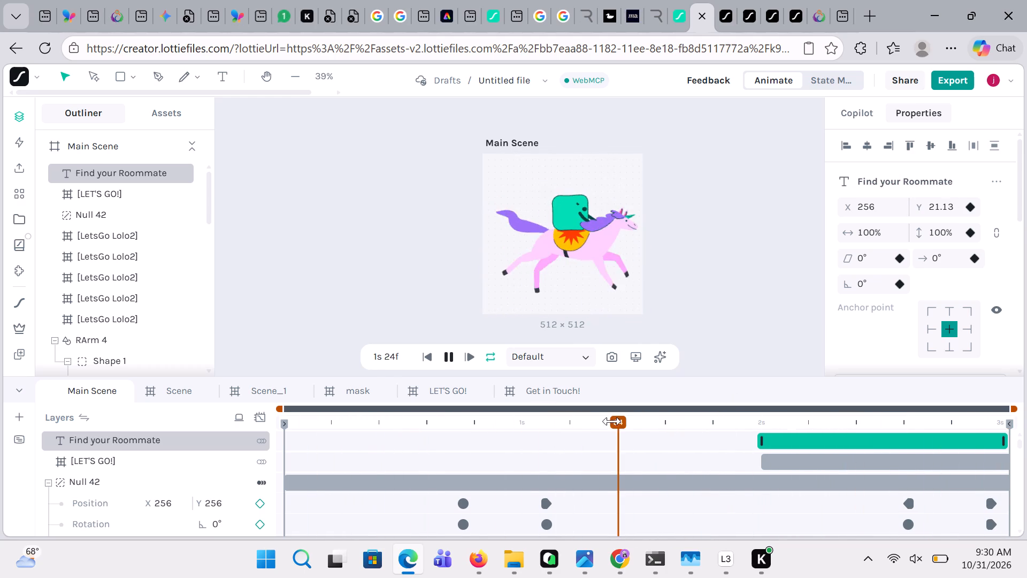
left_click(448, 354)
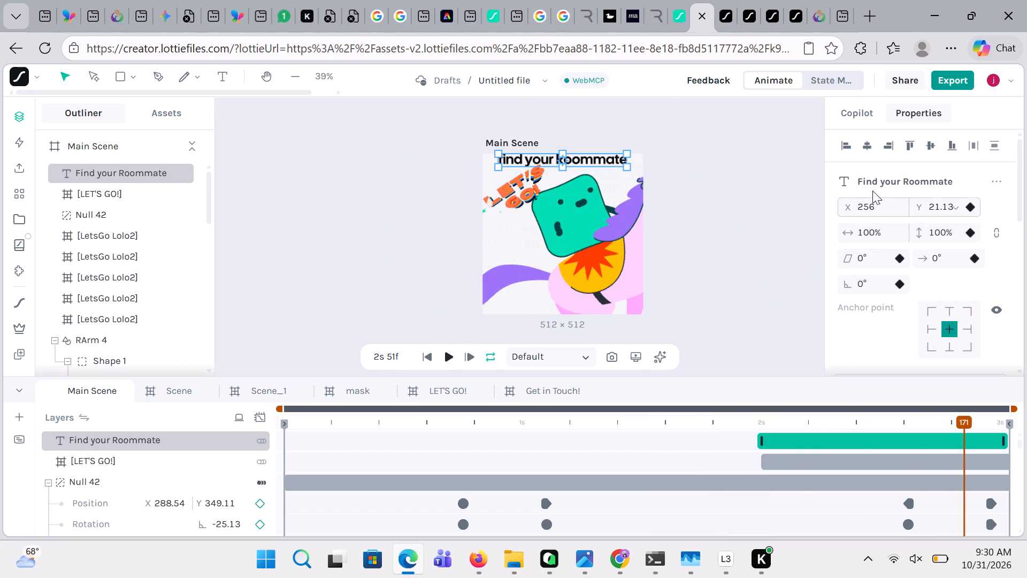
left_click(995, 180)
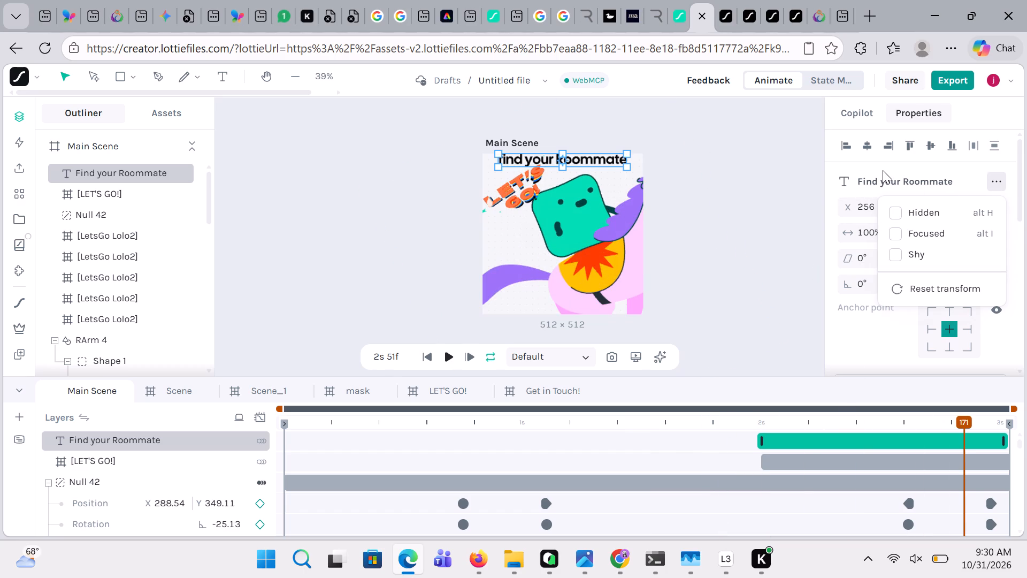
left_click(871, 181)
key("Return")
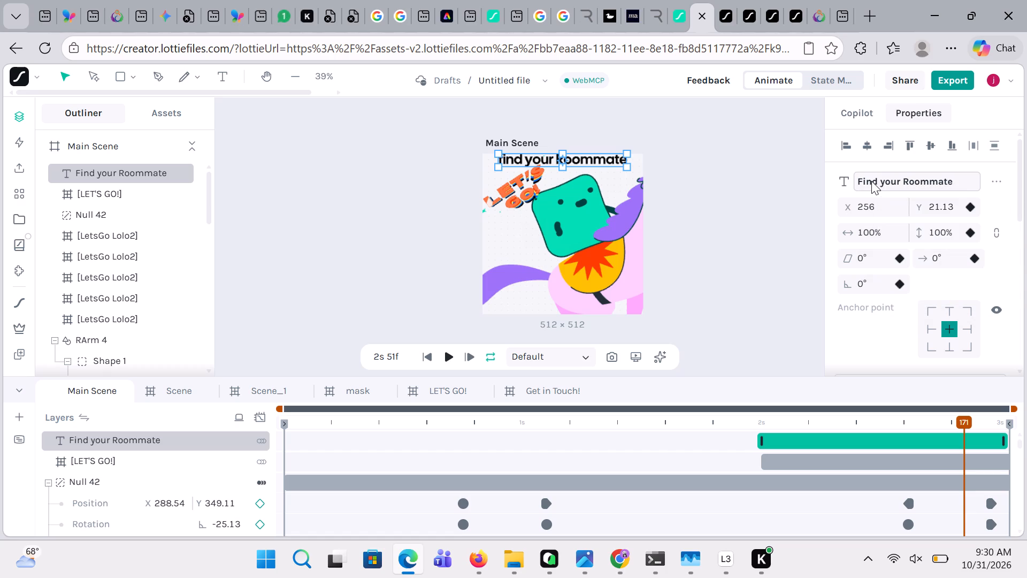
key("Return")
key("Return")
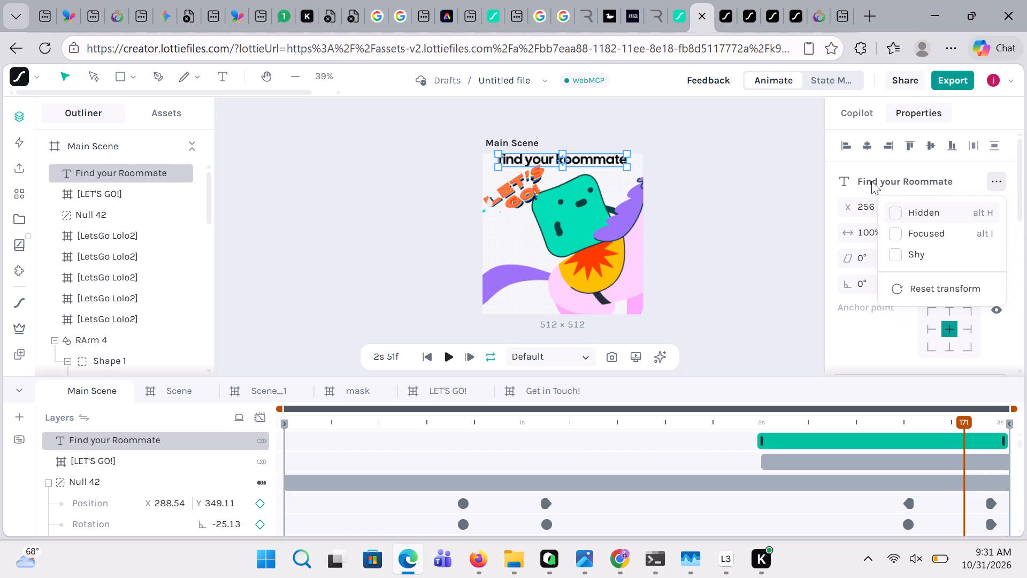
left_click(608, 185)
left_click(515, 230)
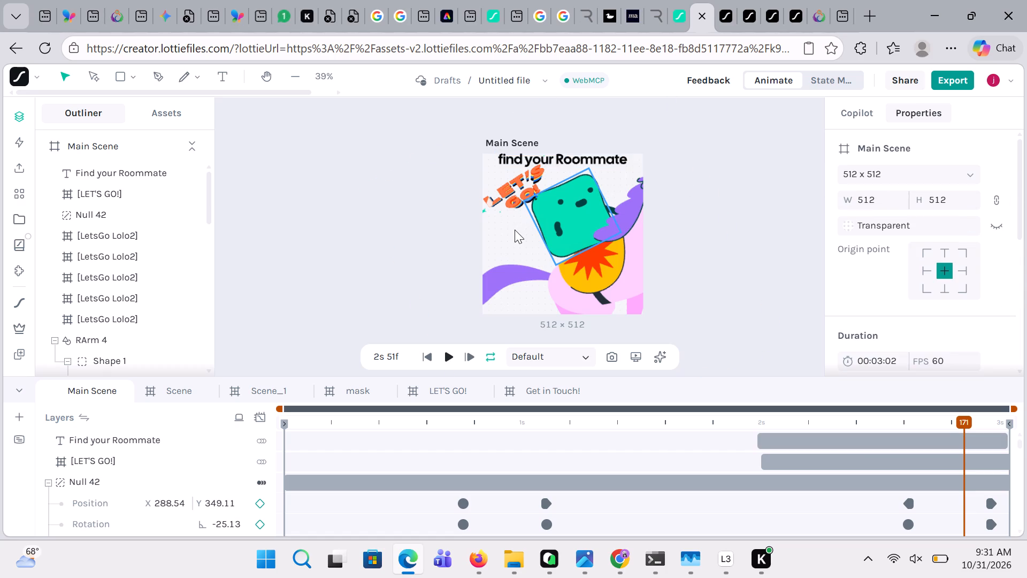
Select the "find your Roommate" text in the scene and look through its text, layer blending and appearance properties.
left_click(504, 157)
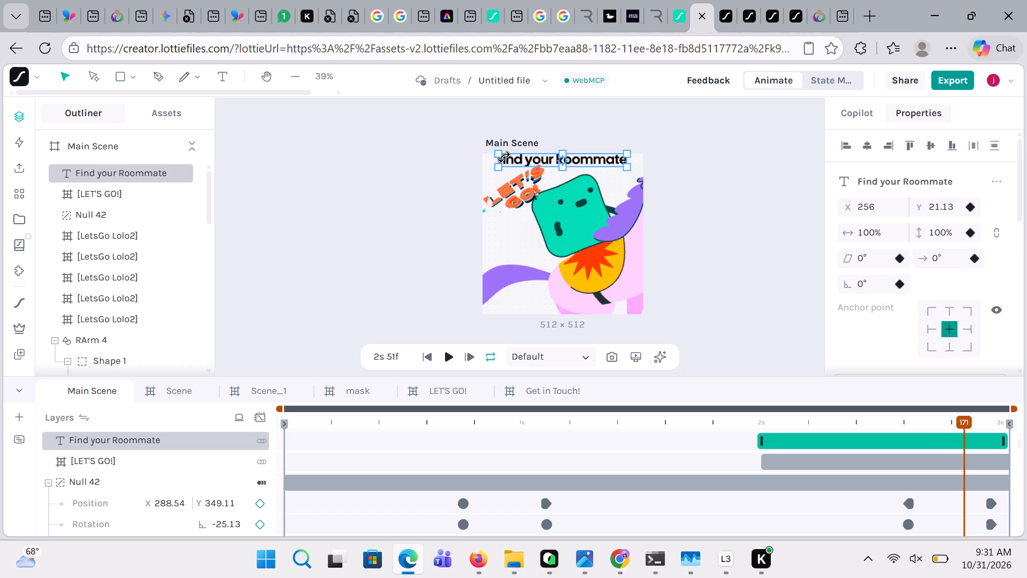
left_click(504, 157)
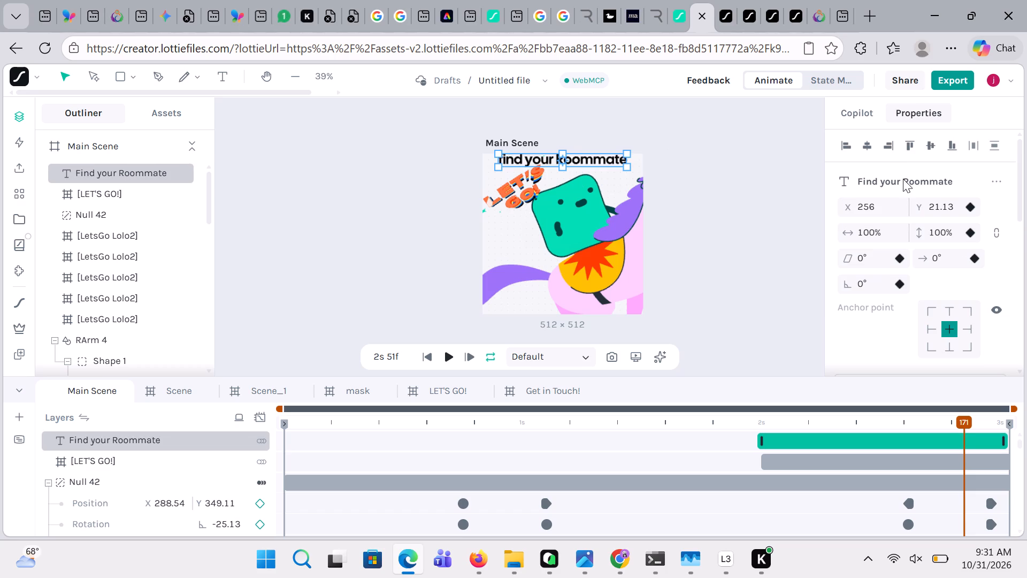
scroll(901, 186, "up", 1)
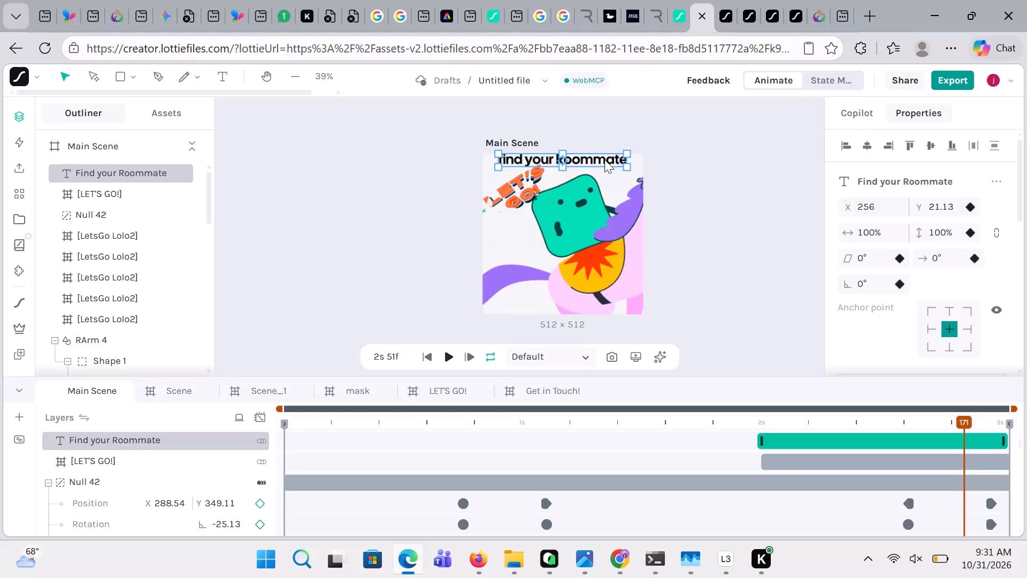
scroll(892, 265, "down", 2)
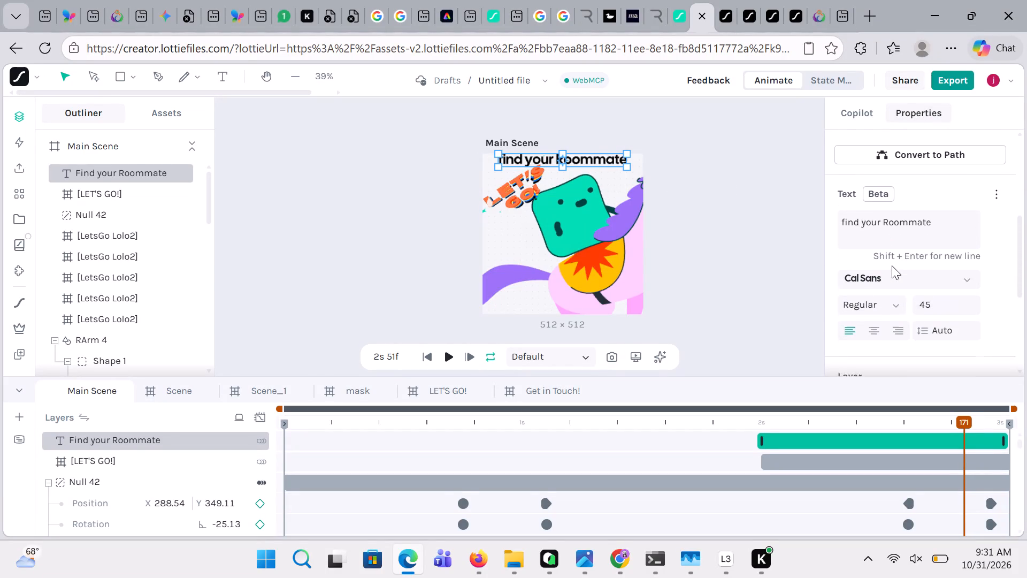
scroll(892, 265, "down", 1)
scroll(916, 304, "down", 1)
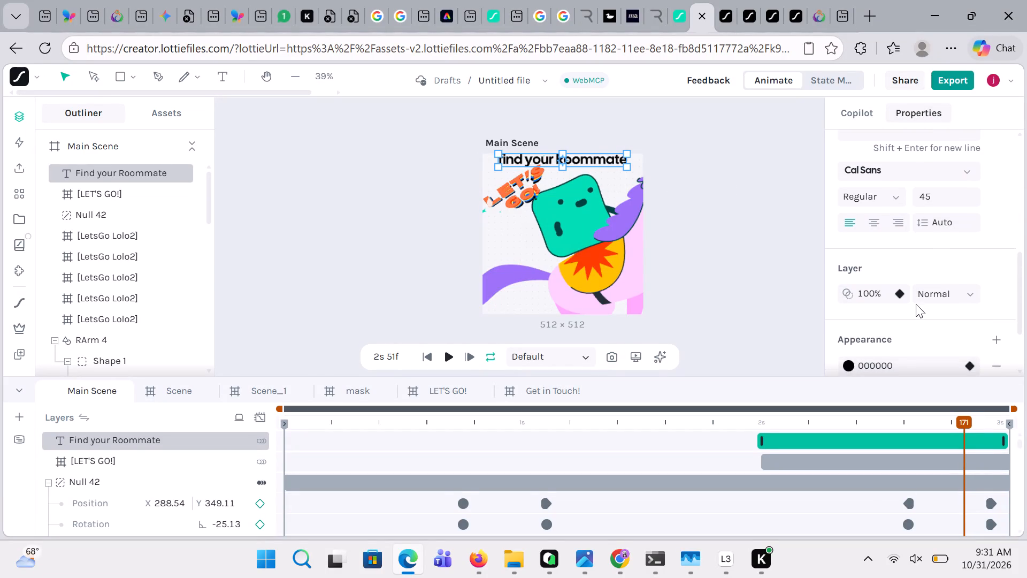
scroll(916, 304, "down", 1)
left_click(970, 215)
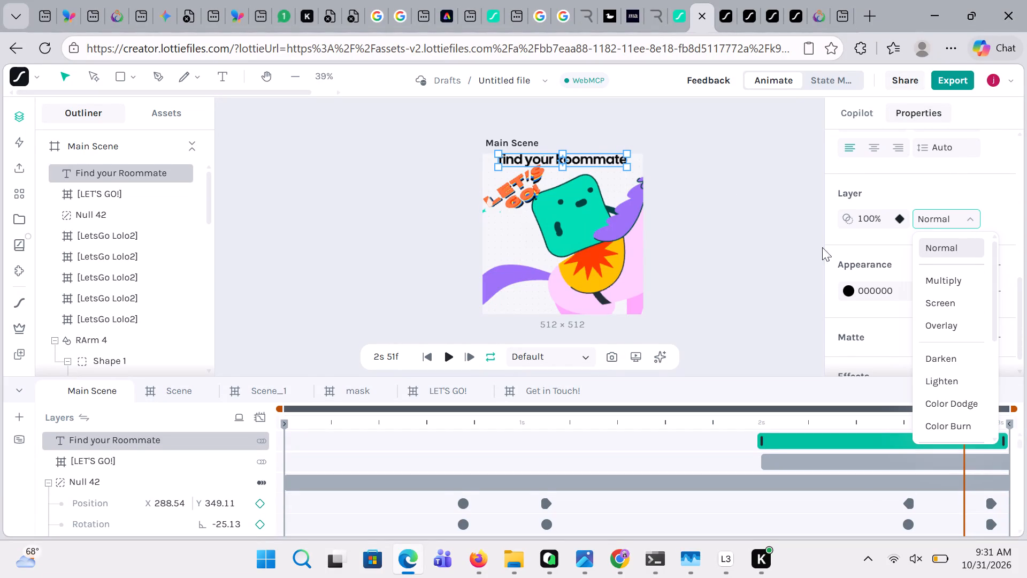
left_click(806, 242)
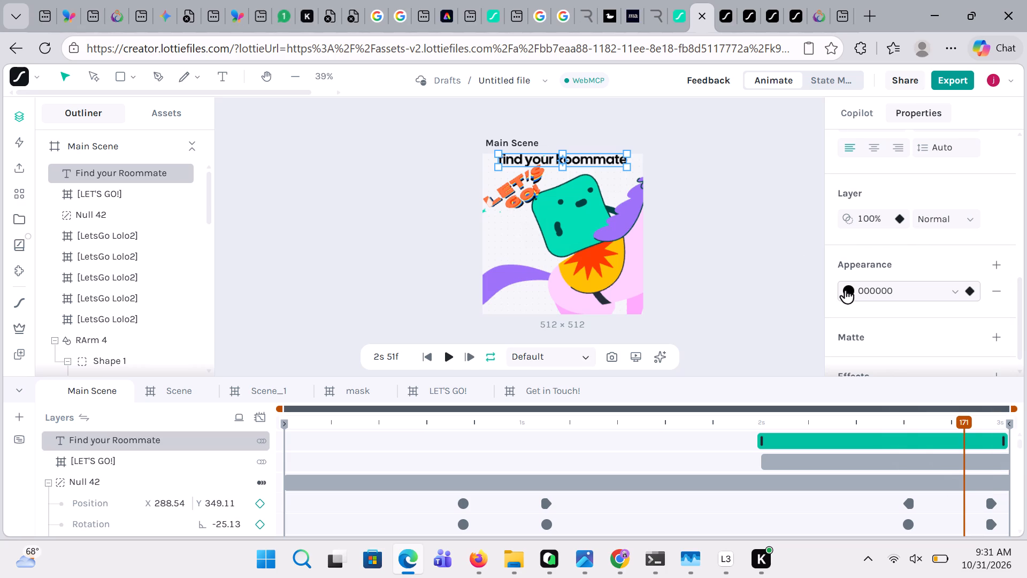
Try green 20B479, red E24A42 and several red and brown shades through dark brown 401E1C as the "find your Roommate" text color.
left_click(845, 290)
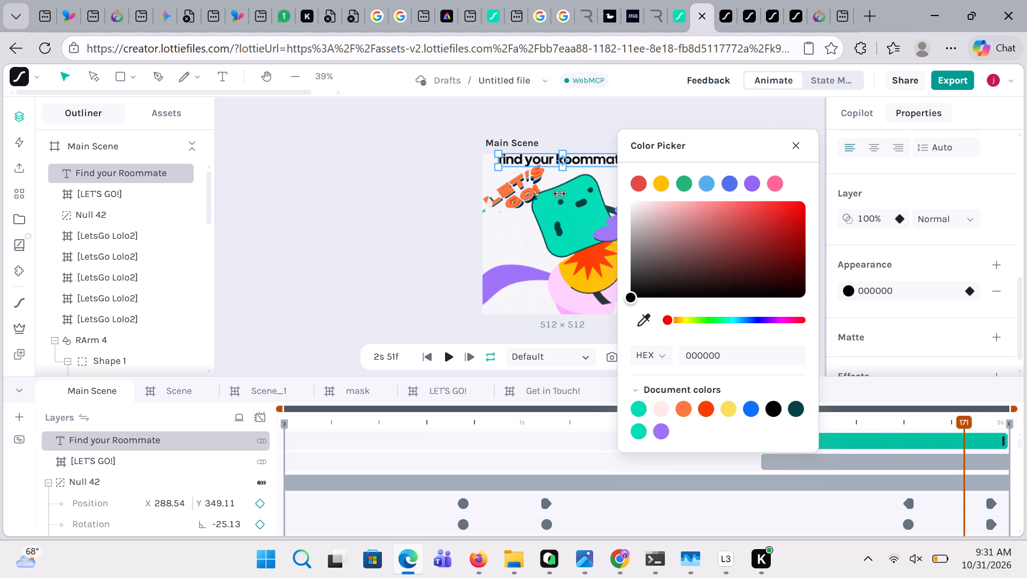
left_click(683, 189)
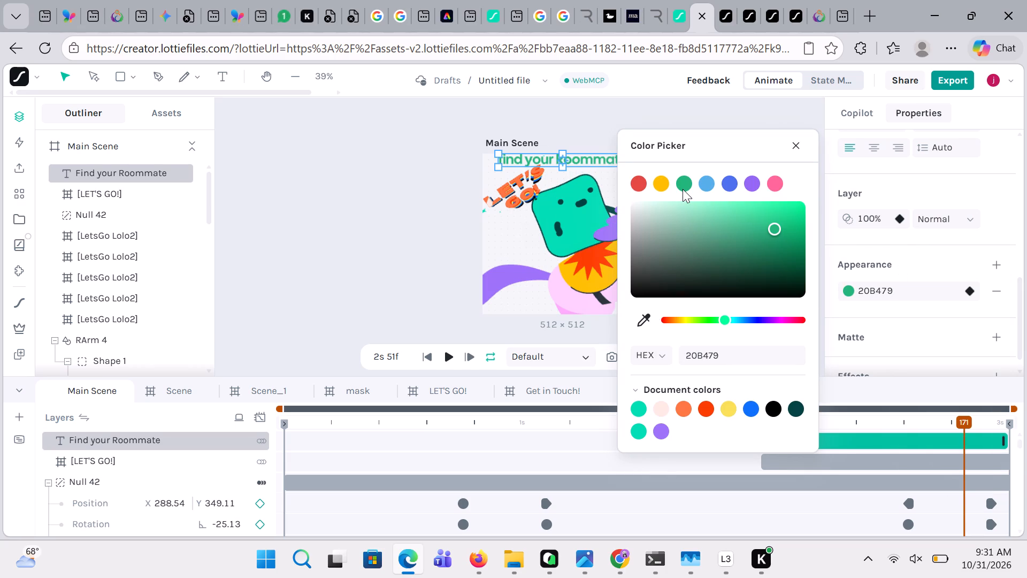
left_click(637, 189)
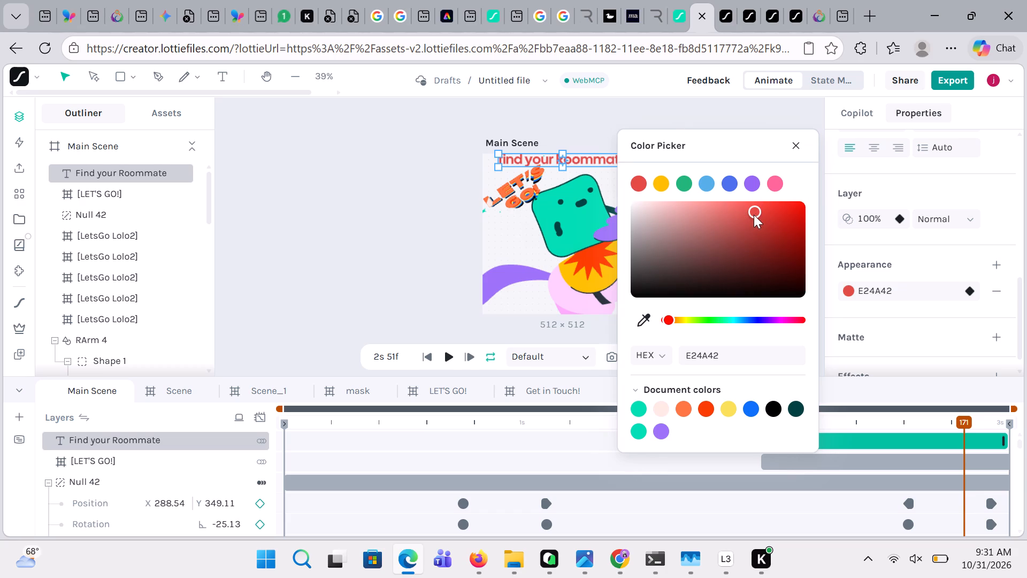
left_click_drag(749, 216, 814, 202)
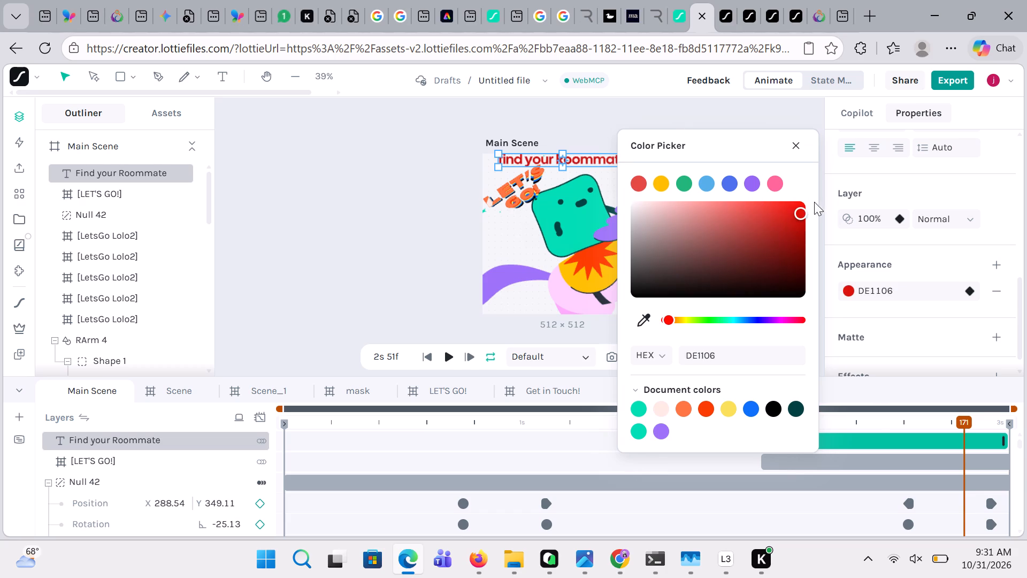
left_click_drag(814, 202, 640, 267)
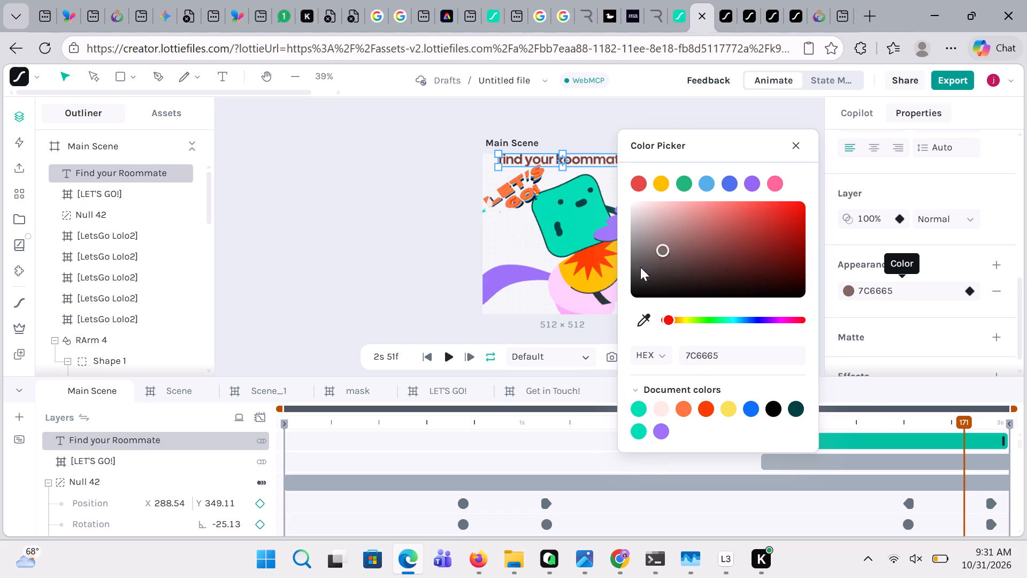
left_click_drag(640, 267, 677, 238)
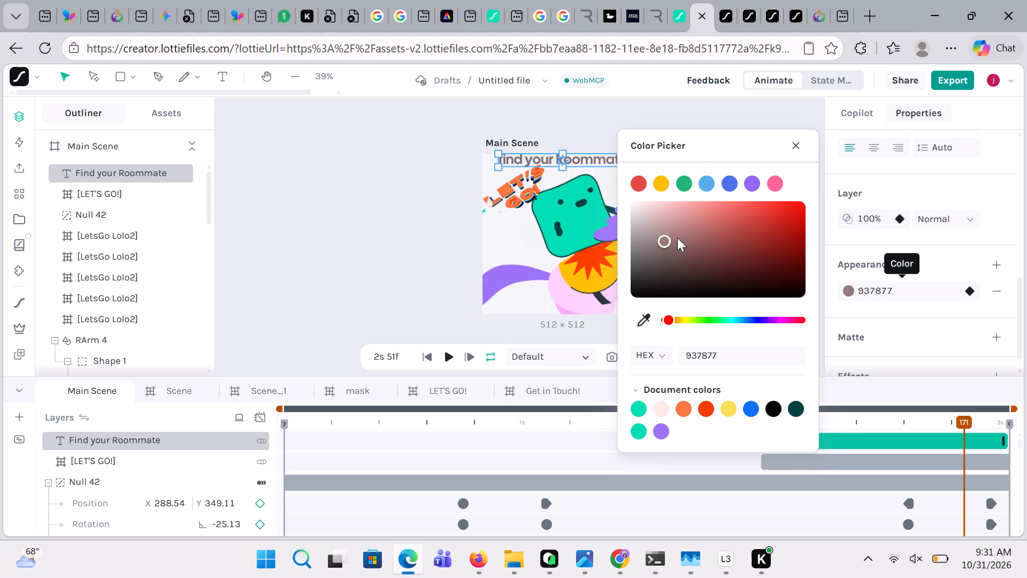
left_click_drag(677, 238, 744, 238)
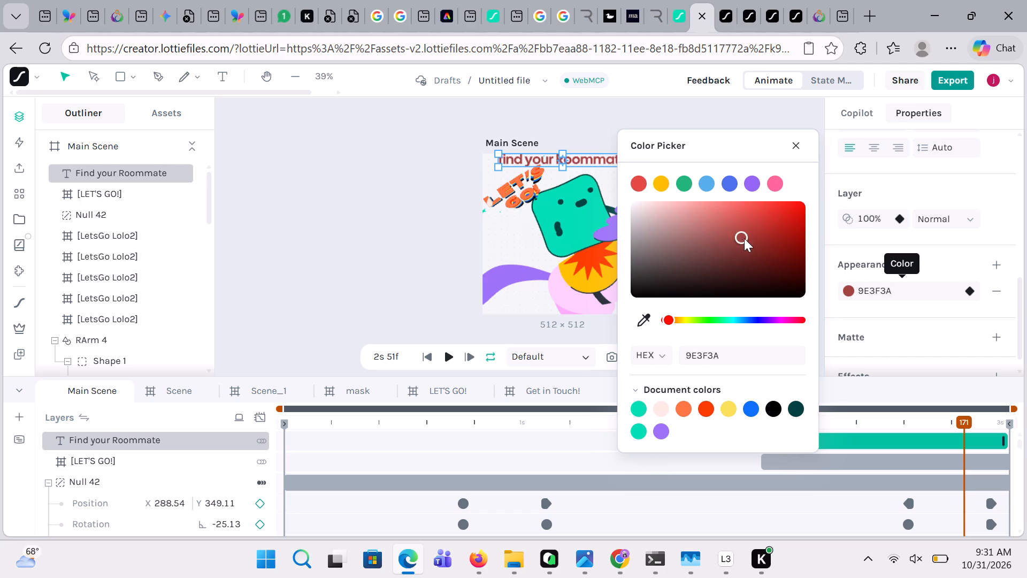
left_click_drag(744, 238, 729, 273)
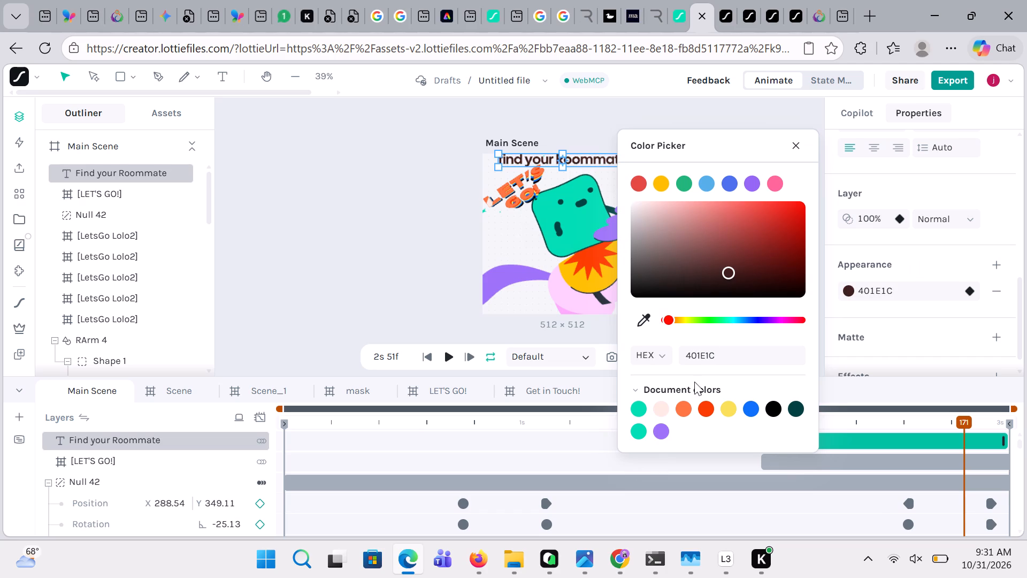
Recolor the "find your Roommate" text starting from the orange document color FE7743, shifting the hue to violet 6A43FE, and close the color picker.
left_click(684, 415)
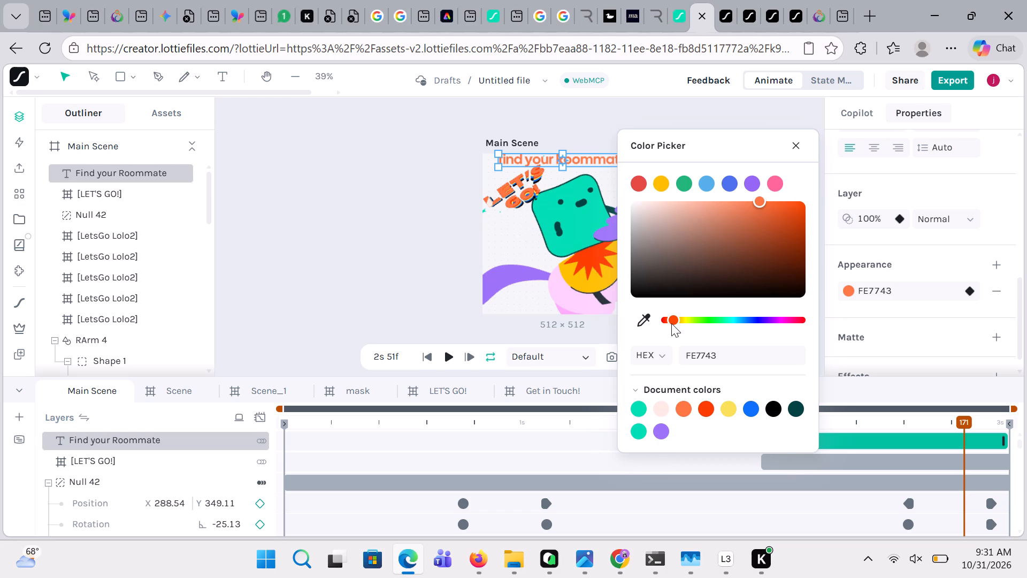
left_click_drag(672, 319, 708, 318)
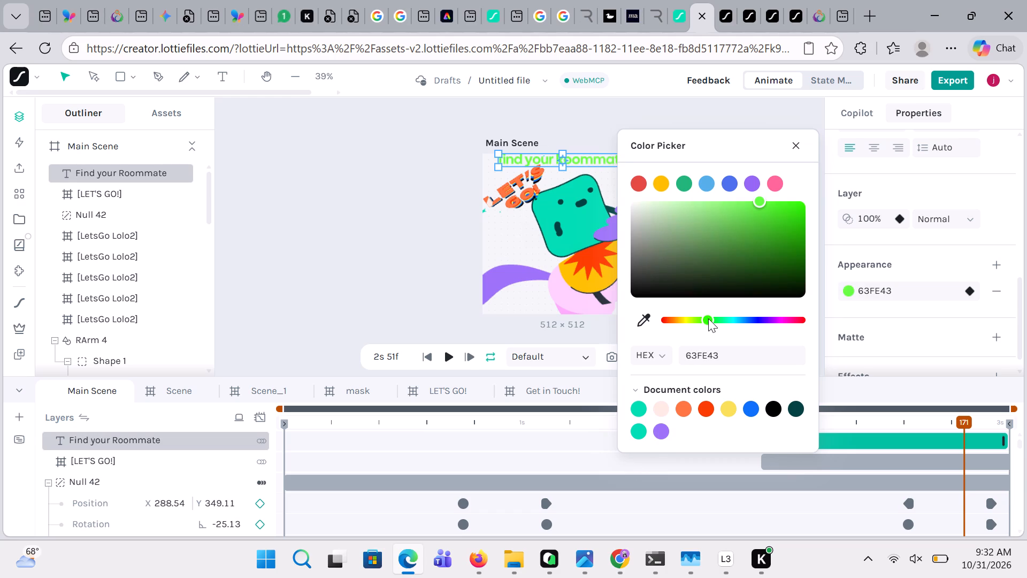
left_click_drag(708, 318, 757, 317)
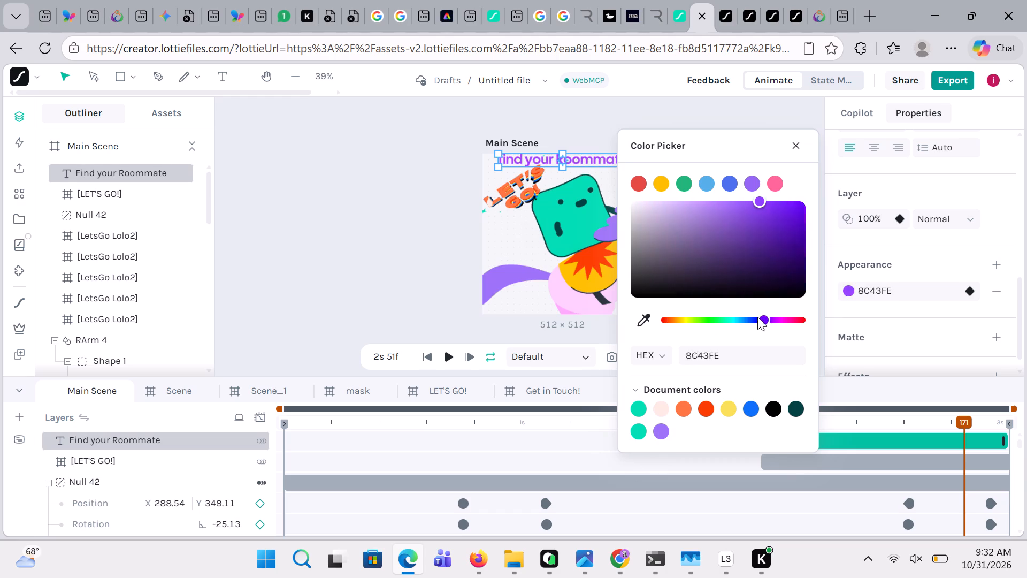
left_click_drag(757, 317, 716, 320)
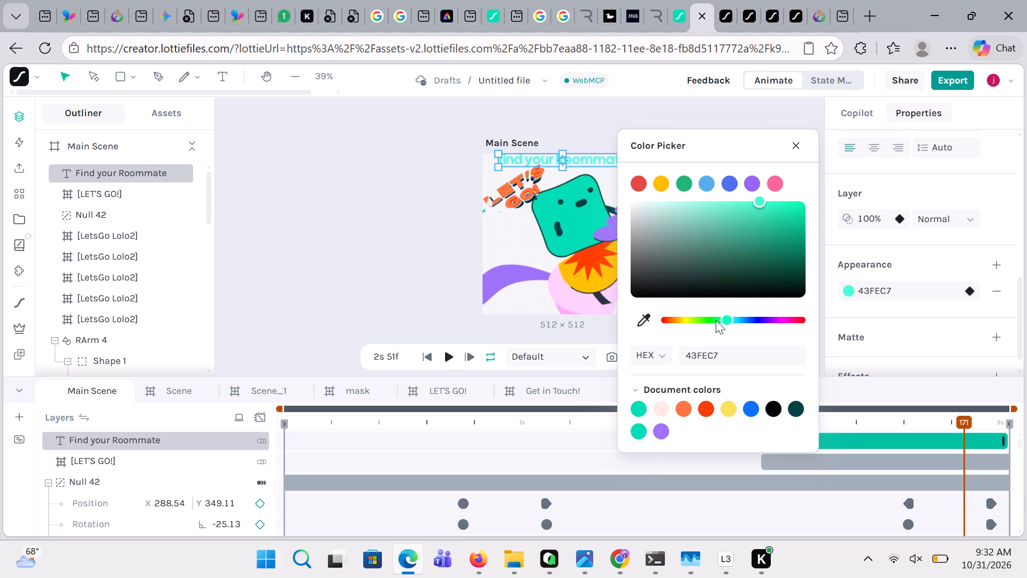
left_click_drag(716, 320, 660, 321)
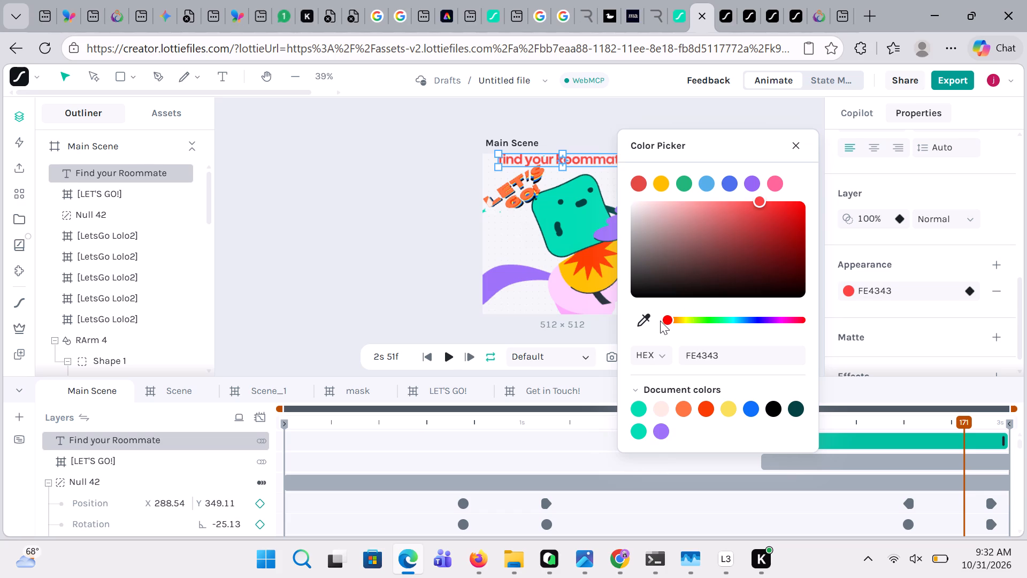
left_click_drag(660, 321, 649, 324)
left_click_drag(649, 324, 739, 323)
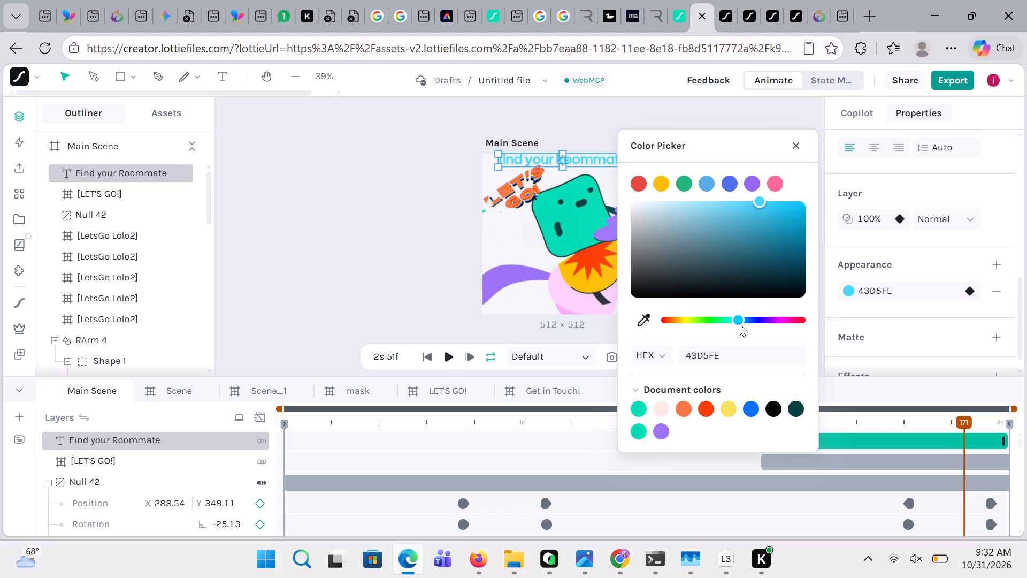
left_click_drag(739, 323, 760, 326)
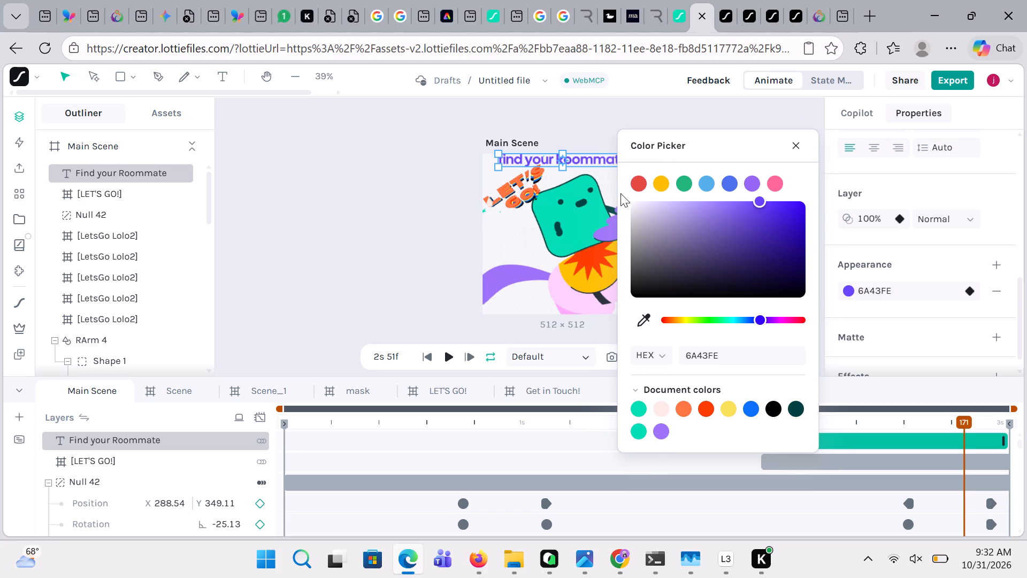
left_click(601, 185)
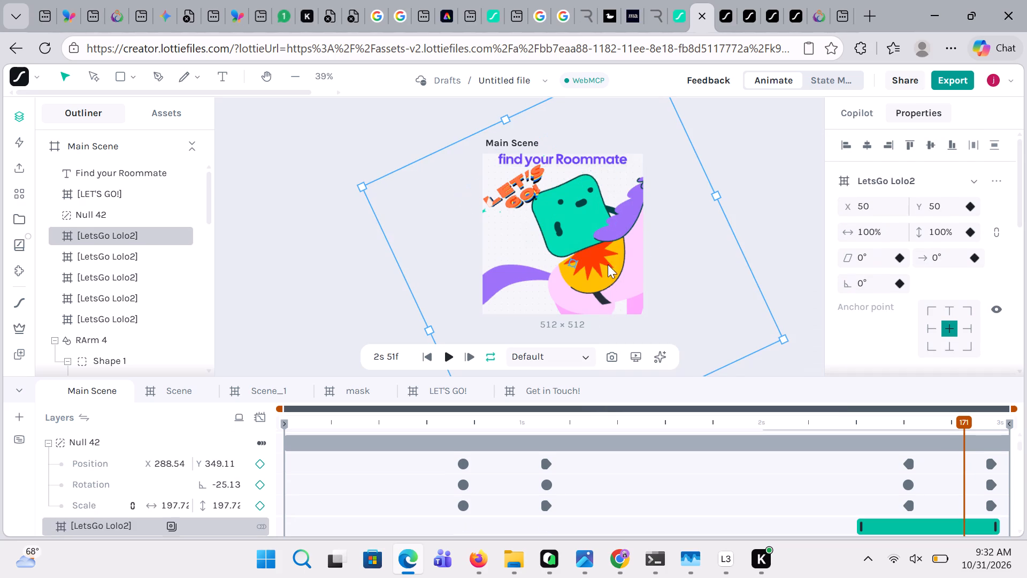
Play the Main Scene animation from 2s 51f to preview the recolored text.
left_click(448, 354)
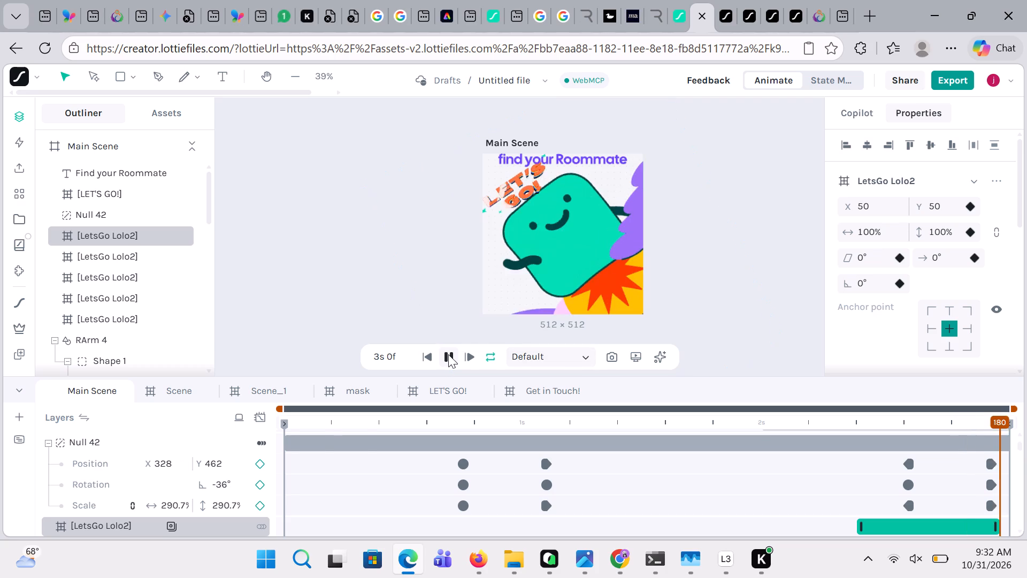